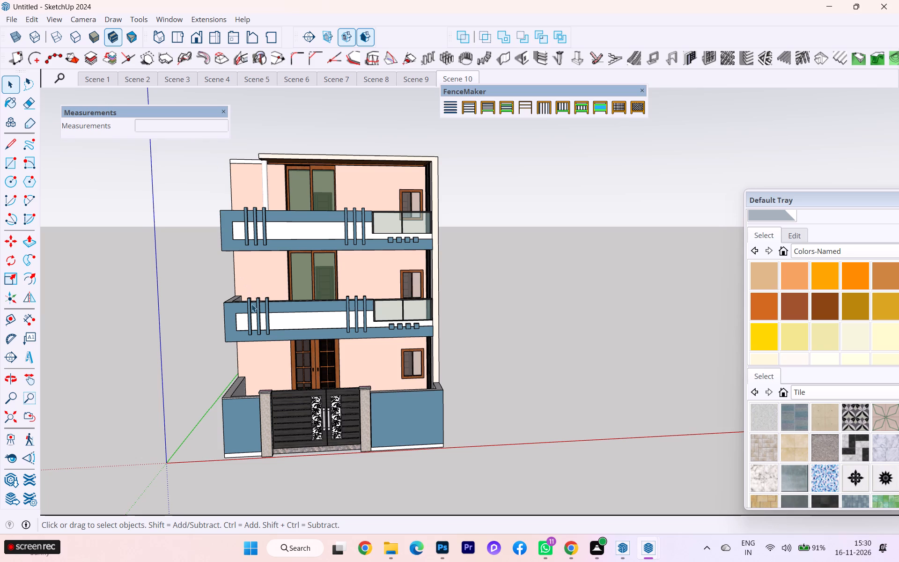
# Switch to LayOut and start the document from the plain-paper A3 Landscape template.
pyautogui.scroll(-2, 252, 309)
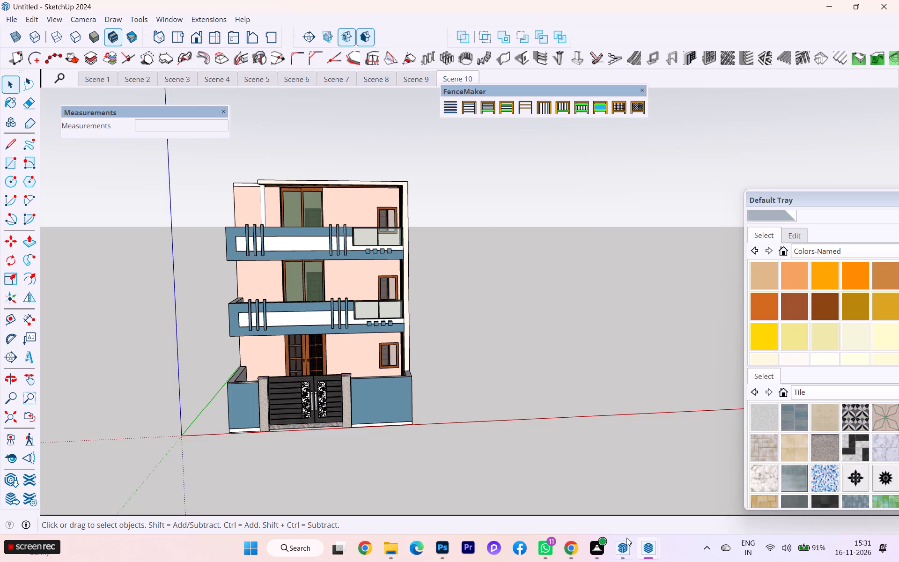
pyautogui.click(593, 484)
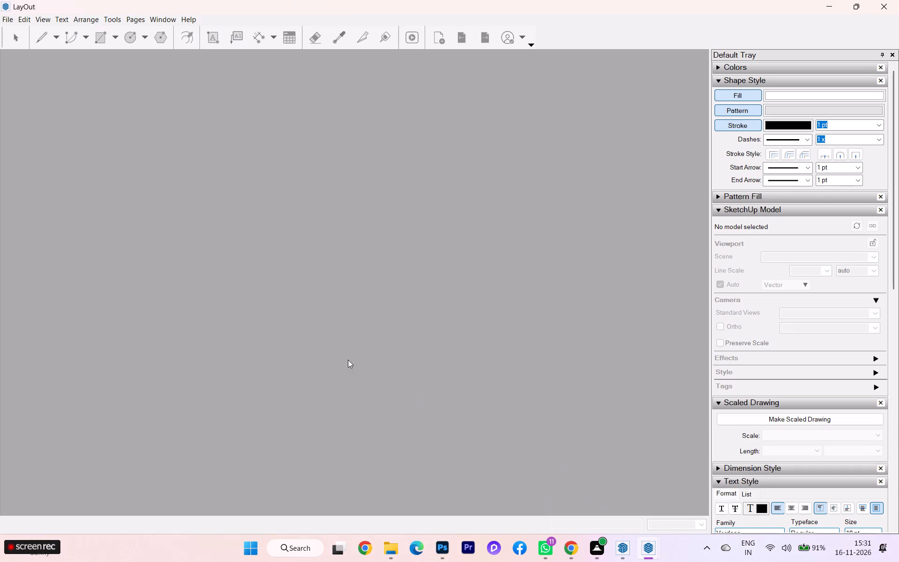
pyautogui.click(5, 17)
pyautogui.click(204, 258)
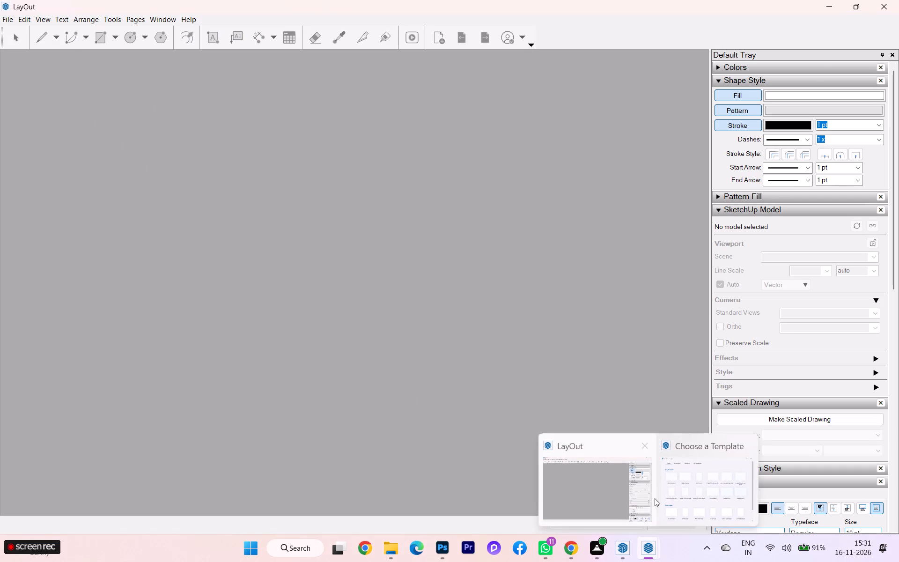
pyautogui.click(675, 485)
pyautogui.scroll(-2, 93, 349)
pyautogui.scroll(2, 239, 200)
pyautogui.scroll(-5, 239, 200)
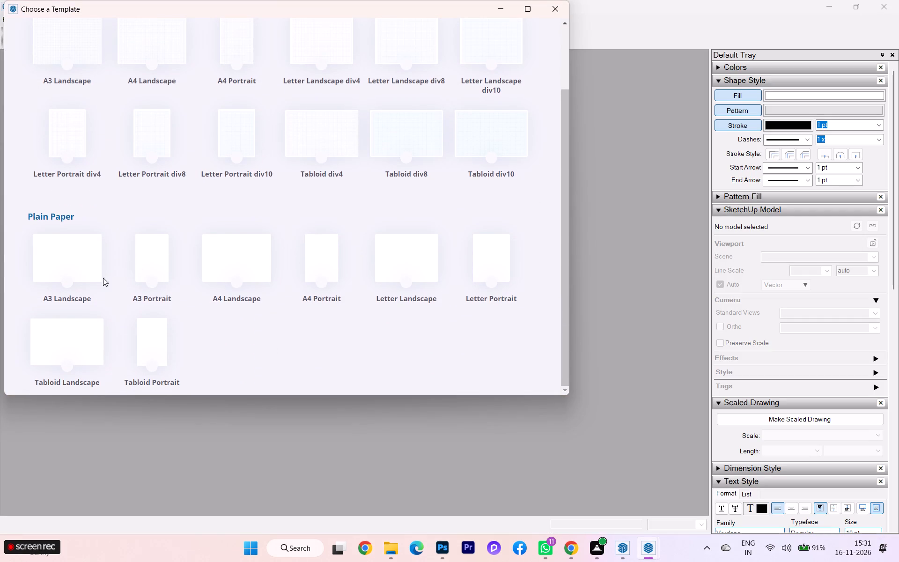
pyautogui.click(70, 270)
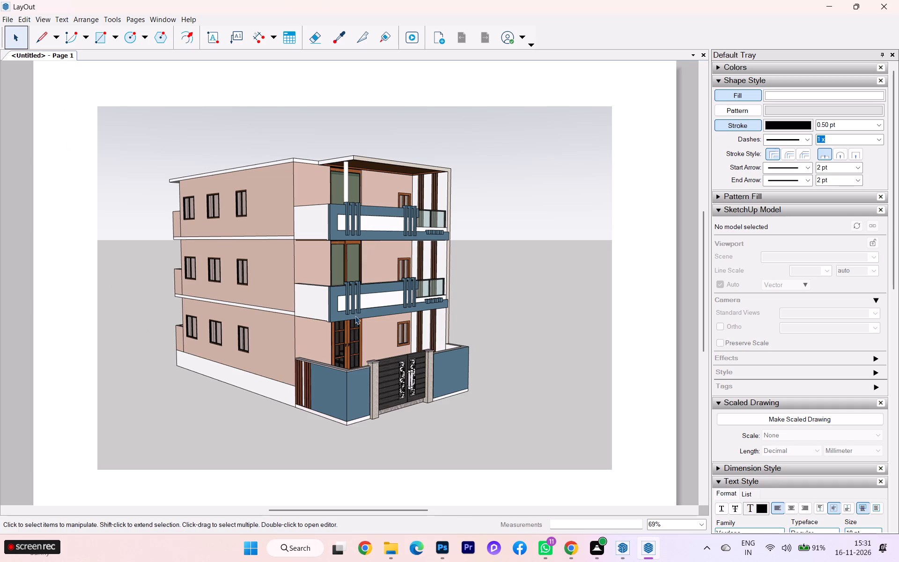
# Move the building viewport up and to the left by about 62 mm and 54 mm, over the page's upper-left corner.
pyautogui.scroll(-2, 294, 351)
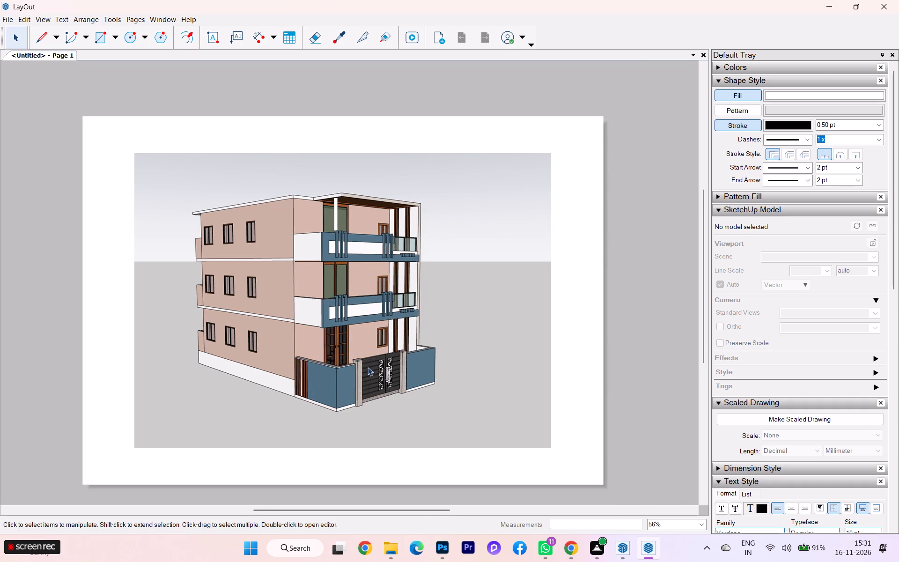
pyautogui.scroll(1, 341, 373)
pyautogui.click(339, 374)
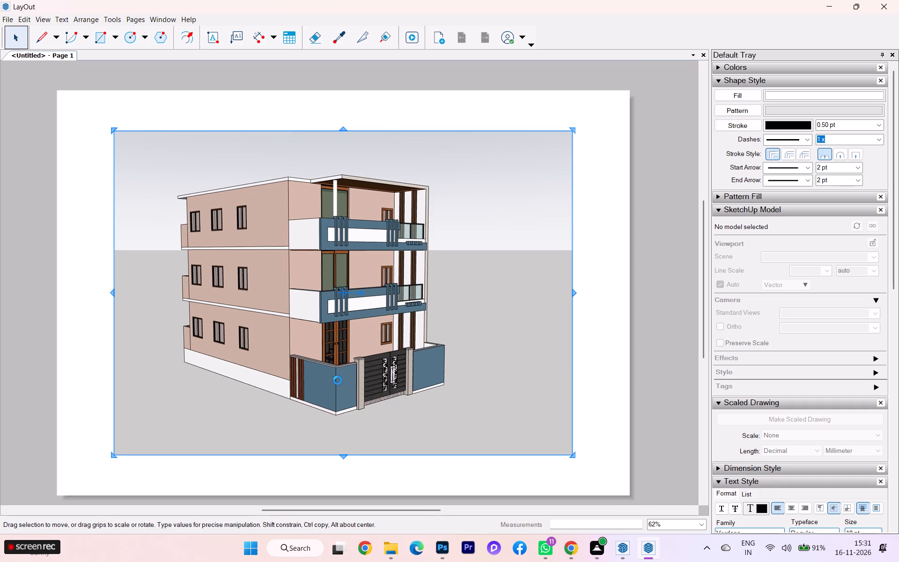
pyautogui.click(331, 383)
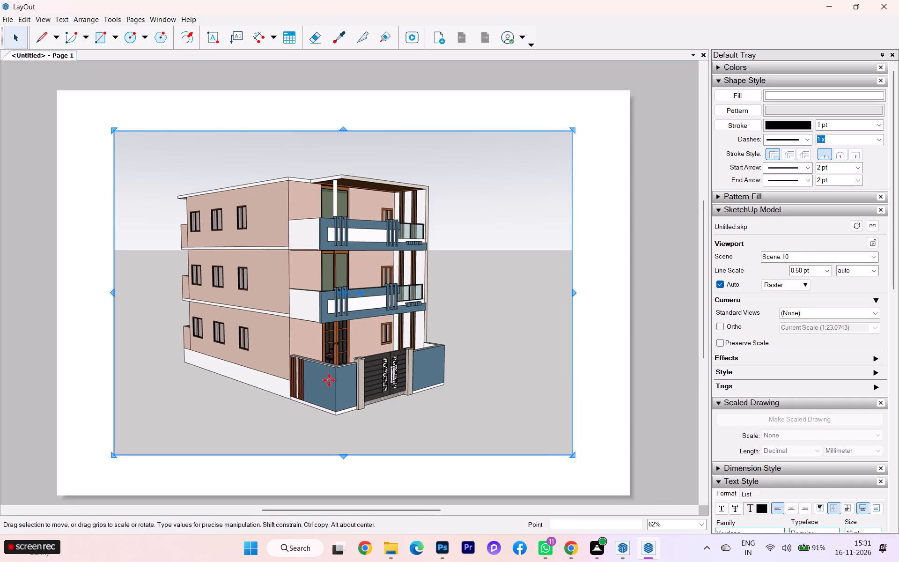
pyautogui.moveTo(316, 365); pyautogui.dragTo(231, 291)
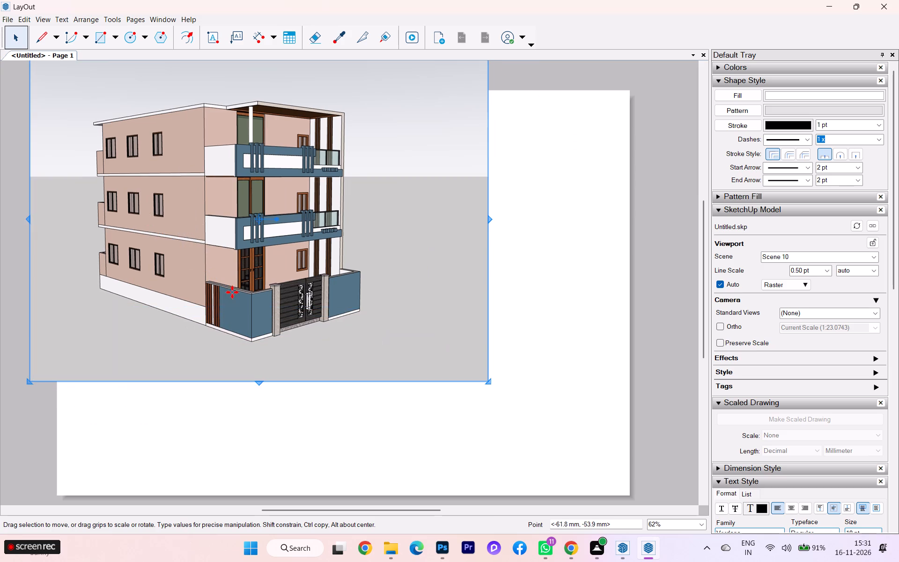
# Narrow the building viewport from both sides and fit its upper-left corner to the page's upper-left corner.
pyautogui.scroll(-3, 259, 327)
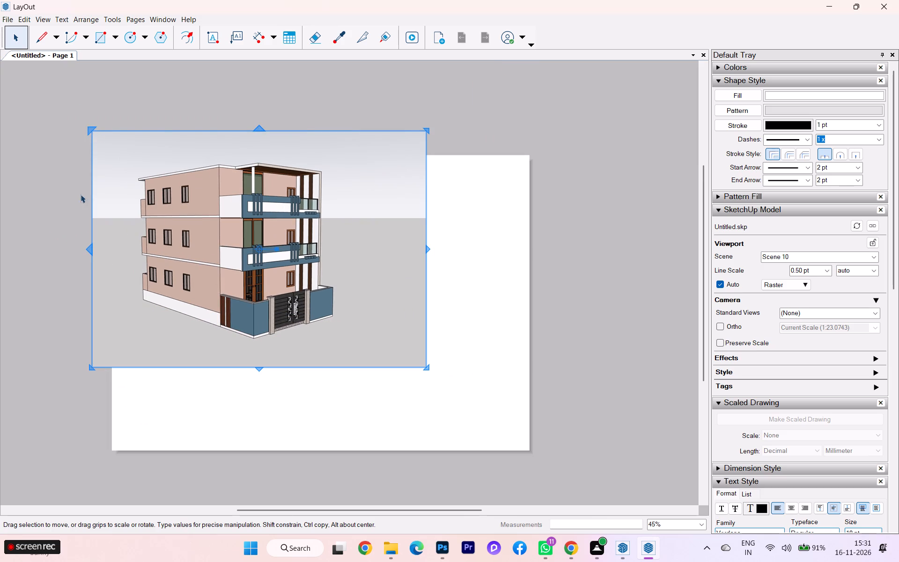
pyautogui.moveTo(90, 247); pyautogui.dragTo(141, 244)
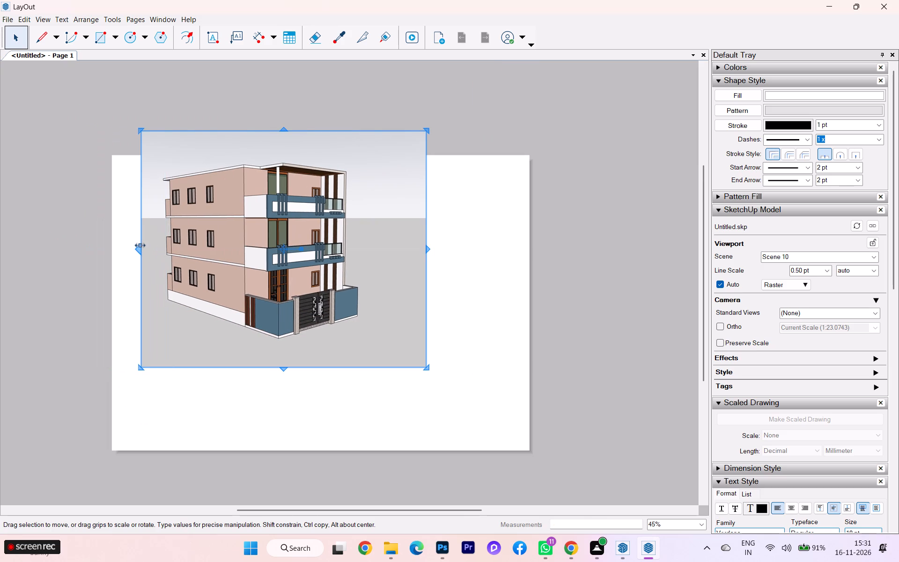
pyautogui.moveTo(427, 250); pyautogui.dragTo(376, 249)
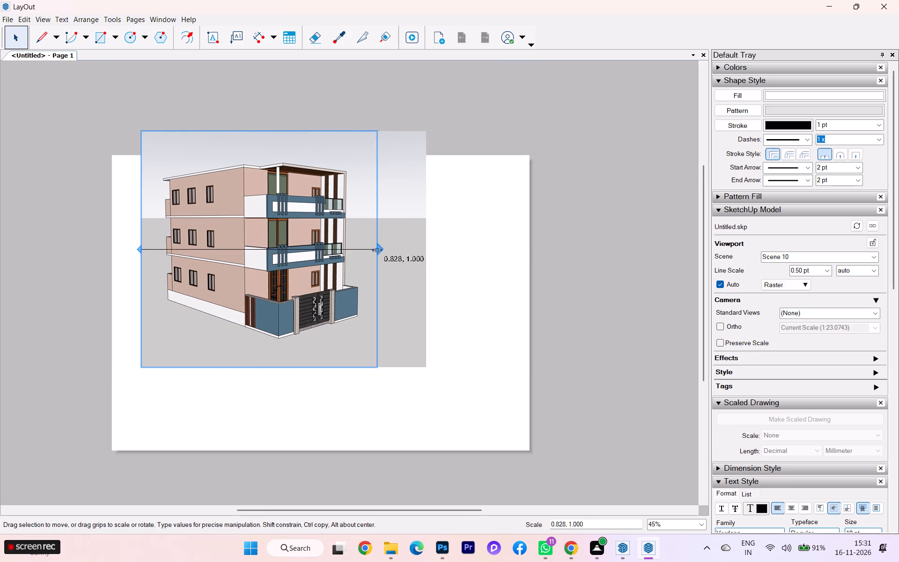
pyautogui.moveTo(376, 249); pyautogui.dragTo(365, 250)
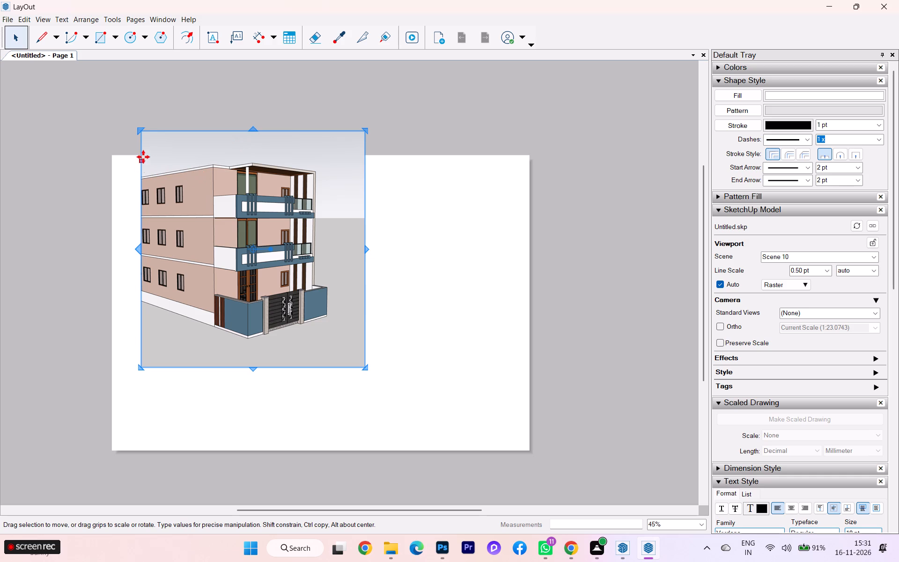
pyautogui.moveTo(140, 128); pyautogui.dragTo(114, 158)
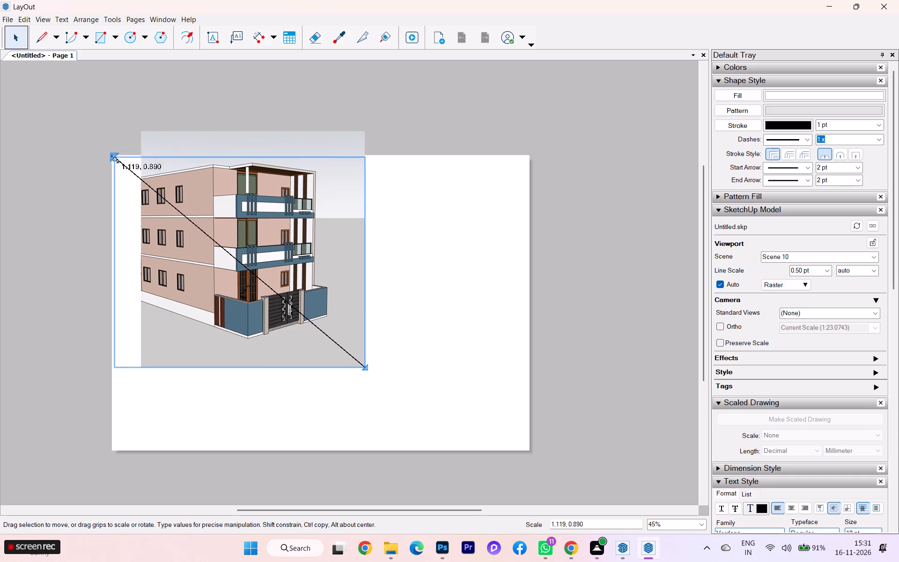
pyautogui.moveTo(114, 158); pyautogui.dragTo(114, 159)
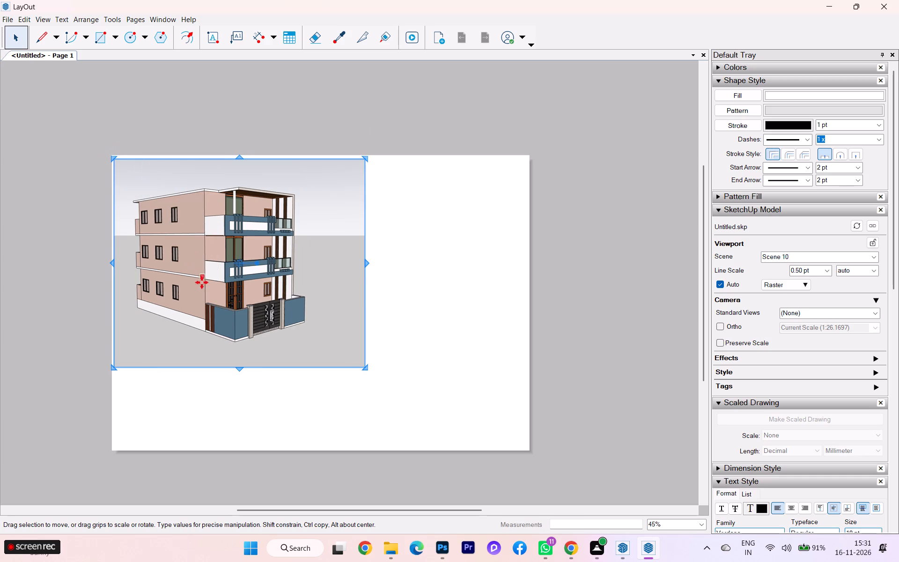
# Open the viewport's 3D view for editing and shift the building slightly lower and to the left within the frame.
pyautogui.click(236, 259)
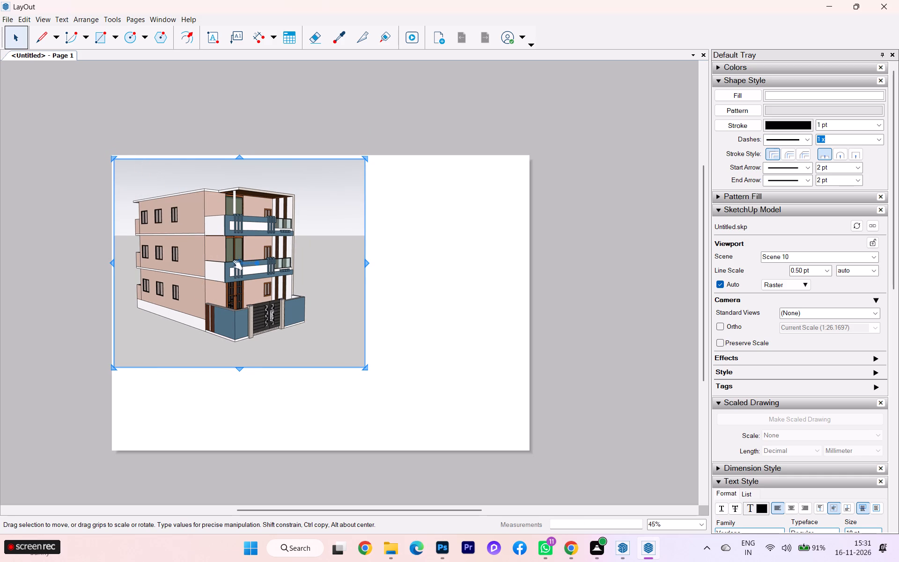
pyautogui.scroll(1, 236, 264)
pyautogui.click(236, 265)
pyautogui.scroll(2, 236, 265)
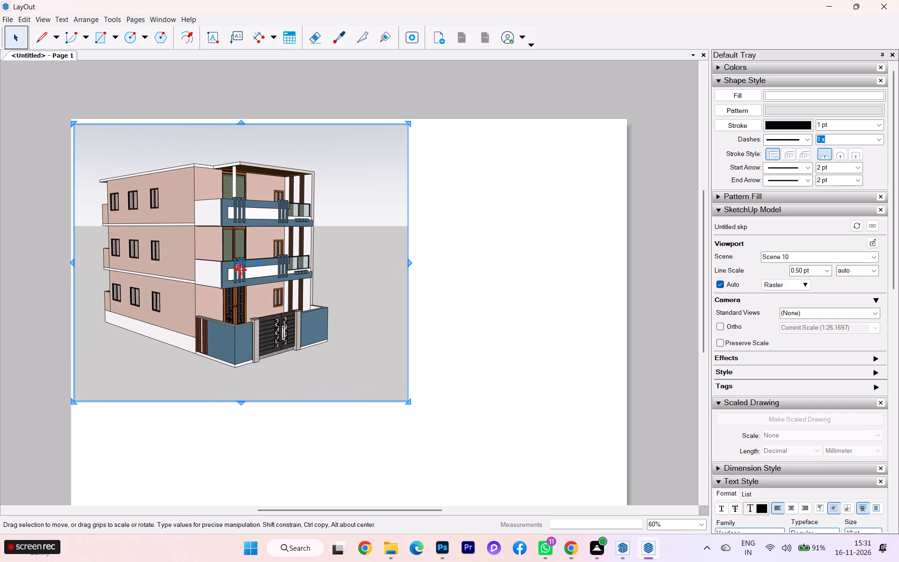
pyautogui.click(221, 267)
pyautogui.moveTo(241, 261); pyautogui.dragTo(261, 265)
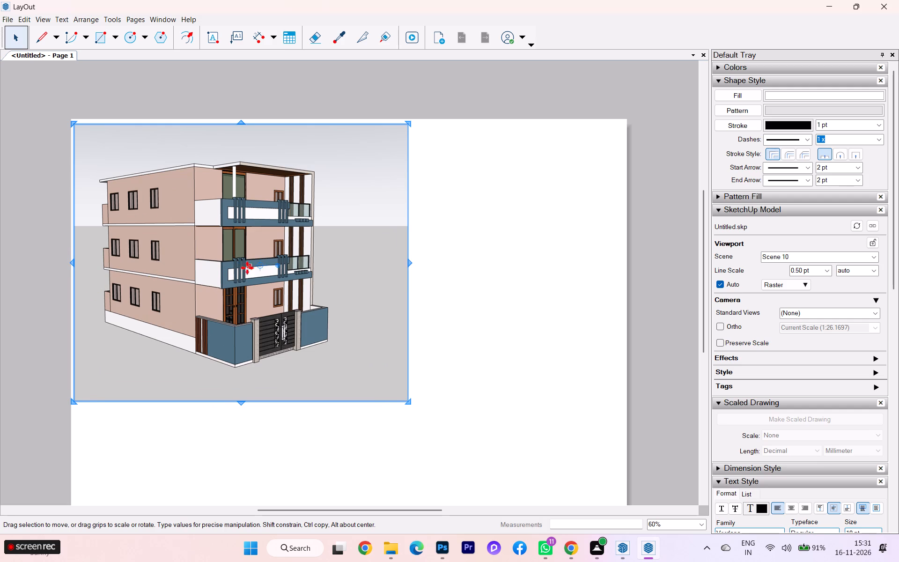
pyautogui.moveTo(240, 265); pyautogui.dragTo(260, 269)
pyautogui.click(235, 267)
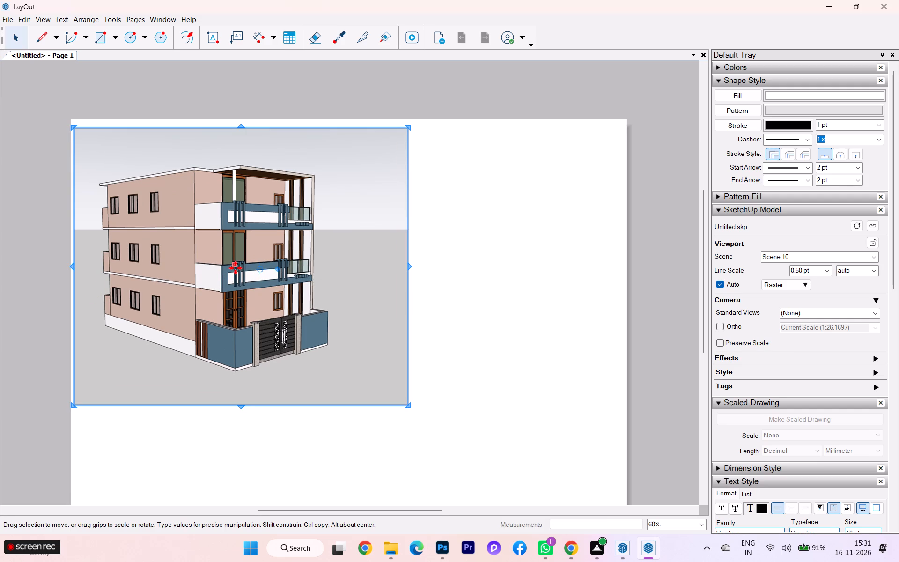
pyautogui.doubleClick(235, 267)
pyautogui.moveTo(260, 267); pyautogui.dragTo(273, 266)
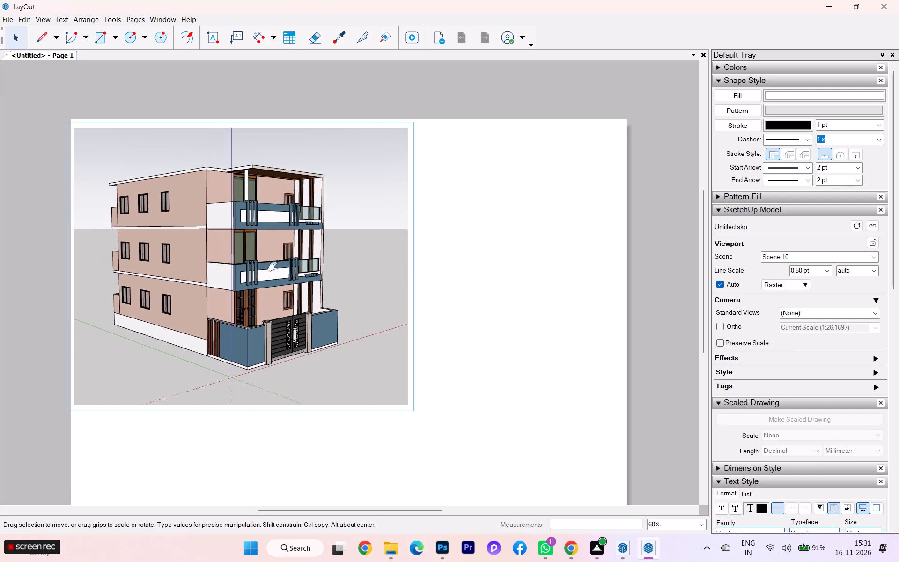
pyautogui.moveTo(273, 266); pyautogui.dragTo(241, 303)
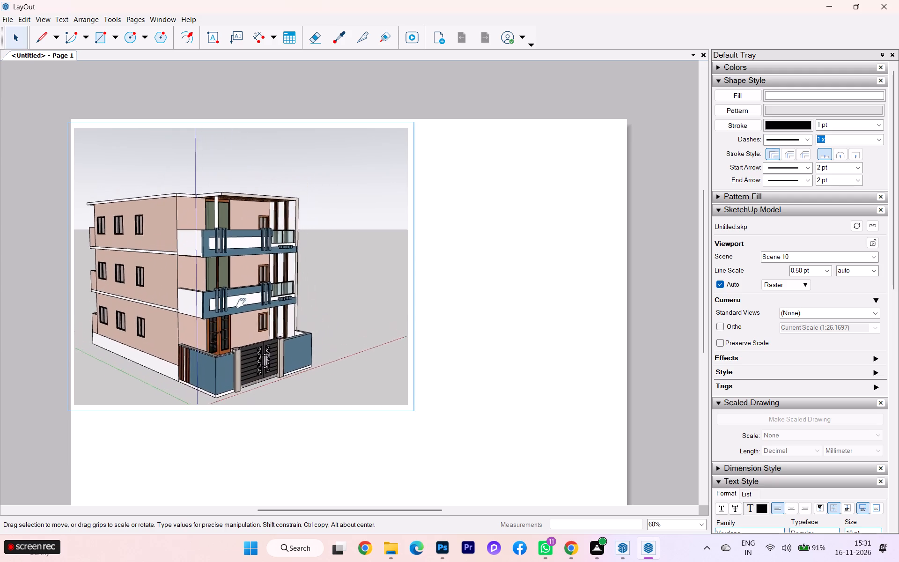
pyautogui.moveTo(241, 303); pyautogui.dragTo(254, 286)
# Enlarge the building inside the viewport so it fills more of the frame, and finish editing the 3D view.
pyautogui.scroll(1, 224, 322)
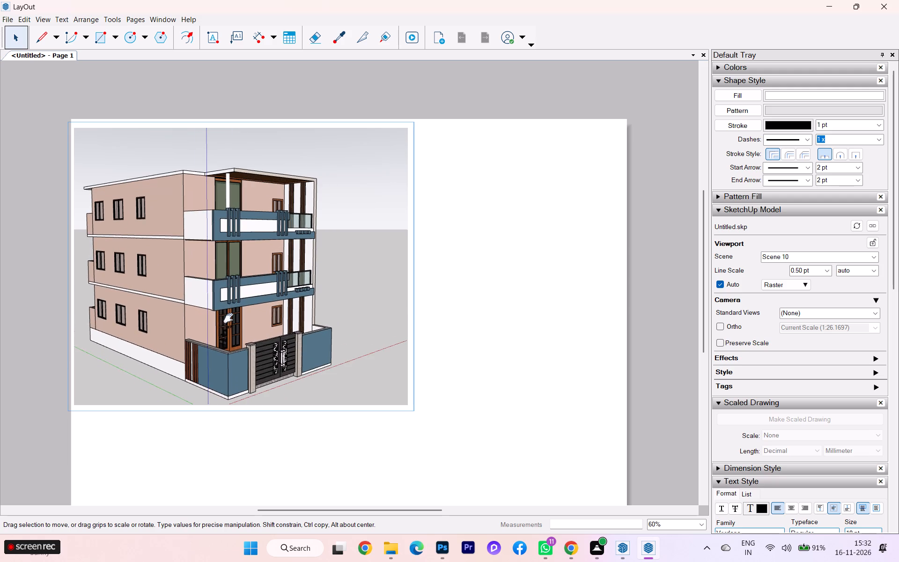
pyautogui.scroll(1, 232, 315)
pyautogui.scroll(-2, 276, 308)
pyautogui.scroll(2, 223, 320)
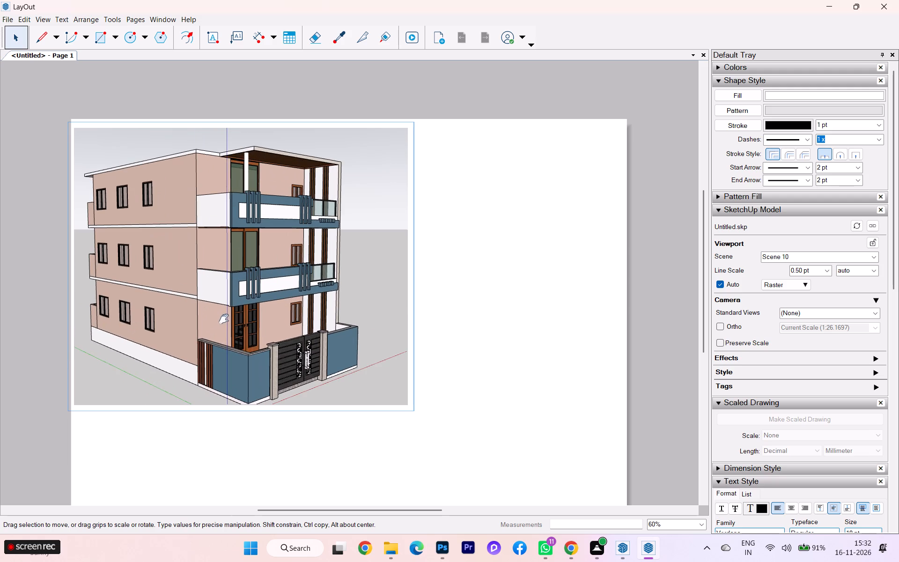
pyautogui.scroll(1, 225, 318)
pyautogui.scroll(-1, 225, 318)
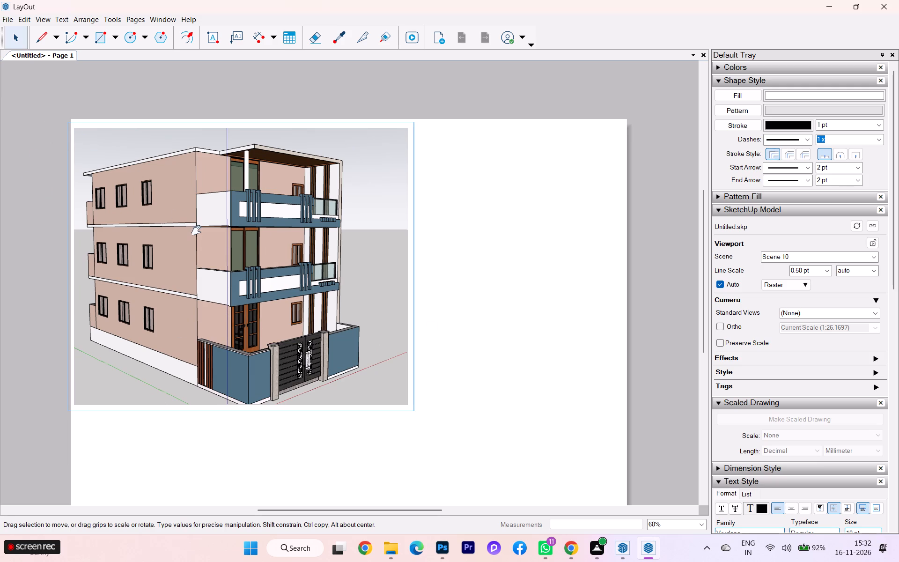
pyautogui.scroll(-1, 196, 236)
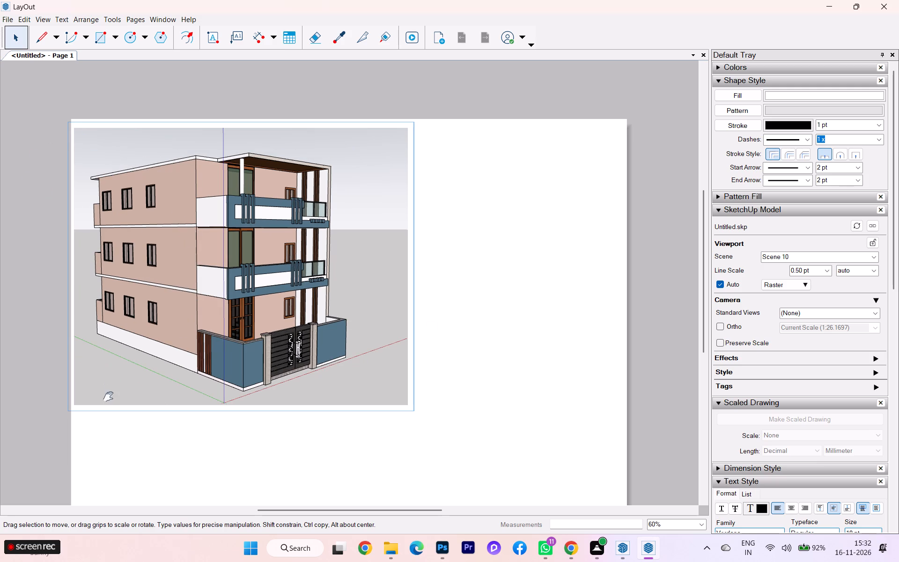
pyautogui.click(107, 412)
# Tighten the building viewport's frame by pulling in its bottom, left and right edges.
pyautogui.click(108, 406)
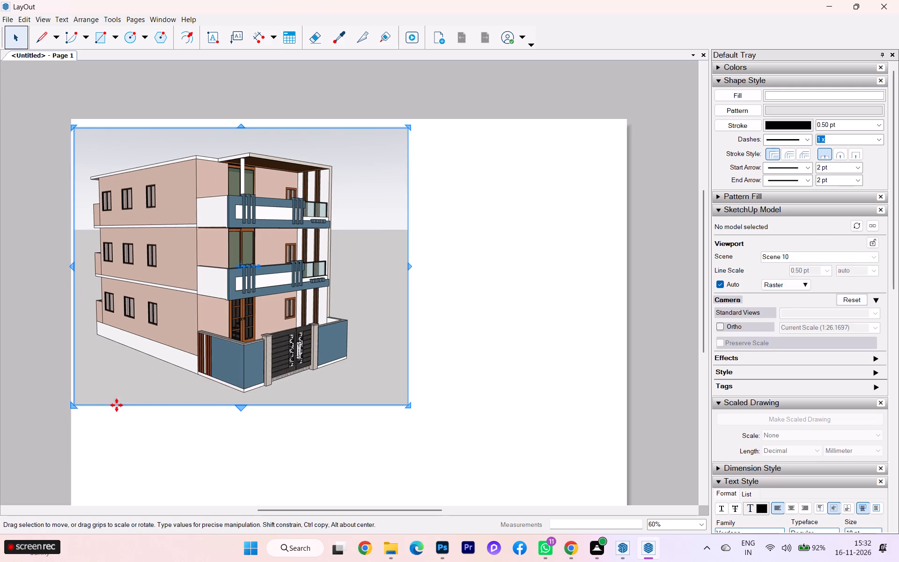
pyautogui.moveTo(236, 407); pyautogui.dragTo(236, 399)
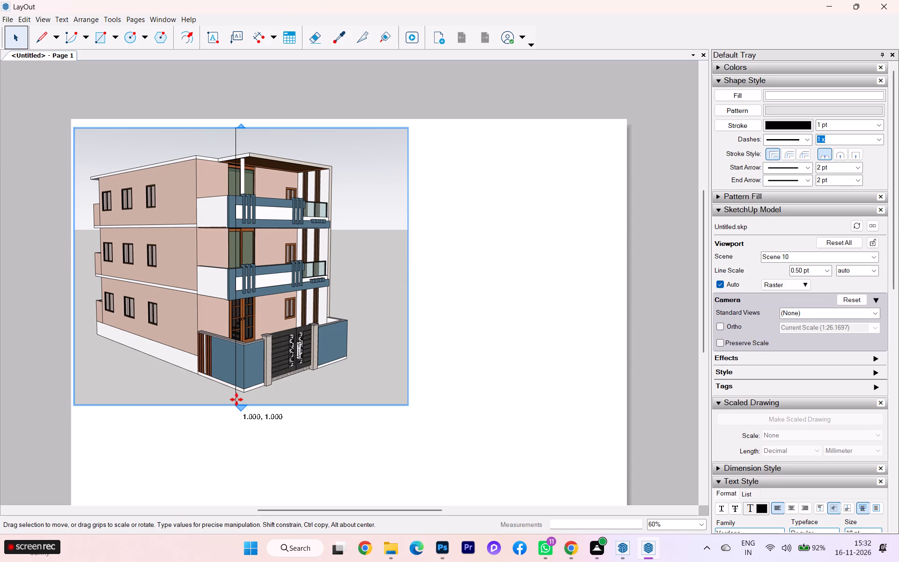
pyautogui.moveTo(241, 406); pyautogui.dragTo(242, 400)
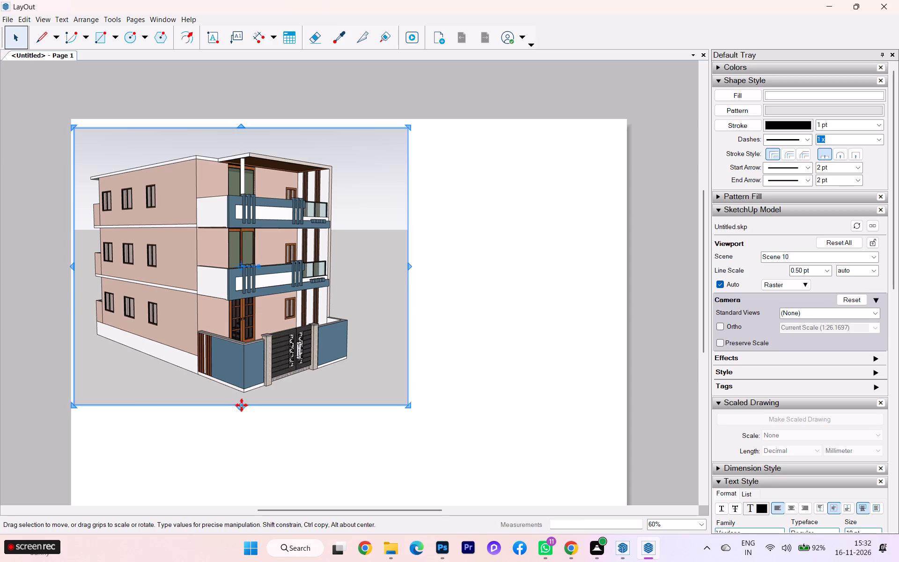
pyautogui.moveTo(240, 407); pyautogui.dragTo(240, 397)
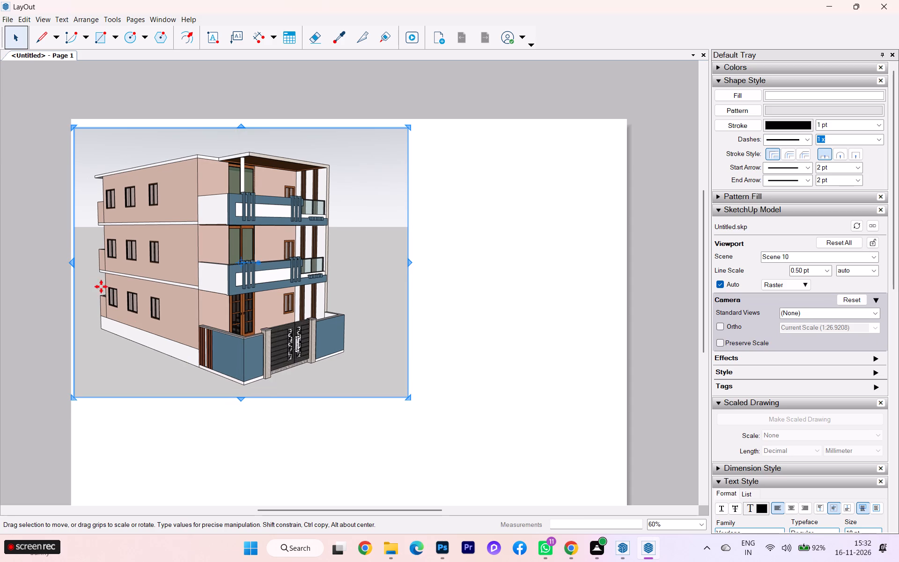
pyautogui.moveTo(69, 258); pyautogui.dragTo(77, 258)
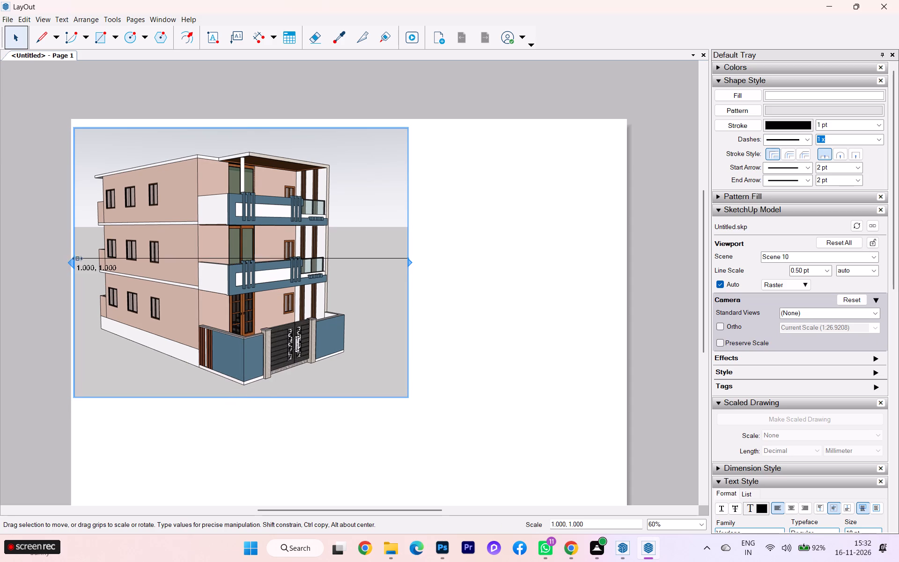
pyautogui.moveTo(77, 258); pyautogui.dragTo(85, 257)
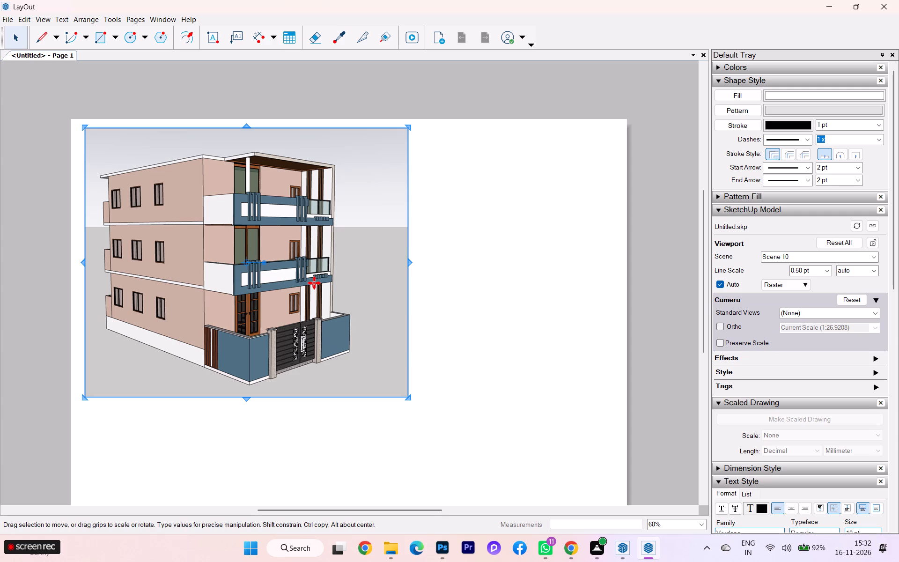
pyautogui.moveTo(412, 262); pyautogui.dragTo(383, 266)
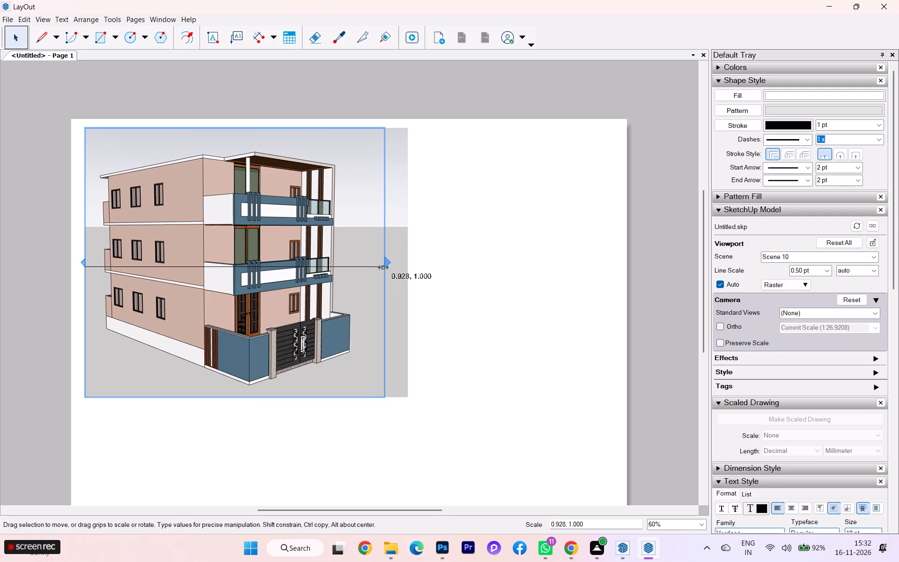
pyautogui.moveTo(383, 266); pyautogui.dragTo(368, 267)
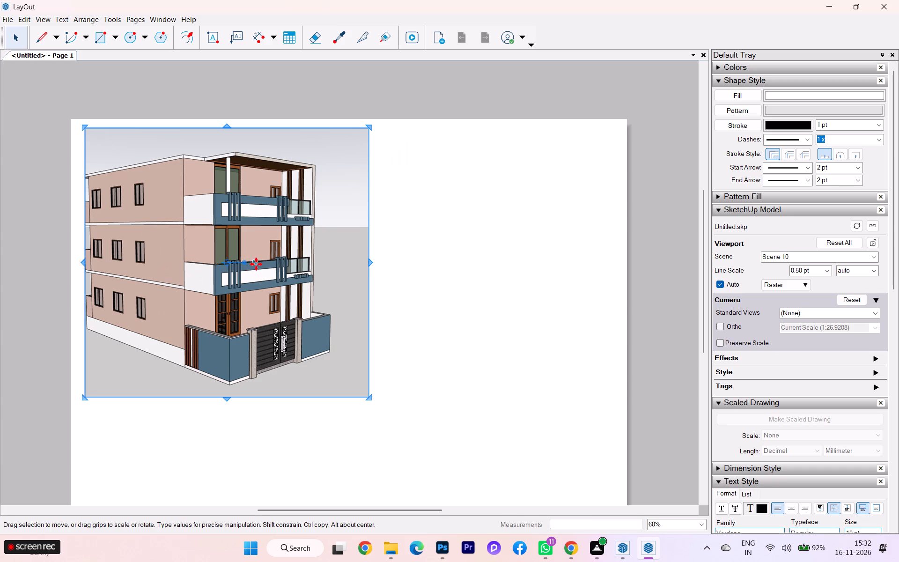
# Open the perspective viewport's 3D view for editing and enlarge the building within its frame.
pyautogui.moveTo(226, 260); pyautogui.dragTo(233, 260)
pyautogui.click(227, 261)
pyautogui.moveTo(227, 261); pyautogui.dragTo(240, 262)
pyautogui.doubleClick(228, 261)
pyautogui.moveTo(232, 259); pyautogui.dragTo(242, 260)
pyautogui.scroll(1, 230, 271)
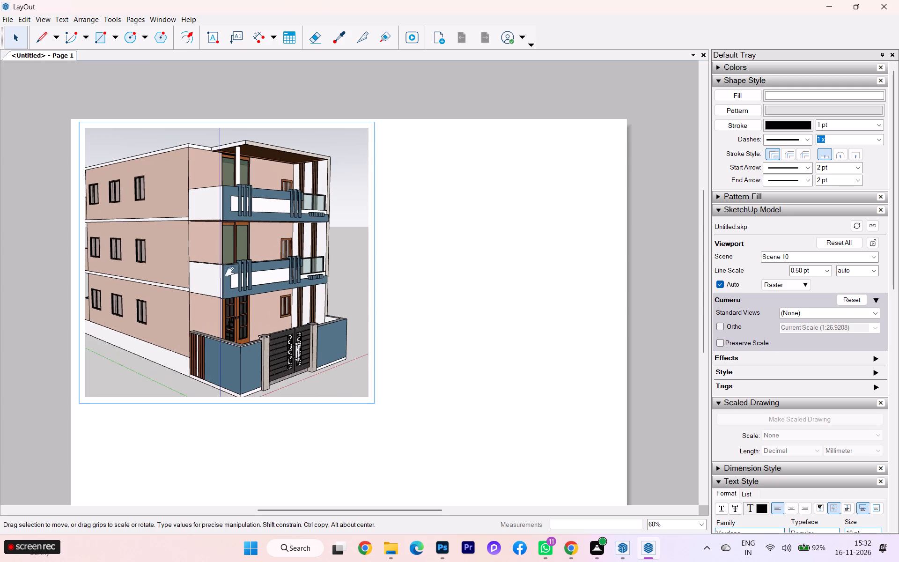
pyautogui.scroll(-1, 252, 273)
pyautogui.scroll(1, 221, 275)
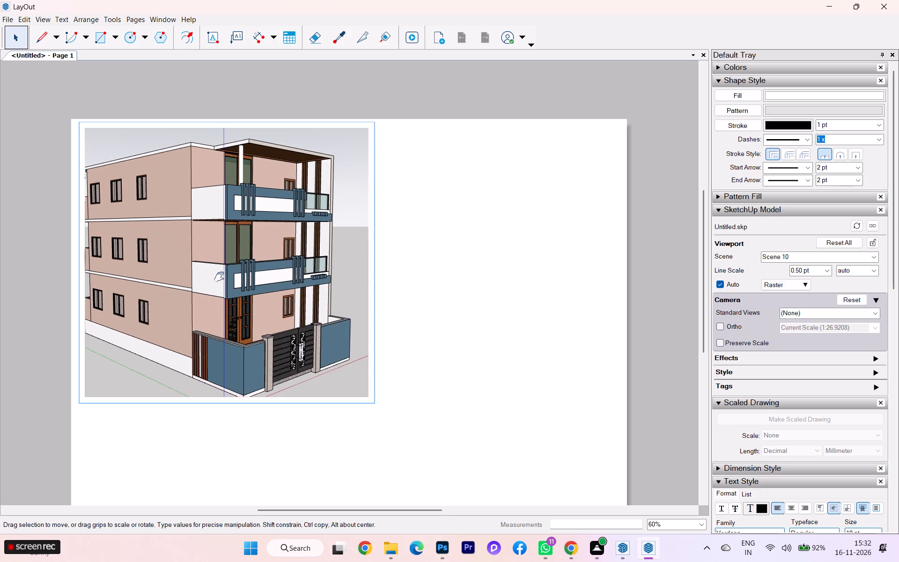
# Orbit the building slightly, shift it to the right within the frame, and finish editing the 3D view.
pyautogui.moveTo(219, 277); pyautogui.dragTo(204, 277, button='middle')
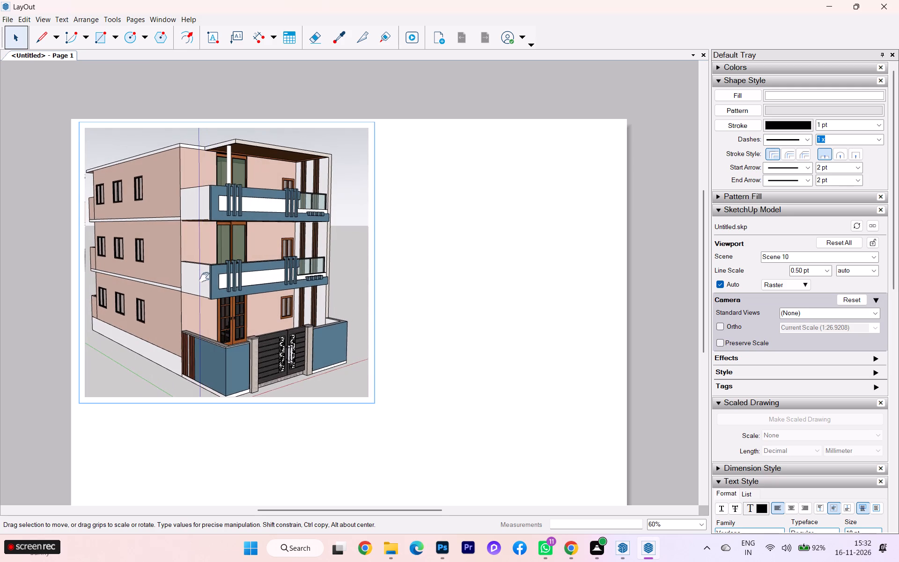
pyautogui.moveTo(213, 281); pyautogui.dragTo(227, 282)
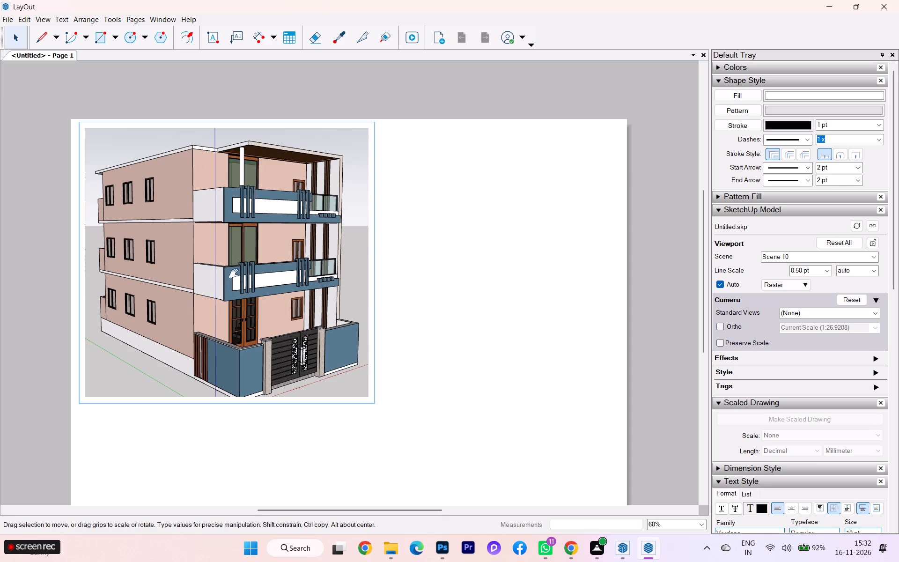
pyautogui.scroll(1, 218, 281)
pyautogui.scroll(-1, 261, 284)
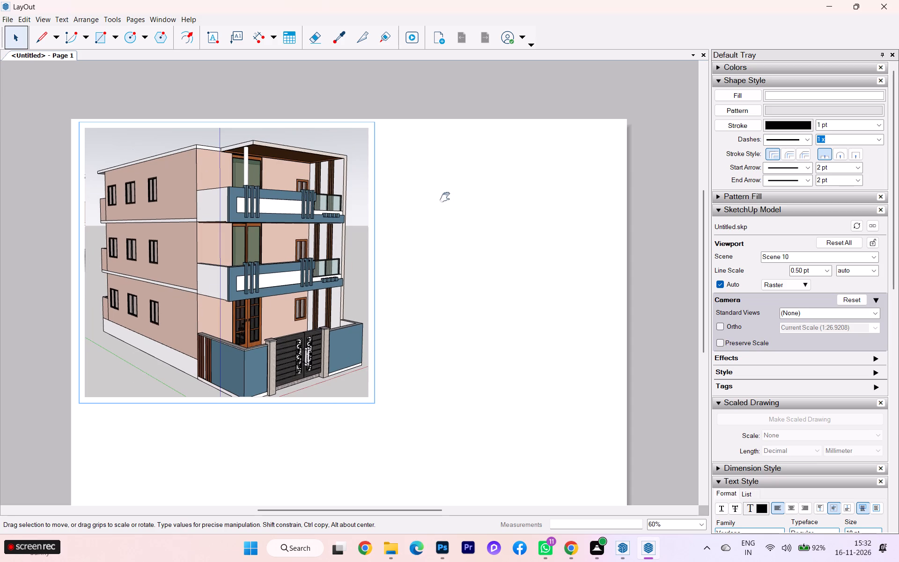
pyautogui.click(423, 185)
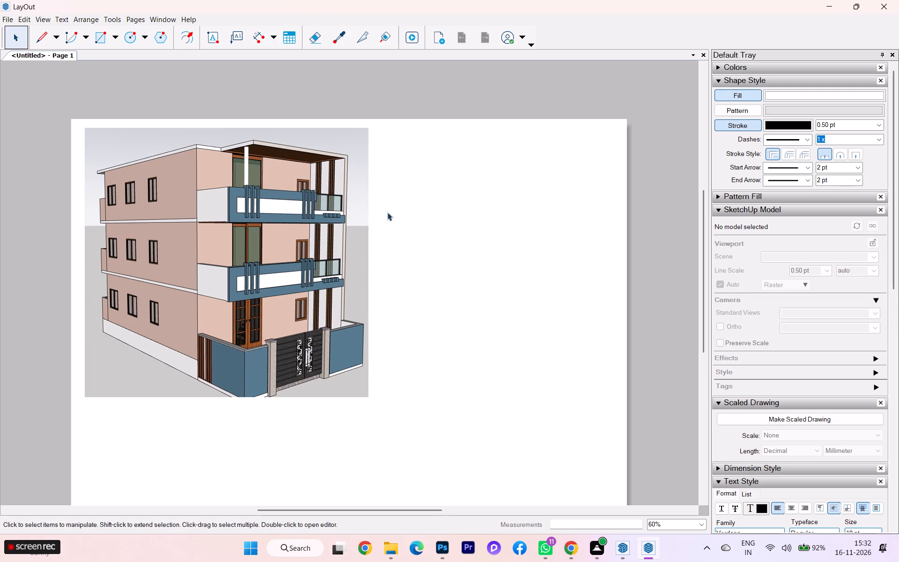
# Set the document's paper size to A0 (841 mm x 1189 mm) in landscape orientation.
pyautogui.click(4, 15)
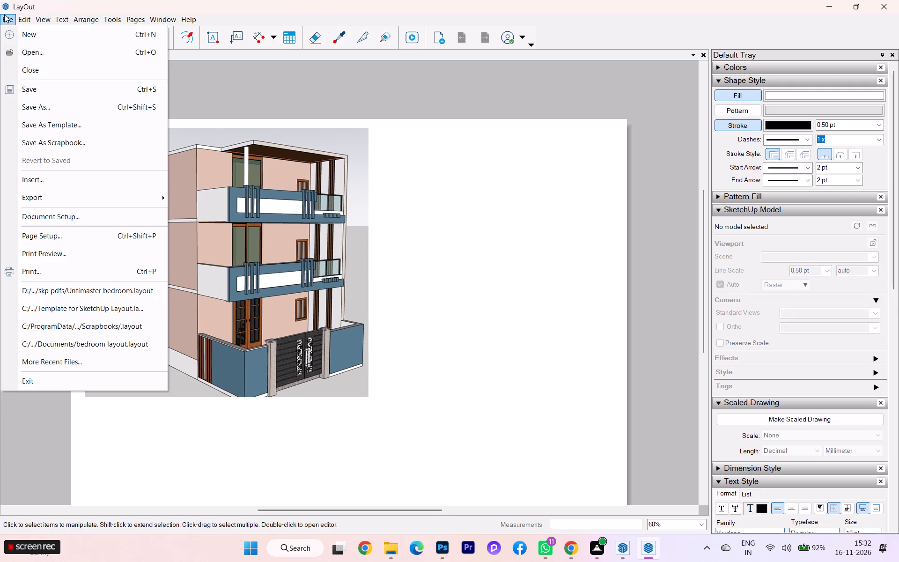
pyautogui.click(44, 216)
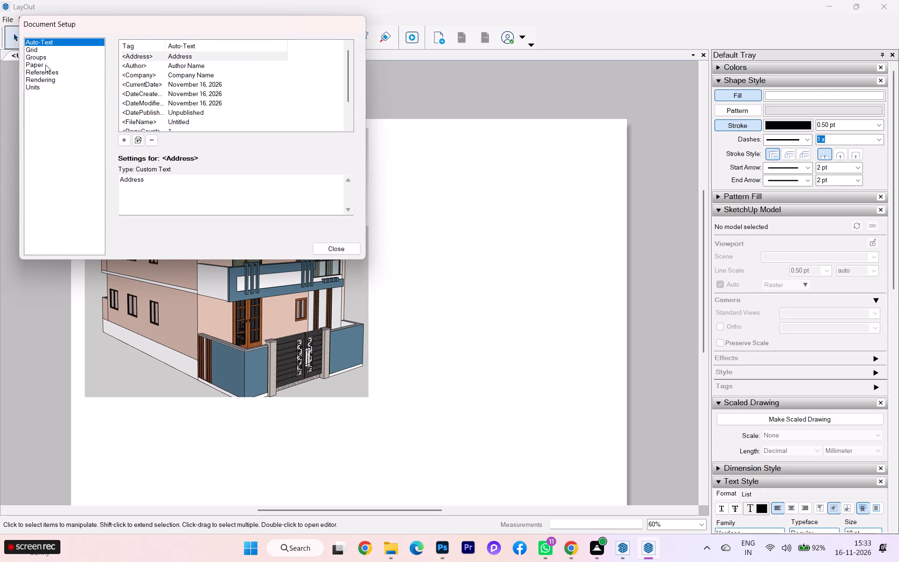
pyautogui.click(44, 65)
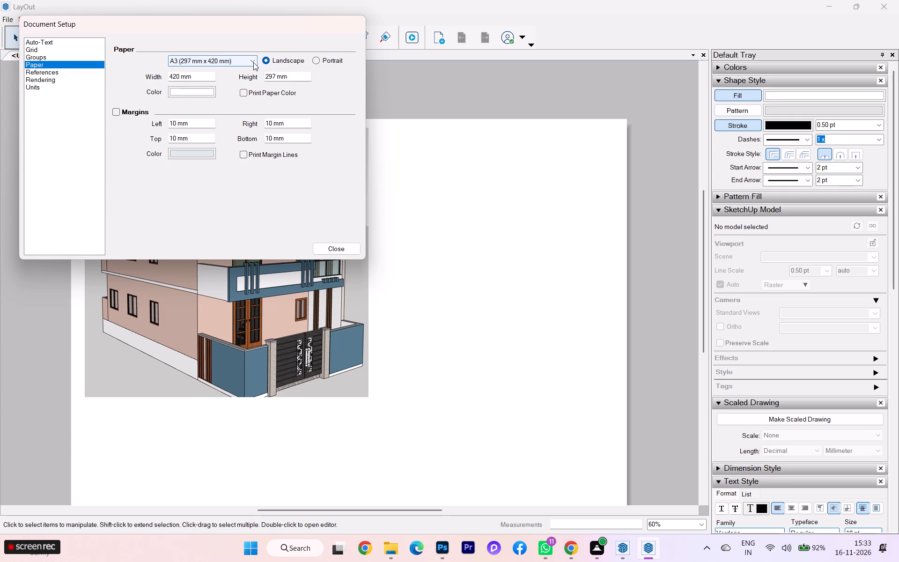
pyautogui.click(252, 60)
pyautogui.scroll(1, 180, 92)
pyautogui.scroll(-1, 180, 92)
pyautogui.scroll(4, 180, 92)
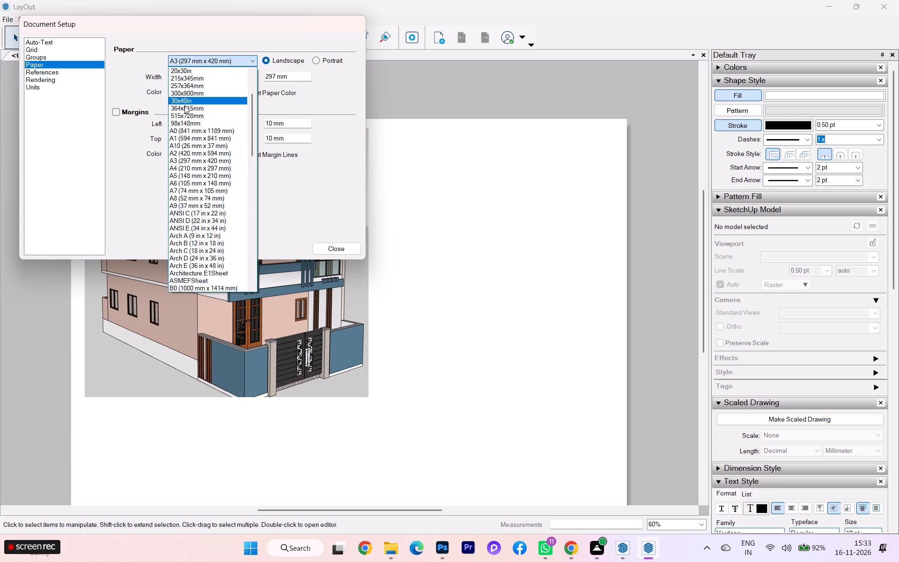
pyautogui.click(183, 132)
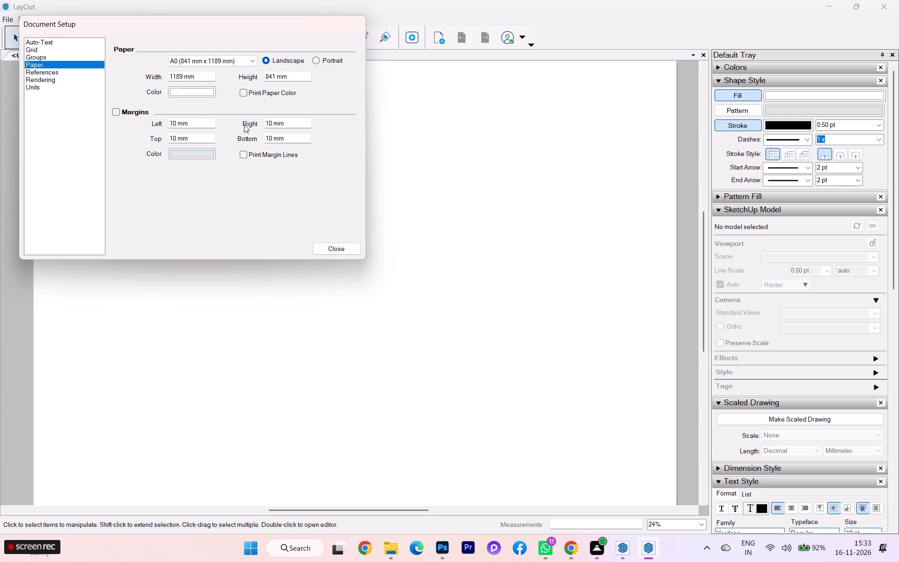
# Set the document's length units to decimal inches and close the document setup.
pyautogui.click(38, 84)
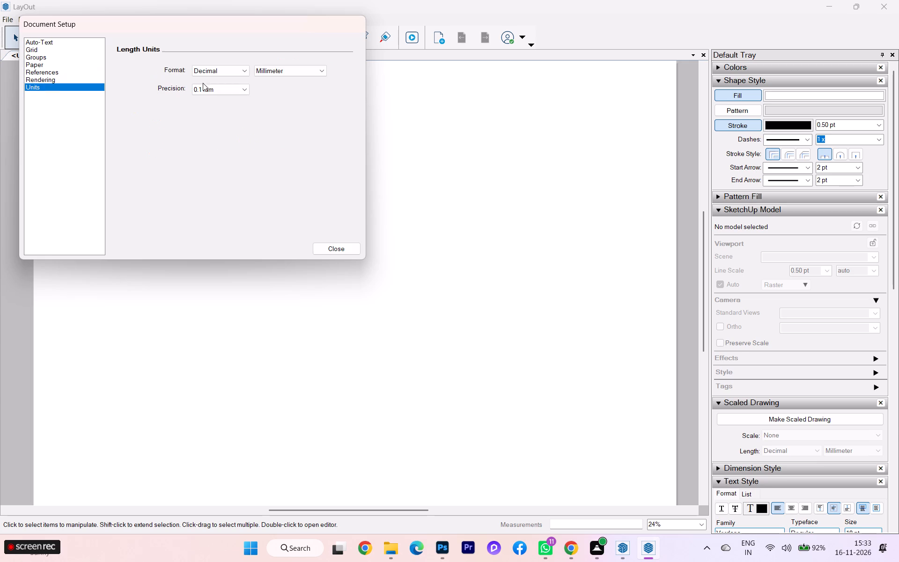
pyautogui.click(274, 71)
pyautogui.click(274, 81)
pyautogui.click(329, 248)
# Scale the perspective viewport up about 1.4 times, then widen its right side and move it slightly right.
pyautogui.click(141, 157)
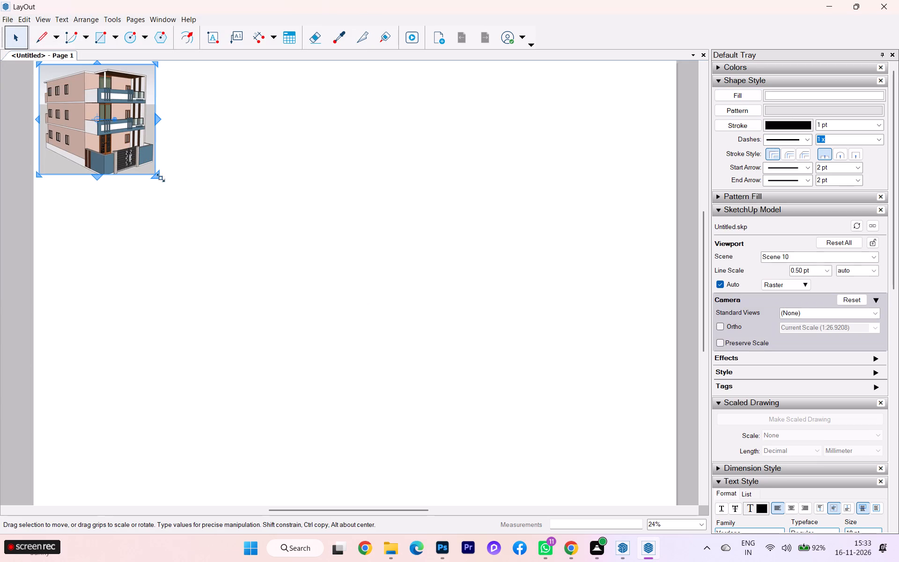
pyautogui.moveTo(157, 177); pyautogui.dragTo(195, 216)
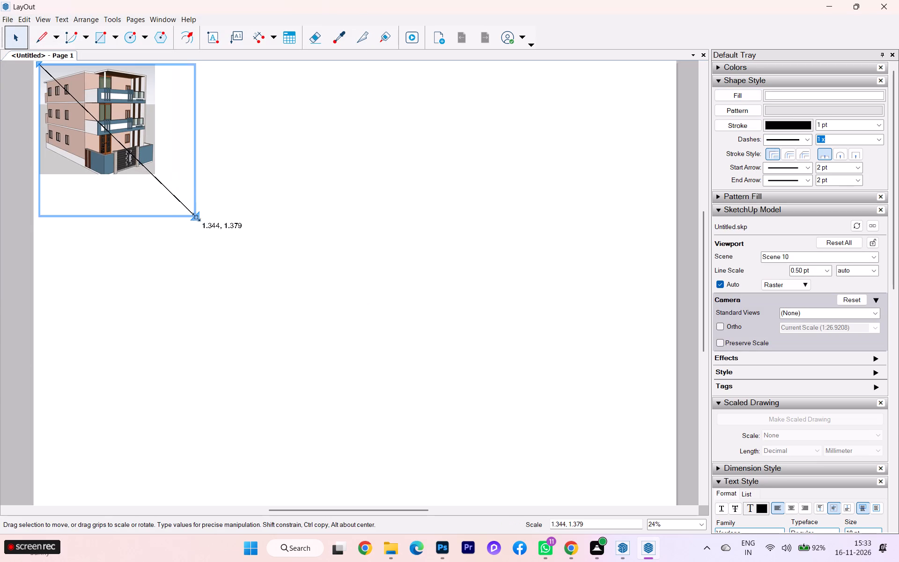
pyautogui.moveTo(195, 216); pyautogui.dragTo(203, 222)
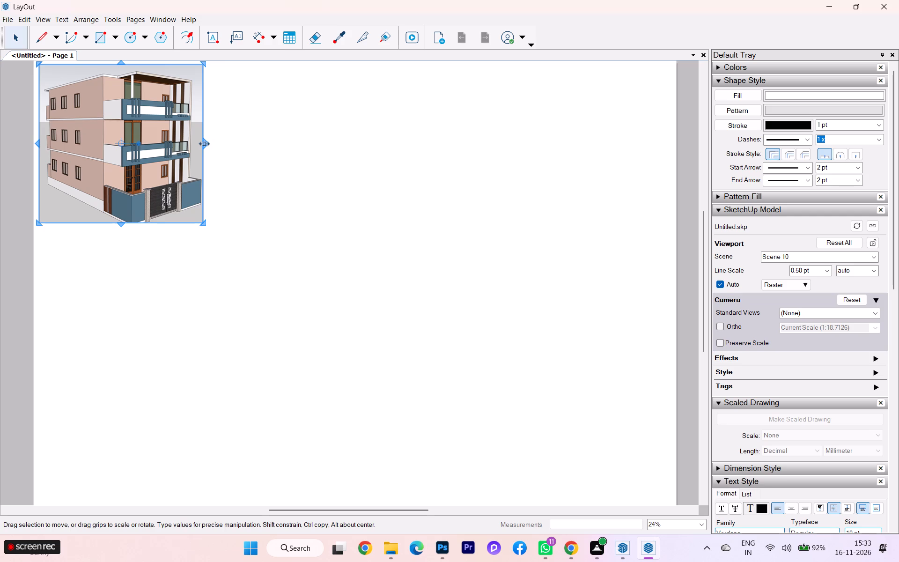
pyautogui.moveTo(204, 143); pyautogui.dragTo(227, 148)
pyautogui.moveTo(150, 149); pyautogui.dragTo(160, 149)
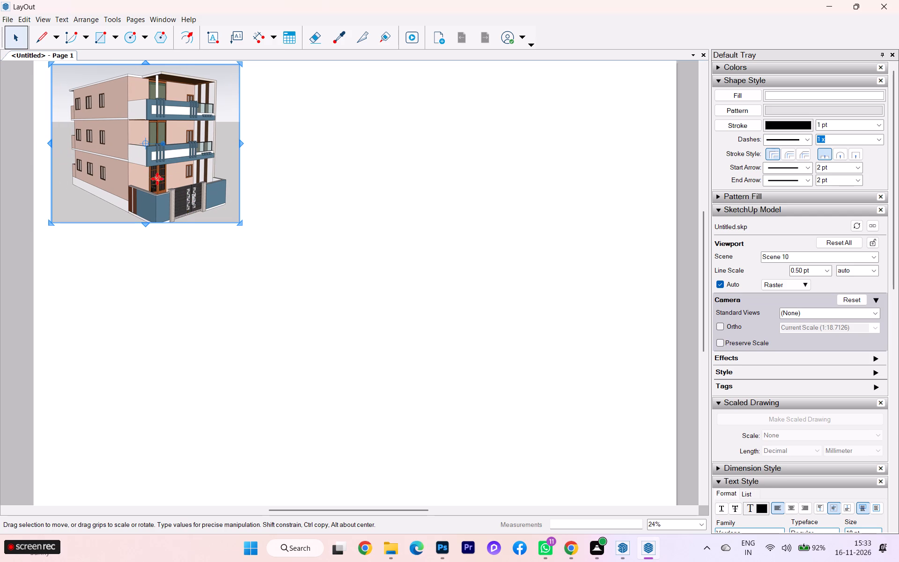
# Copy the perspective viewport and place the copy directly below the original, nearly aligned with its left edge.
pyautogui.moveTo(145, 167); pyautogui.dragTo(143, 281)
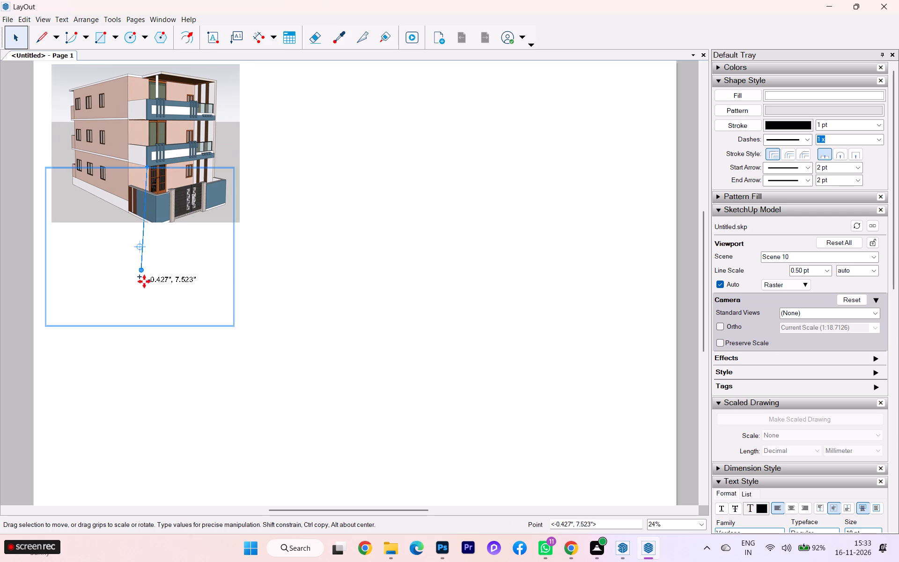
pyautogui.moveTo(143, 281); pyautogui.dragTo(170, 349)
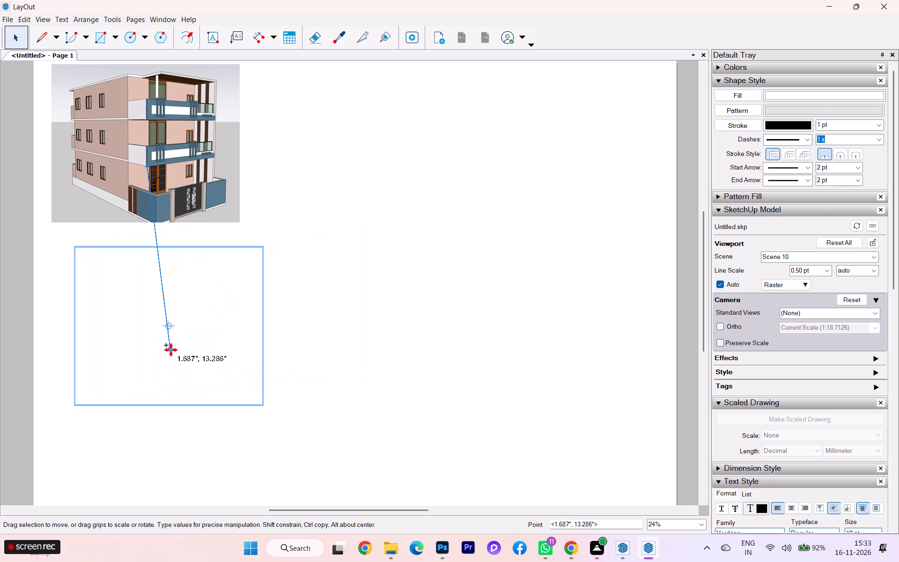
pyautogui.moveTo(170, 349); pyautogui.dragTo(160, 357)
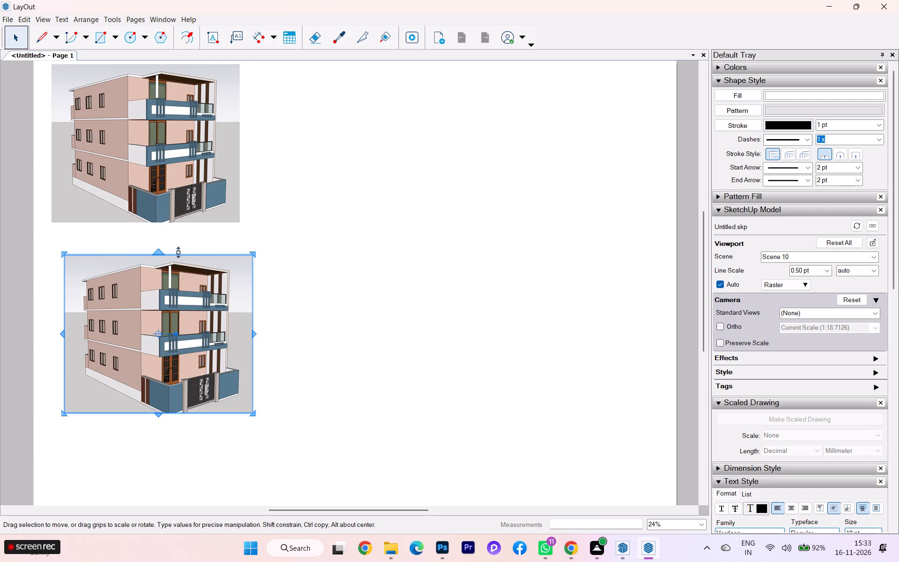
pyautogui.scroll(-1, 177, 251)
pyautogui.scroll(1, 161, 291)
pyautogui.moveTo(158, 304); pyautogui.dragTo(157, 285)
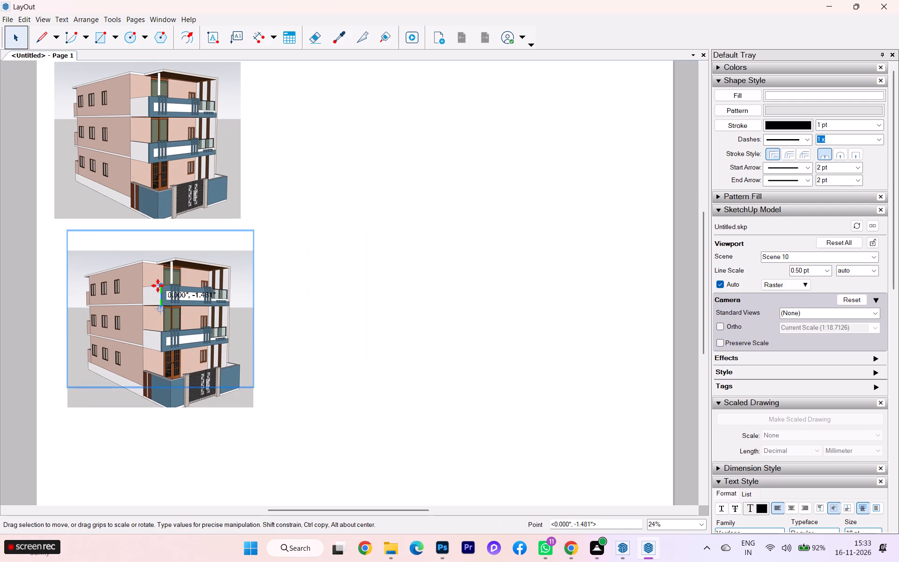
pyautogui.moveTo(157, 285); pyautogui.dragTo(149, 276)
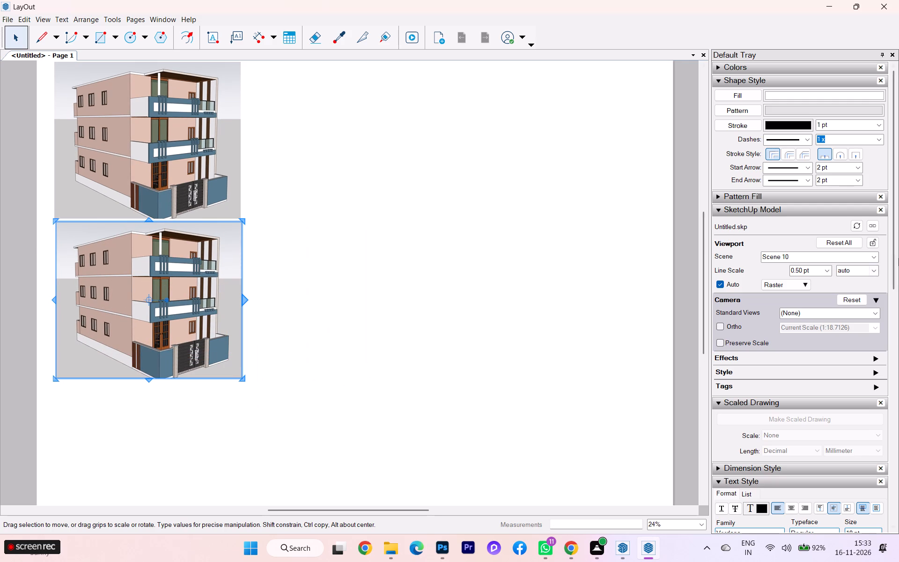
# Set the lower viewport's camera to the standard Front view.
pyautogui.click(875, 312)
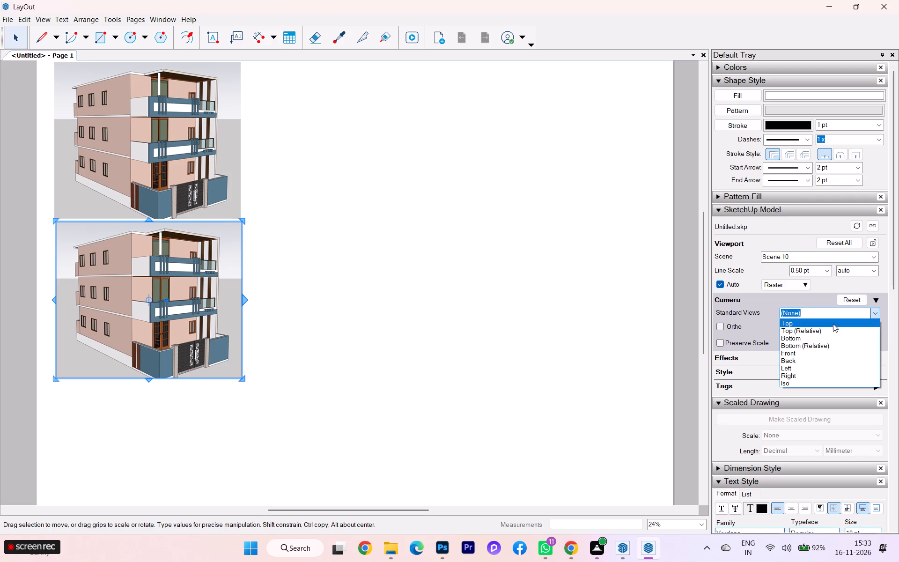
pyautogui.click(795, 351)
# Move the front-view viewport to the right and extend its left edge close to the page's left edge.
pyautogui.scroll(1, 104, 301)
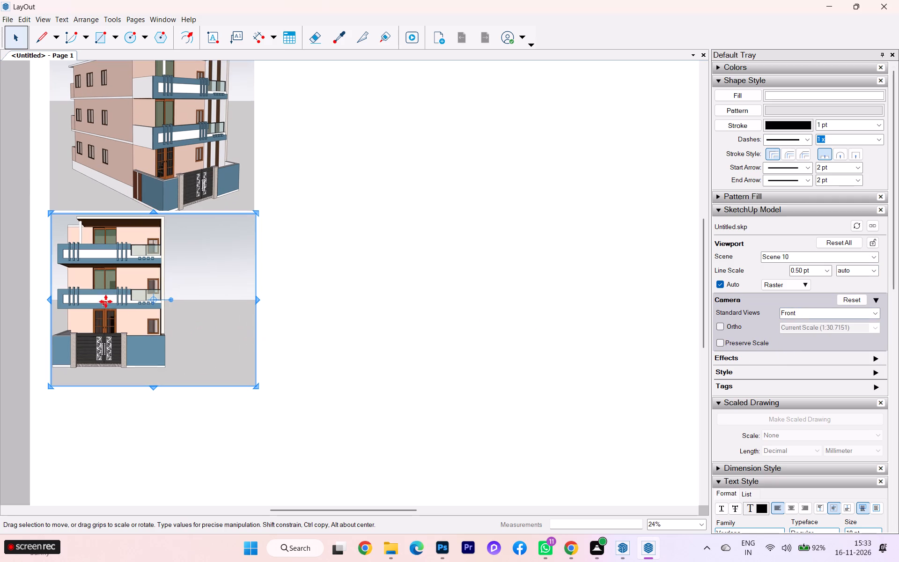
pyautogui.scroll(2, 118, 301)
pyautogui.moveTo(119, 299); pyautogui.dragTo(129, 295, button='middle')
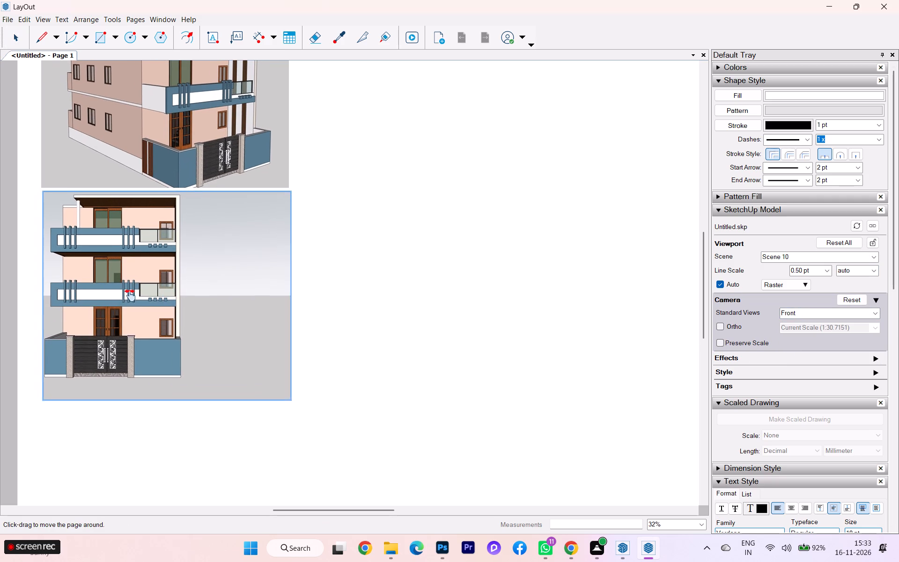
pyautogui.moveTo(129, 295); pyautogui.dragTo(140, 300, button='middle')
pyautogui.moveTo(139, 302); pyautogui.dragTo(145, 308)
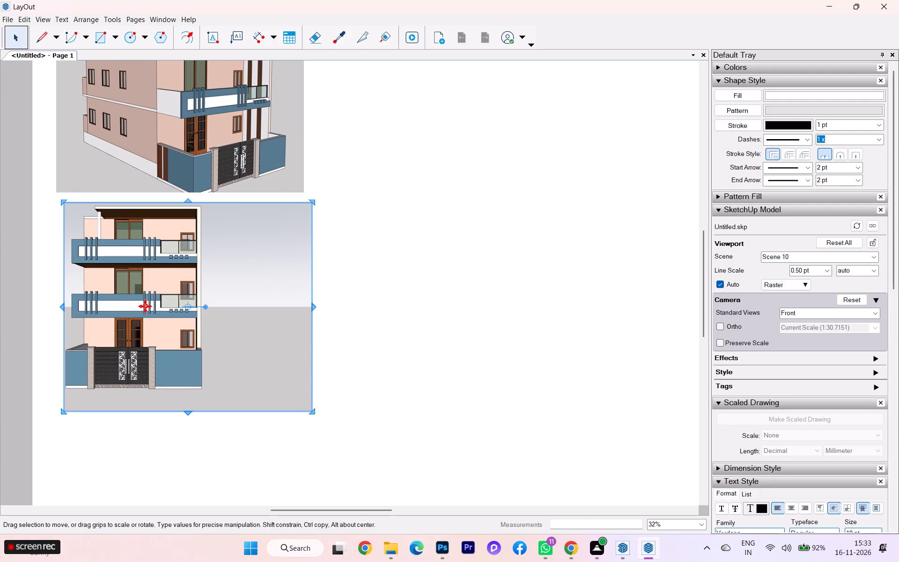
pyautogui.moveTo(144, 305); pyautogui.dragTo(167, 308)
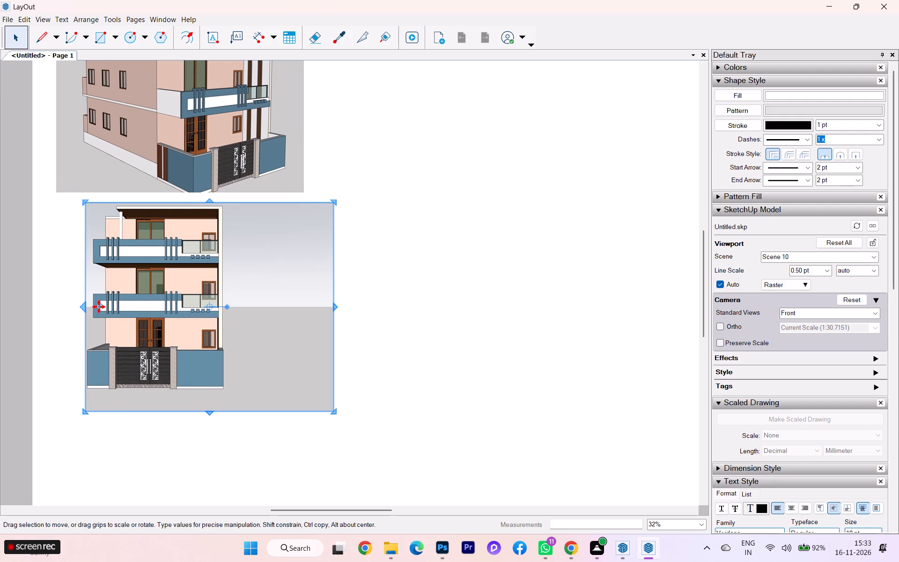
pyautogui.moveTo(80, 305); pyautogui.dragTo(47, 304)
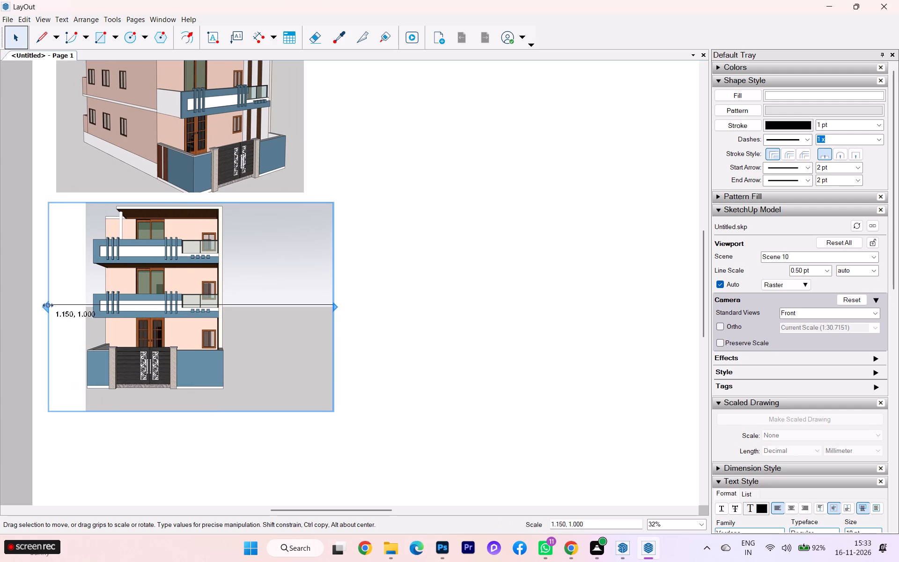
pyautogui.moveTo(47, 304); pyautogui.dragTo(39, 304)
# Extend the front-view viewport's bottom edge down to near the page's lower edge.
pyautogui.scroll(-2, 337, 311)
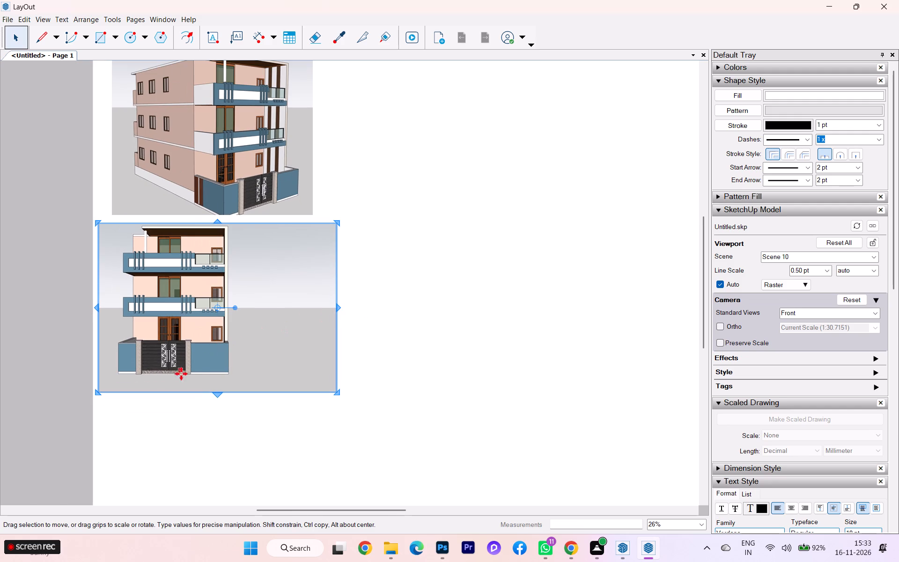
pyautogui.moveTo(213, 394); pyautogui.dragTo(213, 407)
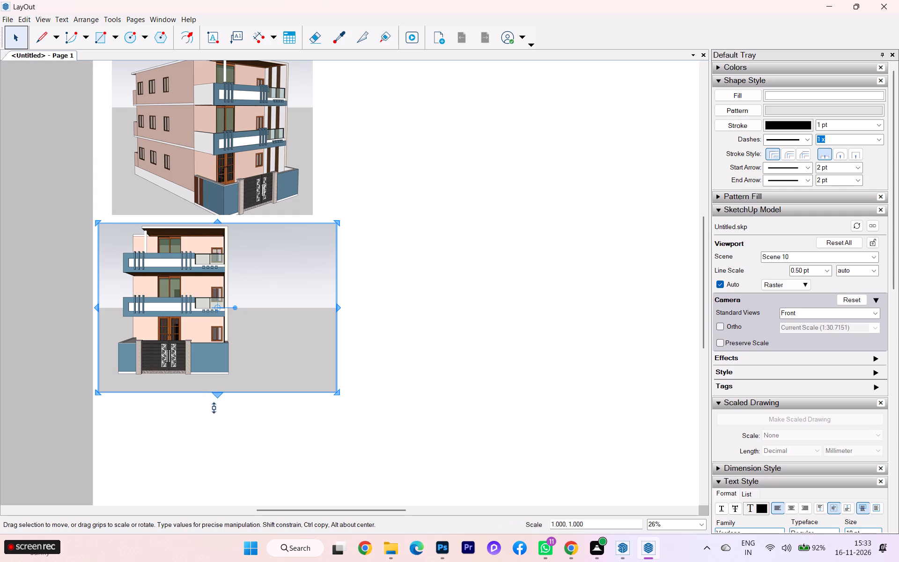
pyautogui.moveTo(213, 407); pyautogui.dragTo(224, 481)
pyautogui.scroll(-2, 215, 384)
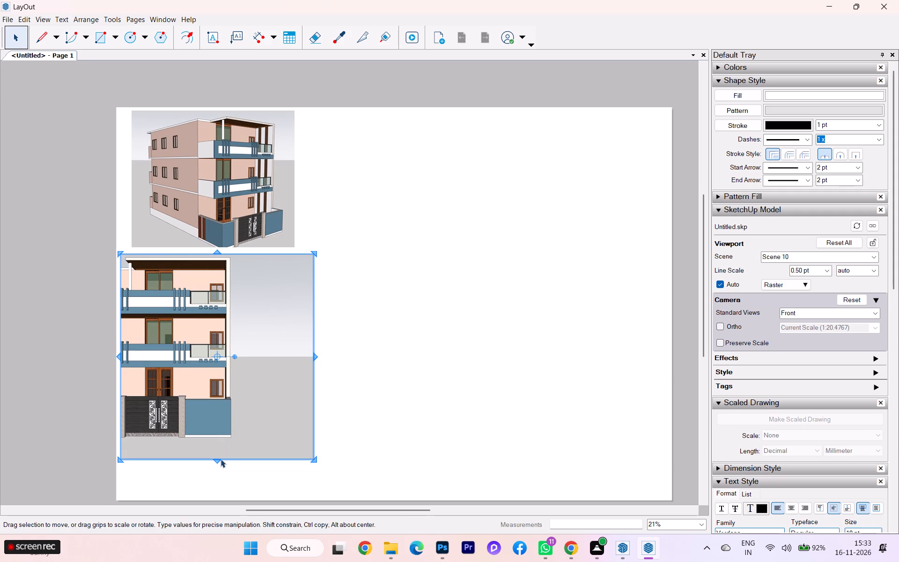
pyautogui.moveTo(219, 460); pyautogui.dragTo(220, 490)
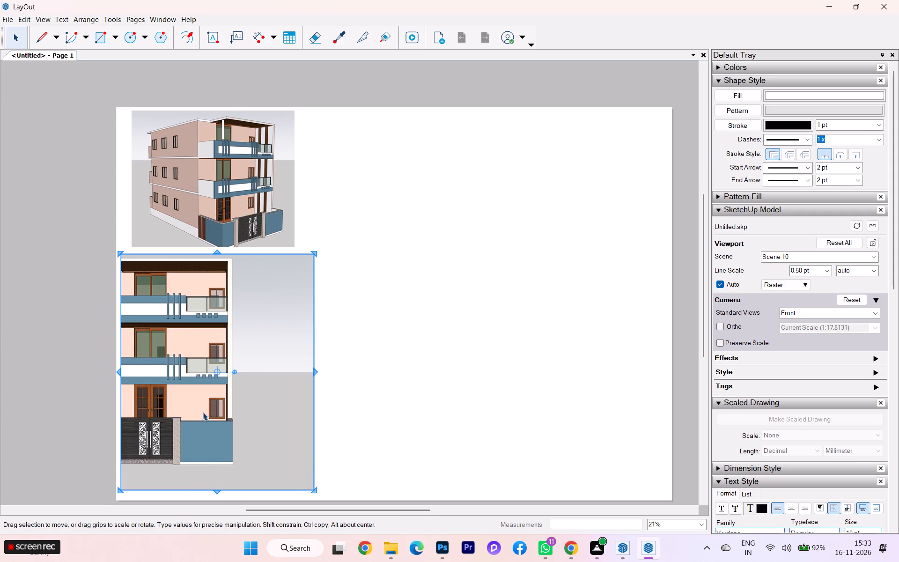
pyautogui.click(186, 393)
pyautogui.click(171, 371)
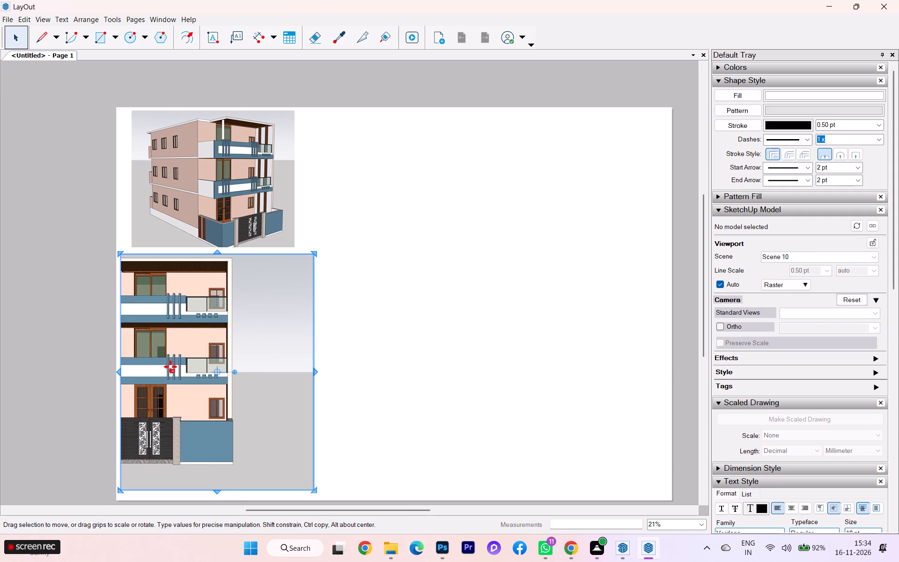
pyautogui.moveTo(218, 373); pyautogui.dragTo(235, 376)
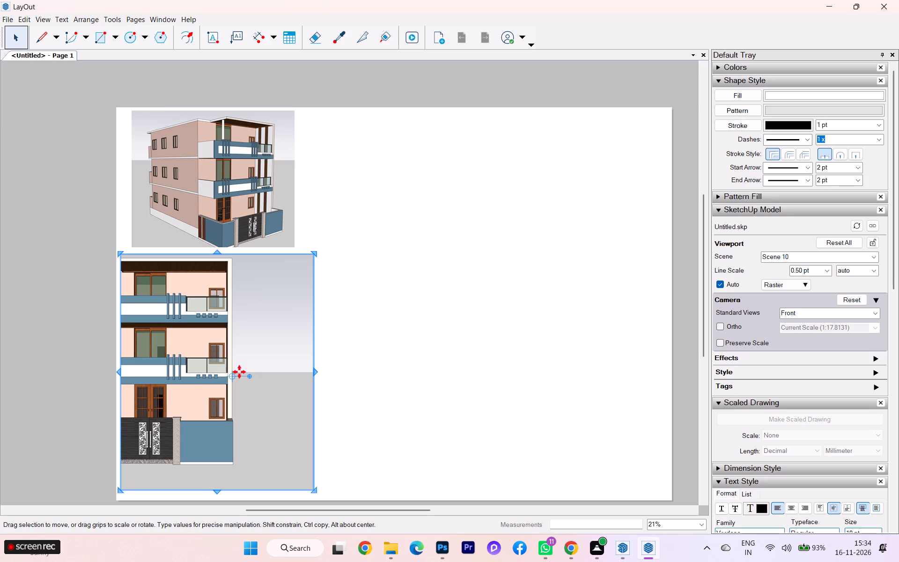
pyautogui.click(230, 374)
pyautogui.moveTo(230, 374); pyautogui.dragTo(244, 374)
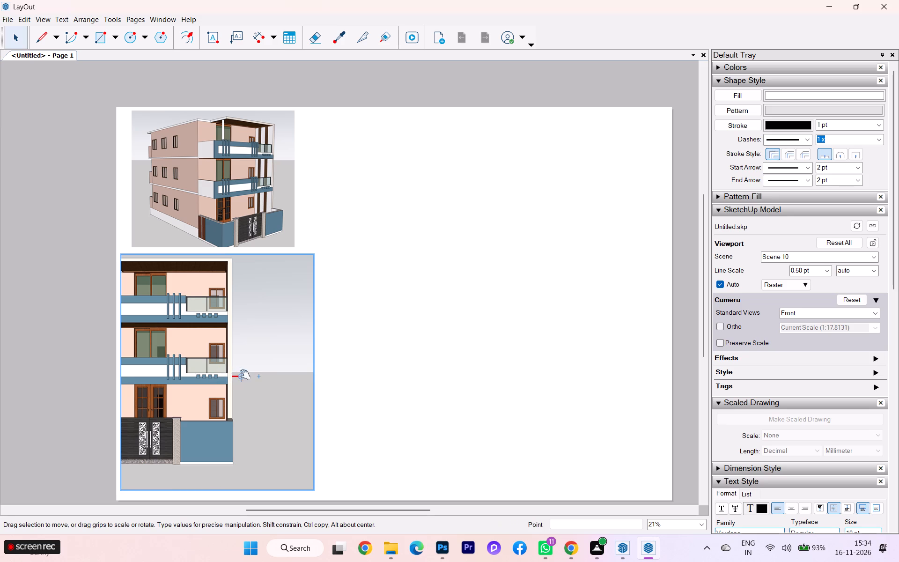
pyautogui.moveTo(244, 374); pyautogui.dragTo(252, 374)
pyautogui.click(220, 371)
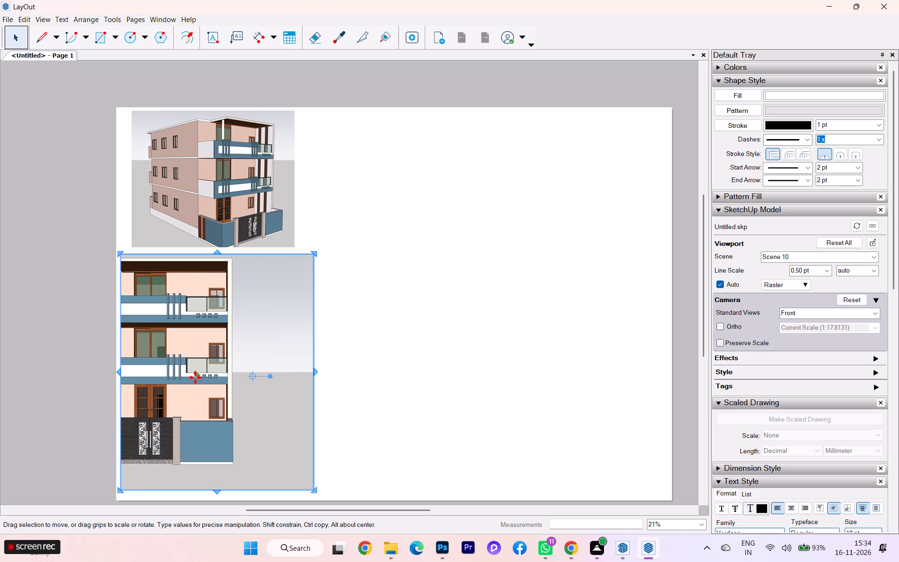
# Move the front-view viewport to the right and extend its left edge to align with the perspective viewport's left edge.
pyautogui.moveTo(191, 377); pyautogui.dragTo(300, 381)
pyautogui.moveTo(164, 371); pyautogui.dragTo(132, 373)
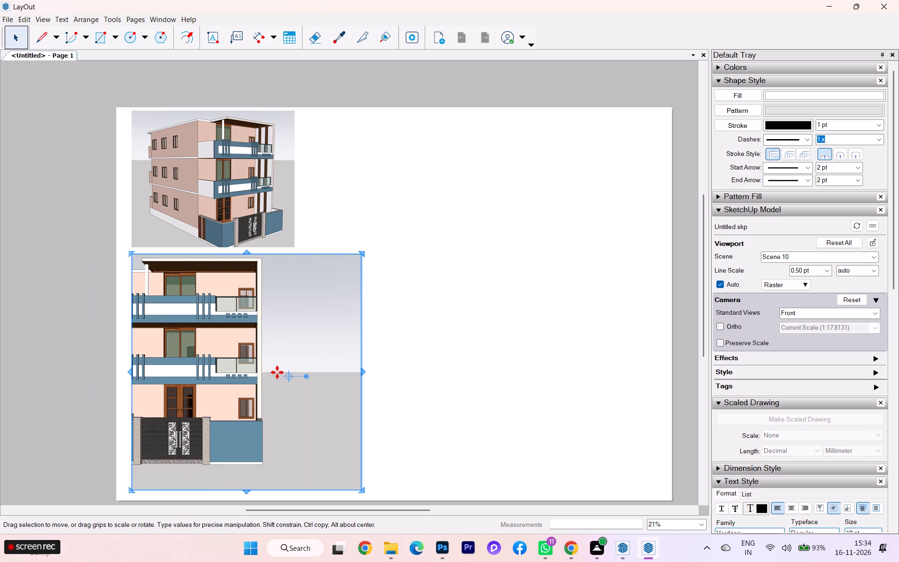
# Adjust the camera inside the front-view viewport so the whole three-storey facade is framed, roughly centred, with a slight orbit from above.
pyautogui.click(292, 376)
pyautogui.doubleClick(292, 376)
pyautogui.moveTo(290, 377); pyautogui.dragTo(344, 387)
pyautogui.scroll(1, 276, 415)
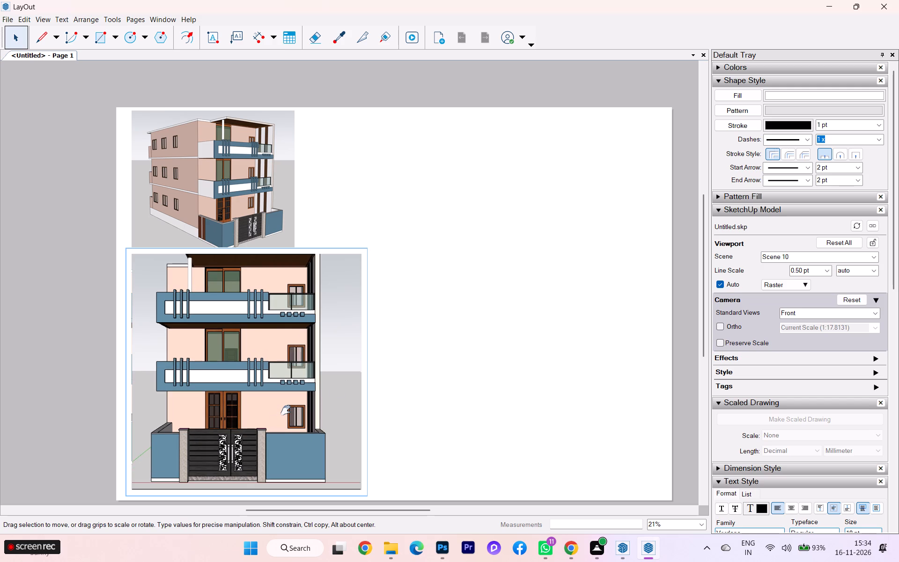
pyautogui.moveTo(275, 409); pyautogui.dragTo(273, 420, button='middle')
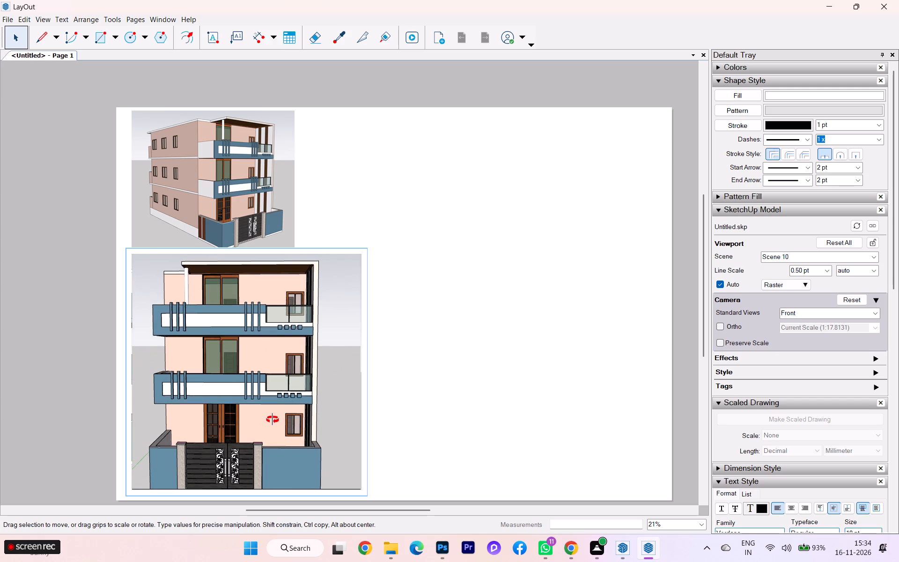
pyautogui.moveTo(273, 420); pyautogui.dragTo(273, 419, button='middle')
pyautogui.middleClick(273, 411)
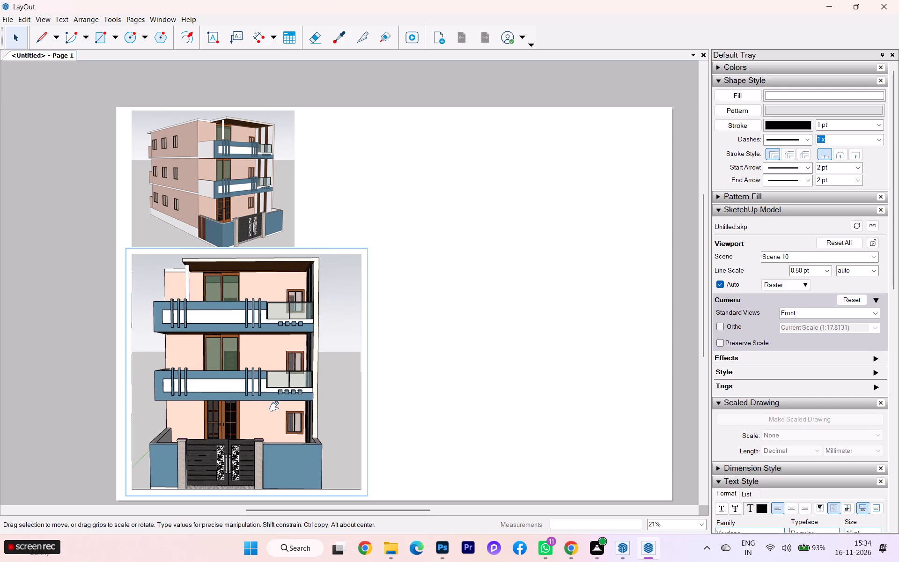
pyautogui.scroll(-1, 274, 407)
pyautogui.scroll(1, 273, 407)
pyautogui.scroll(-1, 270, 413)
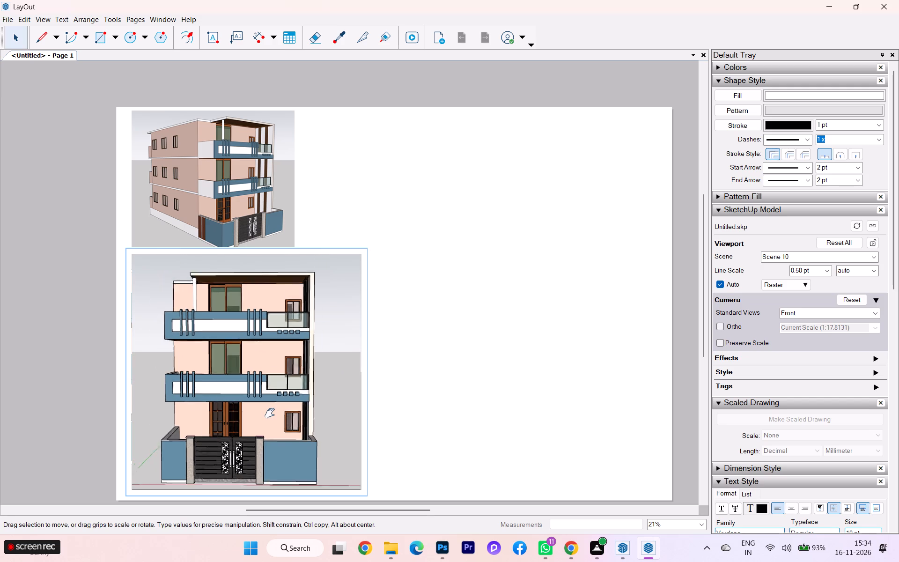
pyautogui.scroll(1, 196, 430)
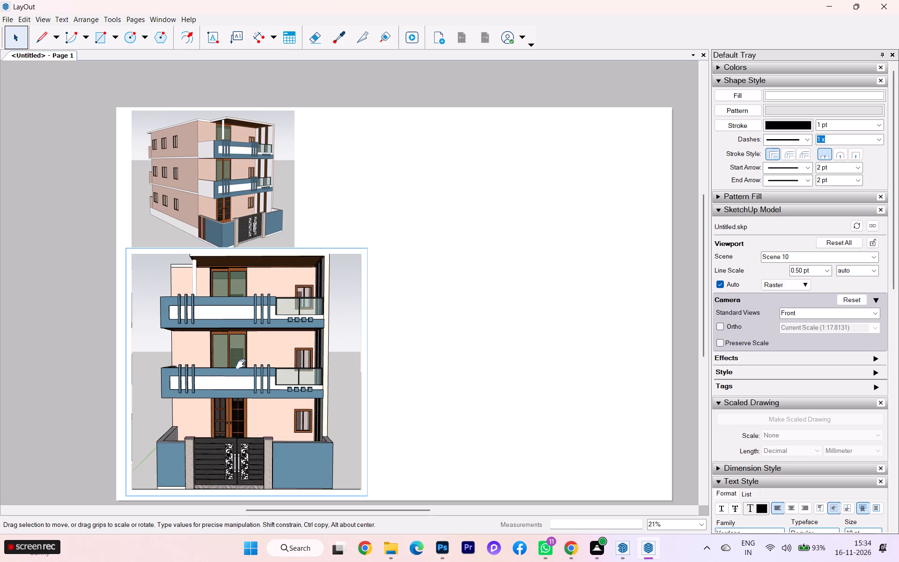
pyautogui.scroll(-1, 280, 380)
pyautogui.scroll(1, 279, 380)
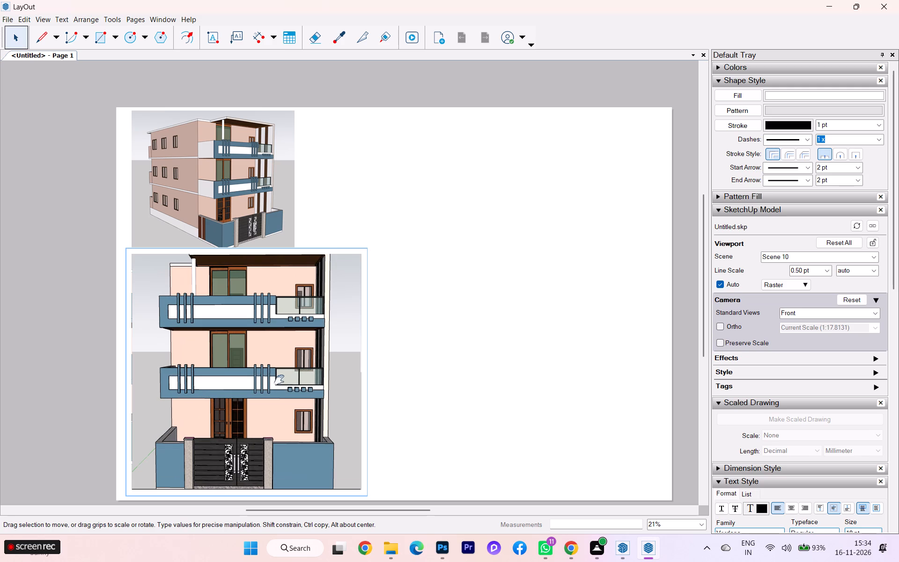
pyautogui.scroll(-1, 273, 385)
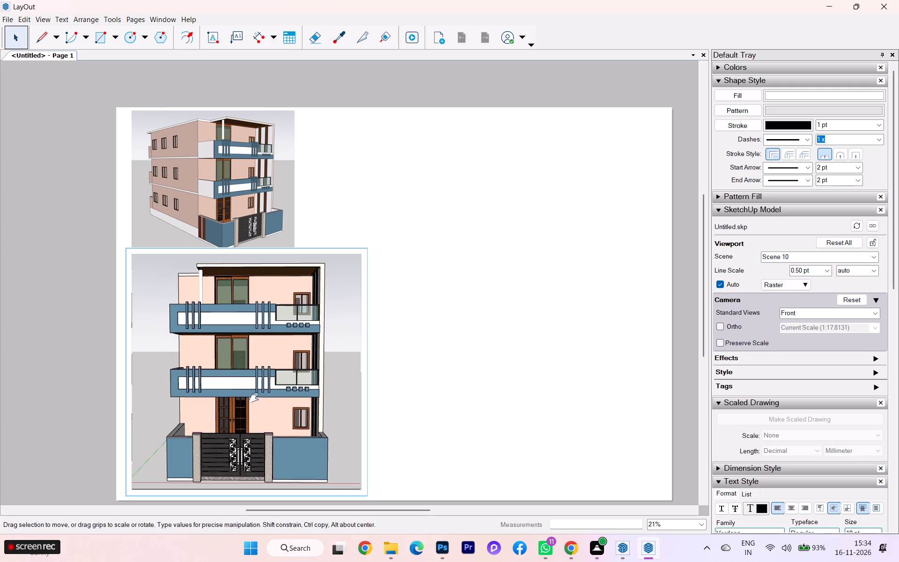
pyautogui.click(130, 364)
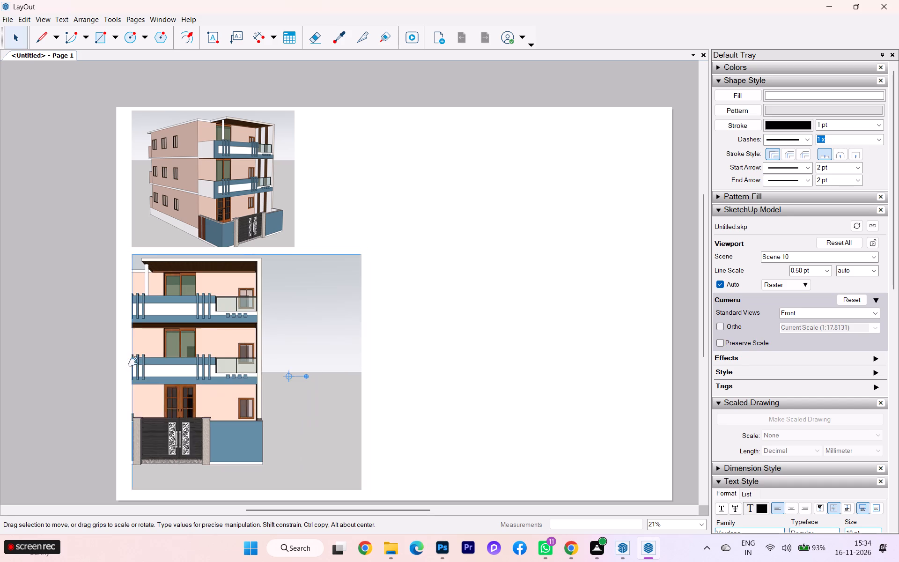
pyautogui.click(132, 363)
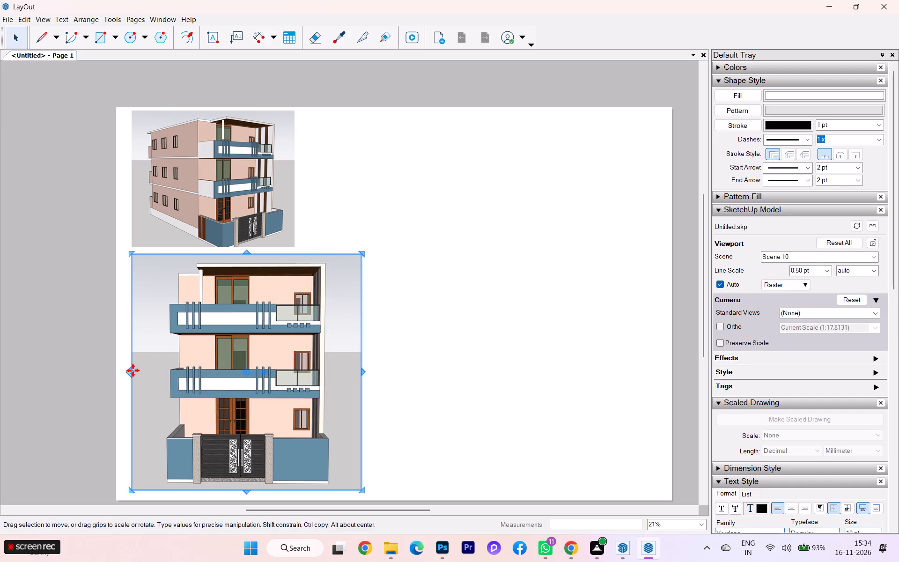
# Narrow the front-view viewport by trimming its left and right edges slightly inward around the building.
pyautogui.moveTo(131, 371); pyautogui.dragTo(140, 372)
pyautogui.click(147, 373)
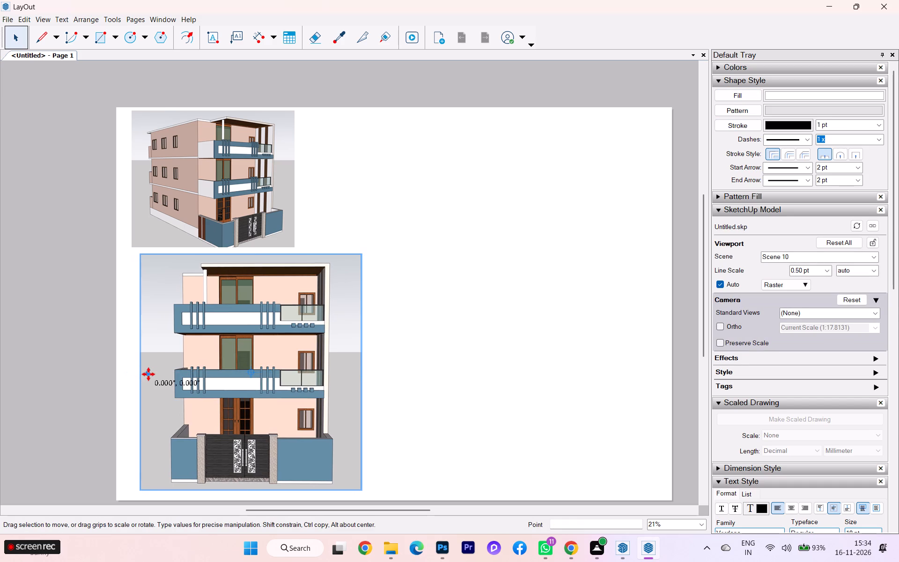
pyautogui.scroll(1, 359, 370)
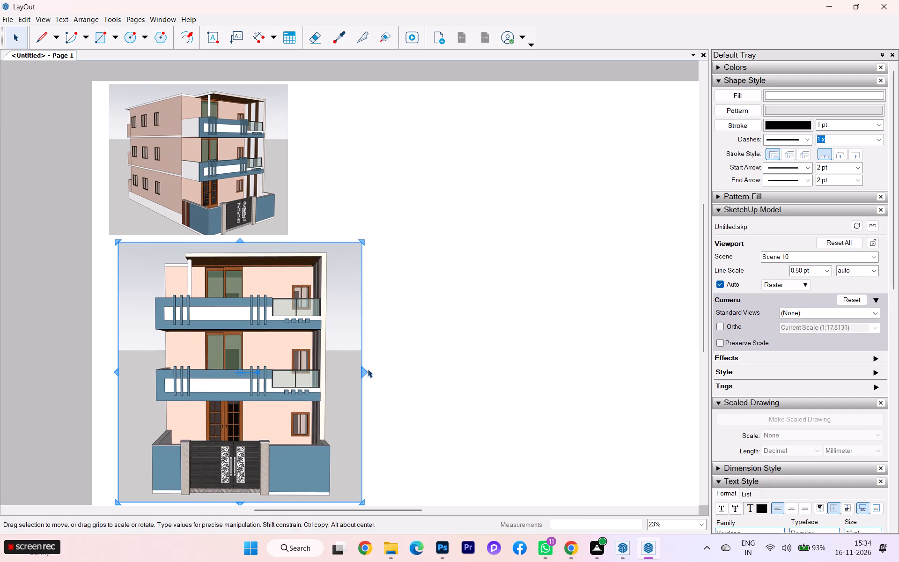
pyautogui.moveTo(361, 372); pyautogui.dragTo(347, 375)
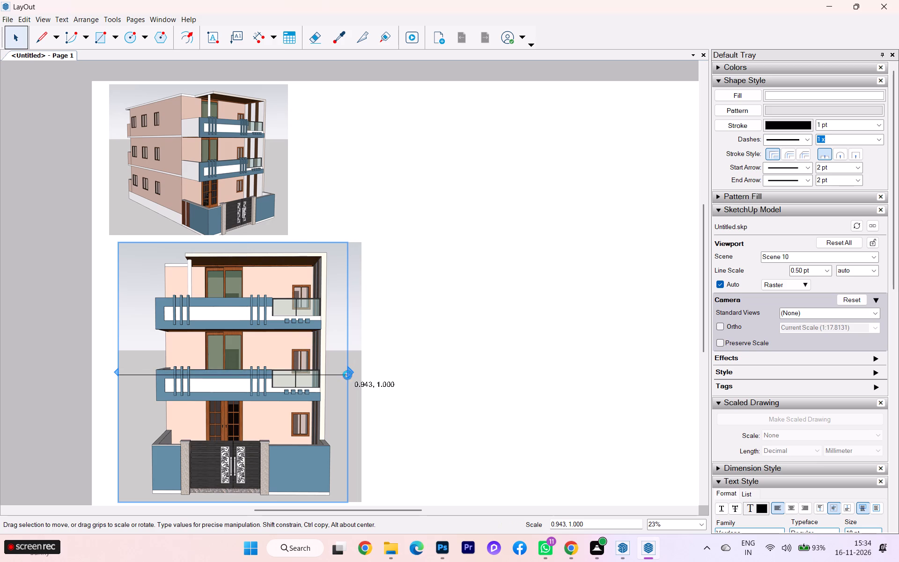
pyautogui.click(416, 347)
# Copy the front-view viewport horizontally to the right, level with the original and with a gap between them.
pyautogui.scroll(-2, 326, 317)
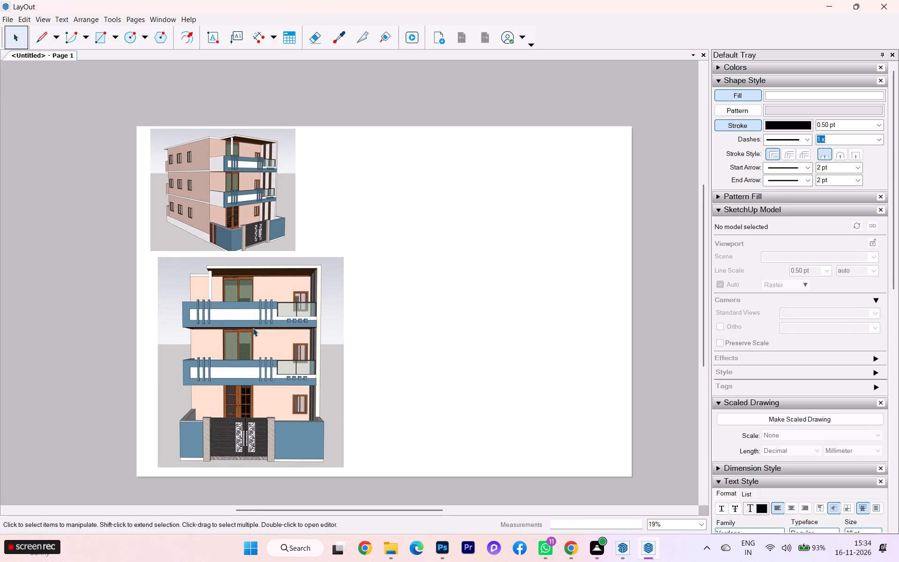
pyautogui.scroll(-2, 243, 326)
pyautogui.scroll(3, 242, 325)
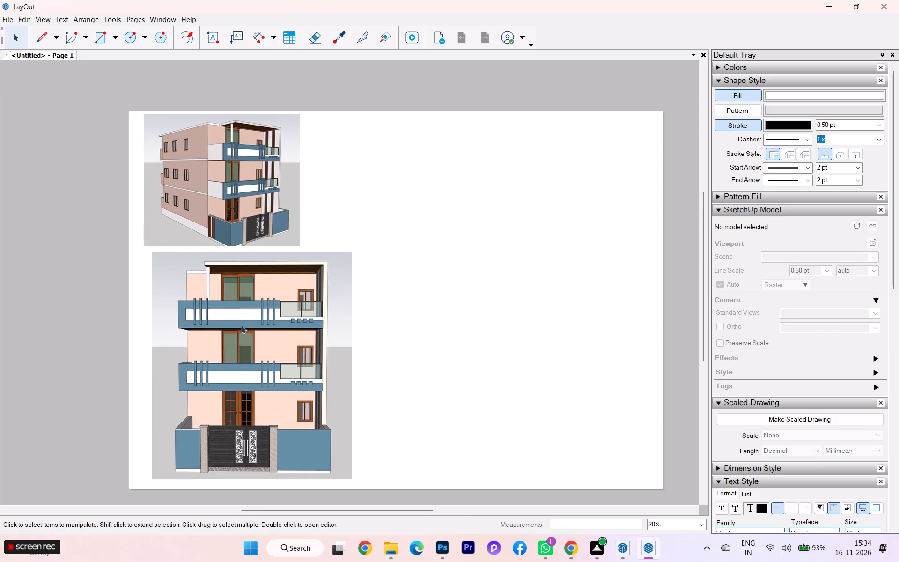
pyautogui.click(244, 347)
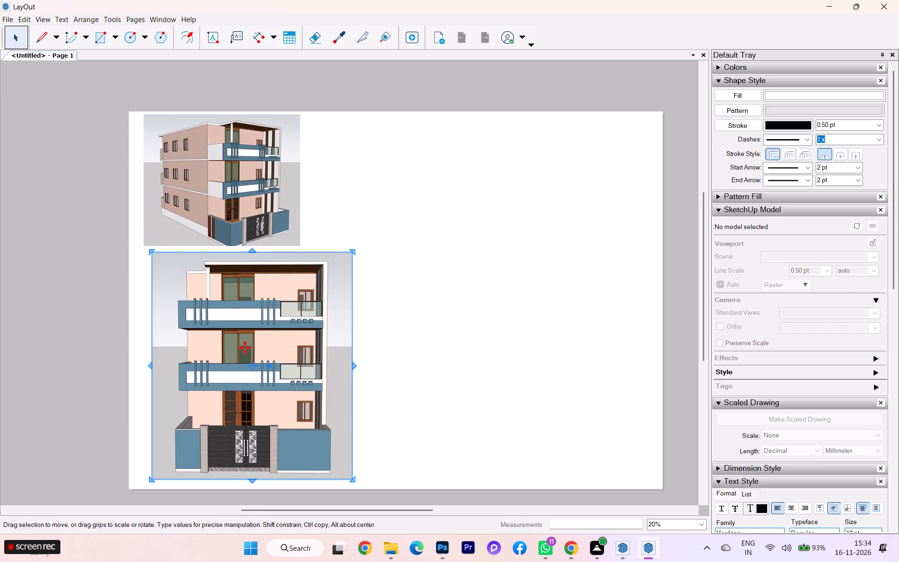
pyautogui.moveTo(261, 337); pyautogui.dragTo(356, 339)
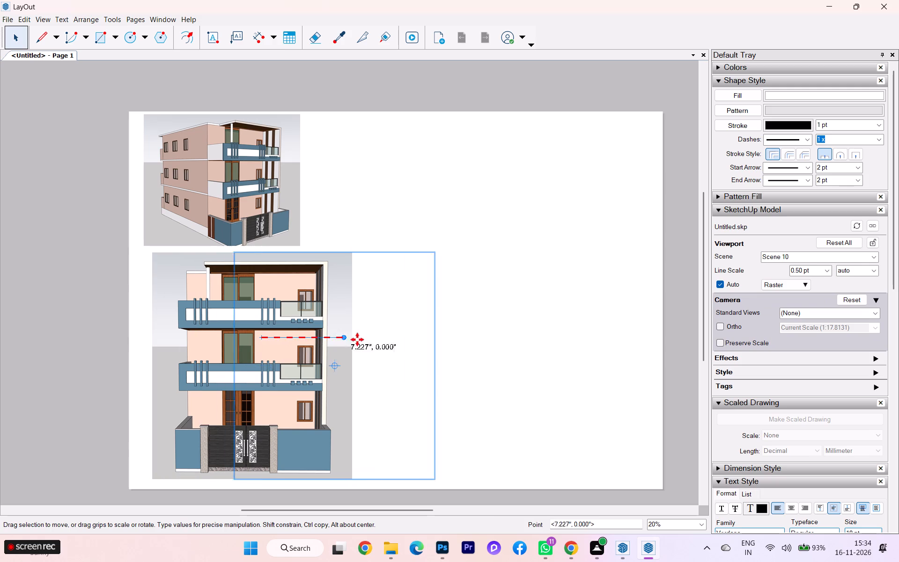
pyautogui.moveTo(356, 339); pyautogui.dragTo(502, 338)
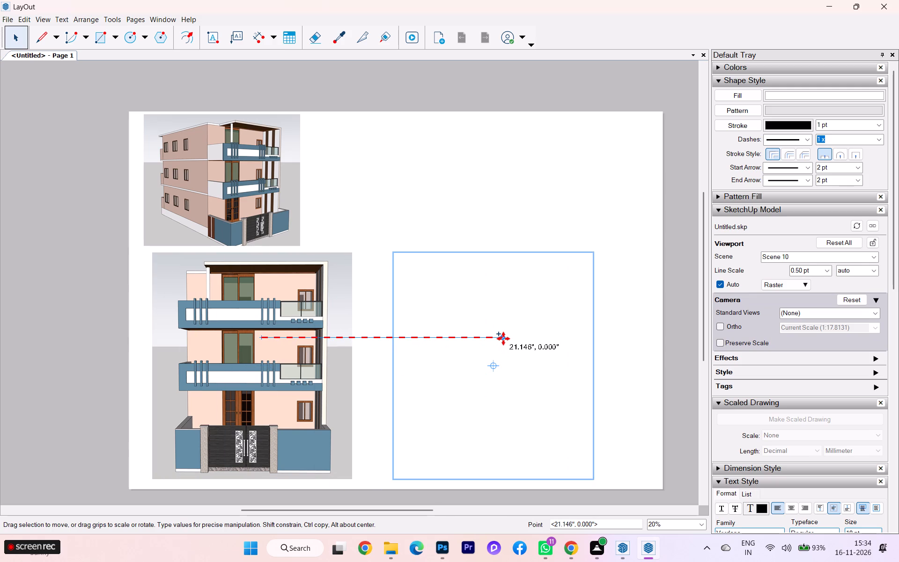
pyautogui.moveTo(502, 338); pyautogui.dragTo(495, 335)
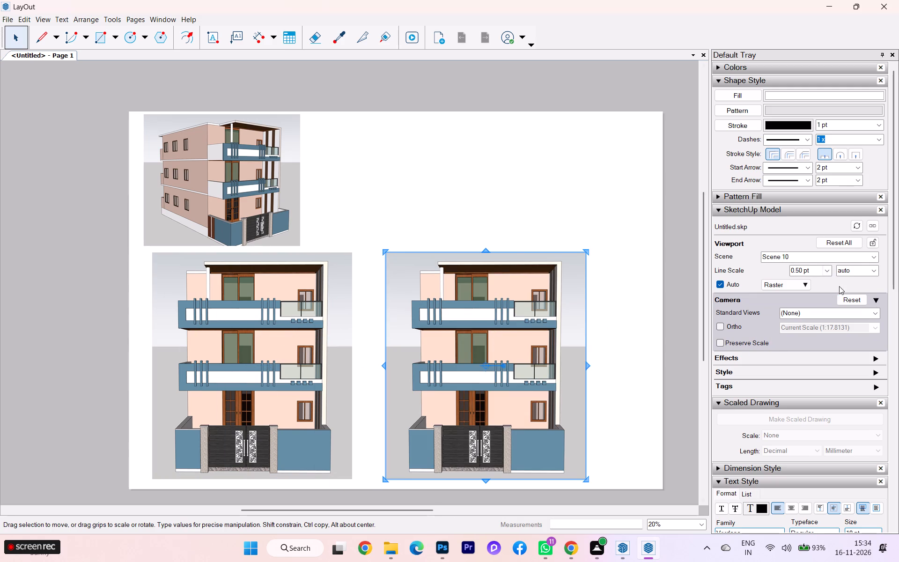
# Set the copied viewport's camera to the standard Right view.
pyautogui.click(869, 310)
pyautogui.click(874, 310)
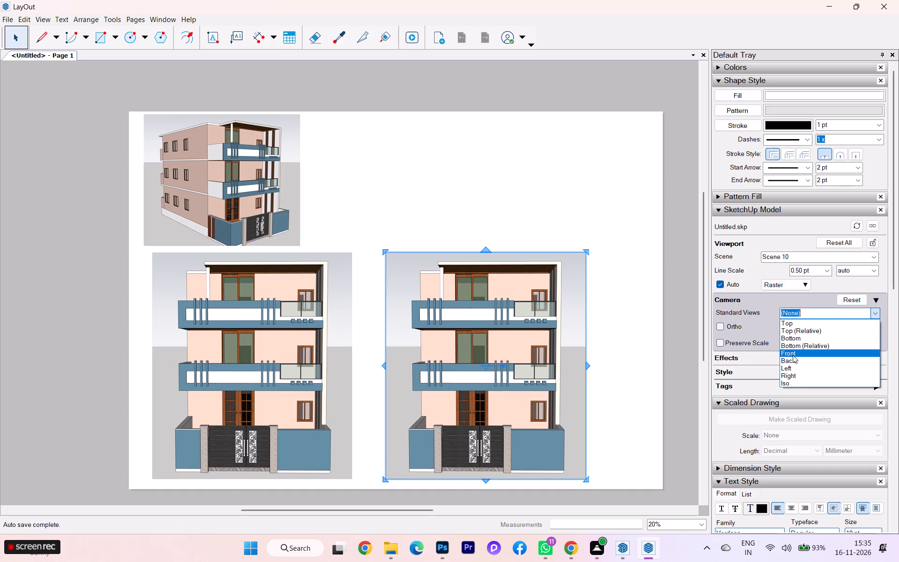
pyautogui.click(791, 375)
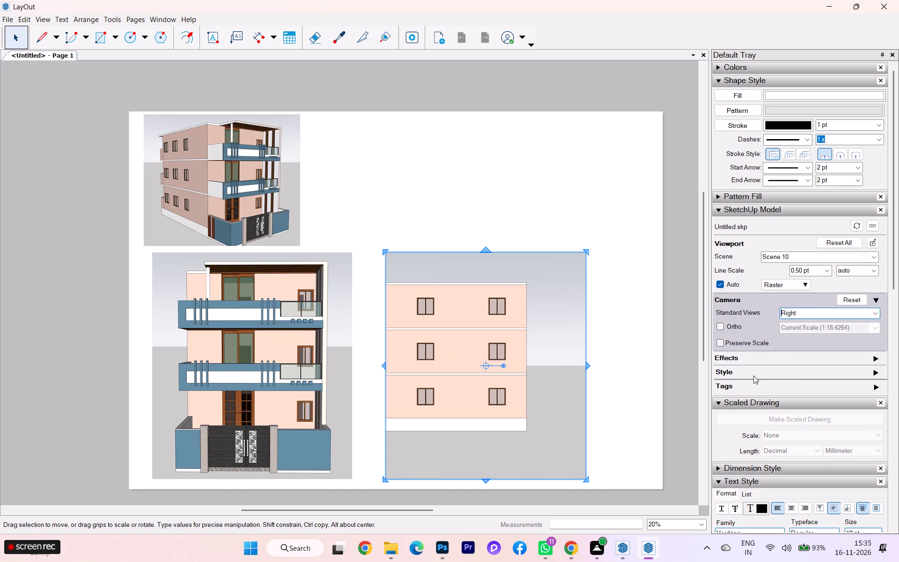
# Widen the right-view viewport leftward and position it between the front view and the page's right edge.
pyautogui.moveTo(447, 370); pyautogui.dragTo(484, 364)
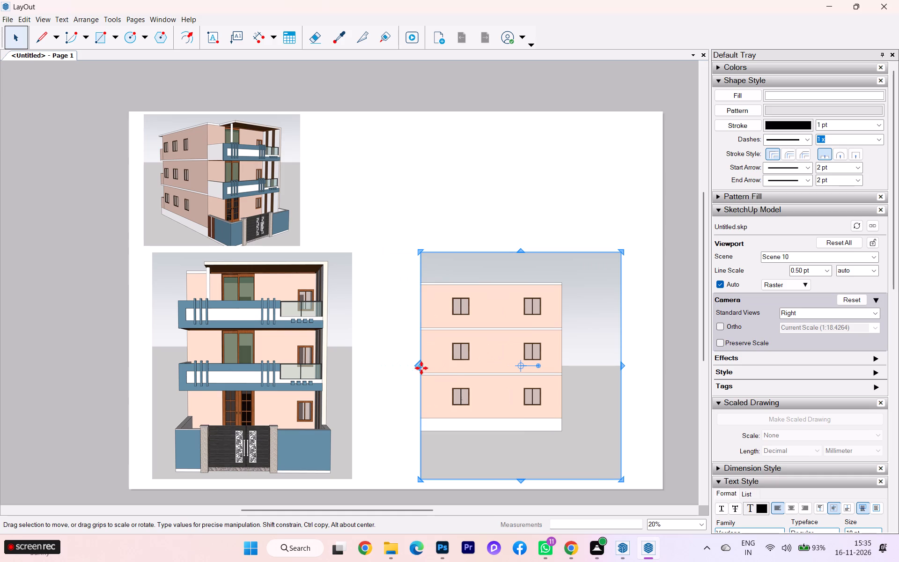
pyautogui.moveTo(419, 362); pyautogui.dragTo(368, 362)
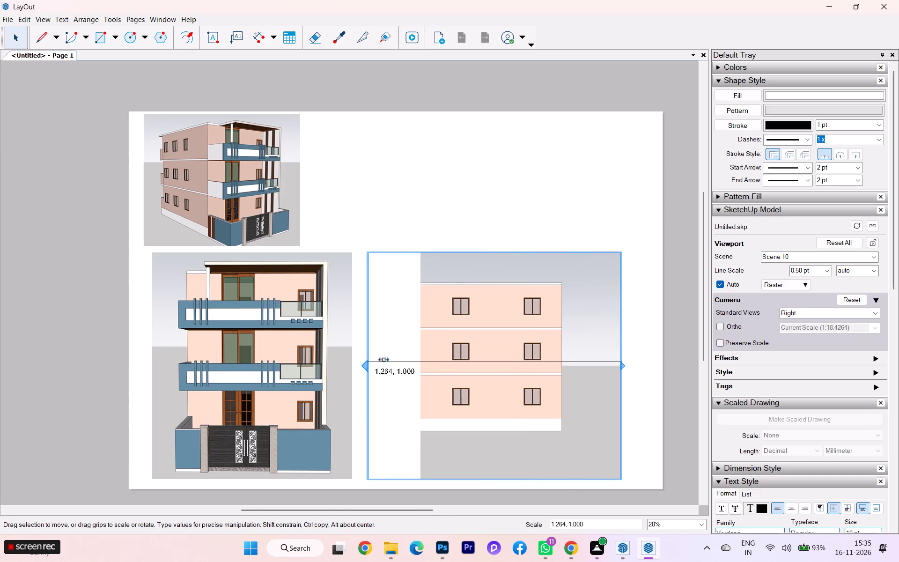
pyautogui.moveTo(420, 355); pyautogui.dragTo(436, 355)
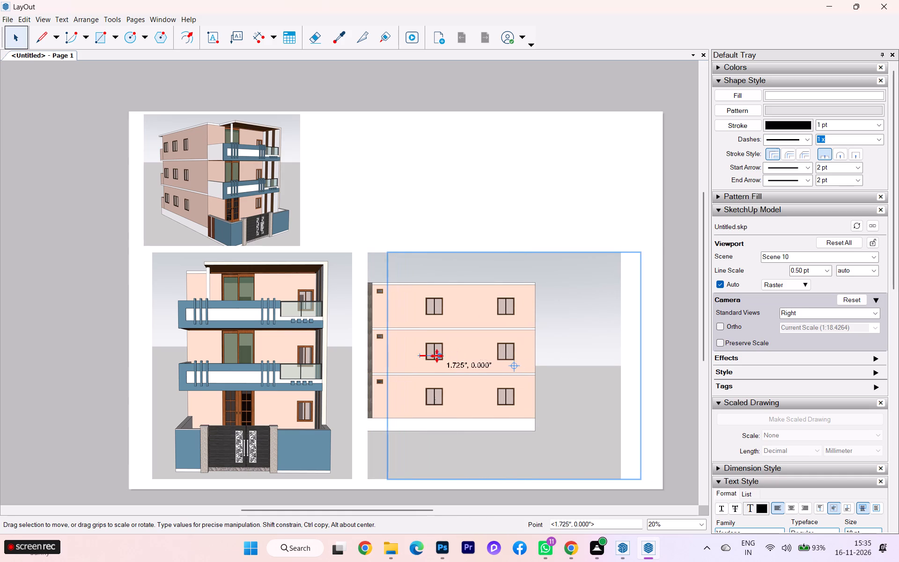
pyautogui.moveTo(436, 355); pyautogui.dragTo(436, 355)
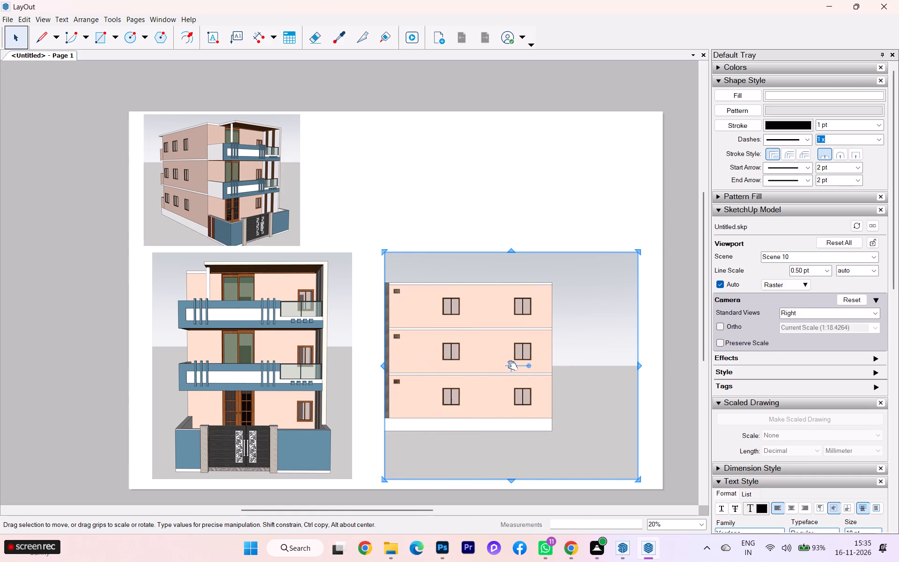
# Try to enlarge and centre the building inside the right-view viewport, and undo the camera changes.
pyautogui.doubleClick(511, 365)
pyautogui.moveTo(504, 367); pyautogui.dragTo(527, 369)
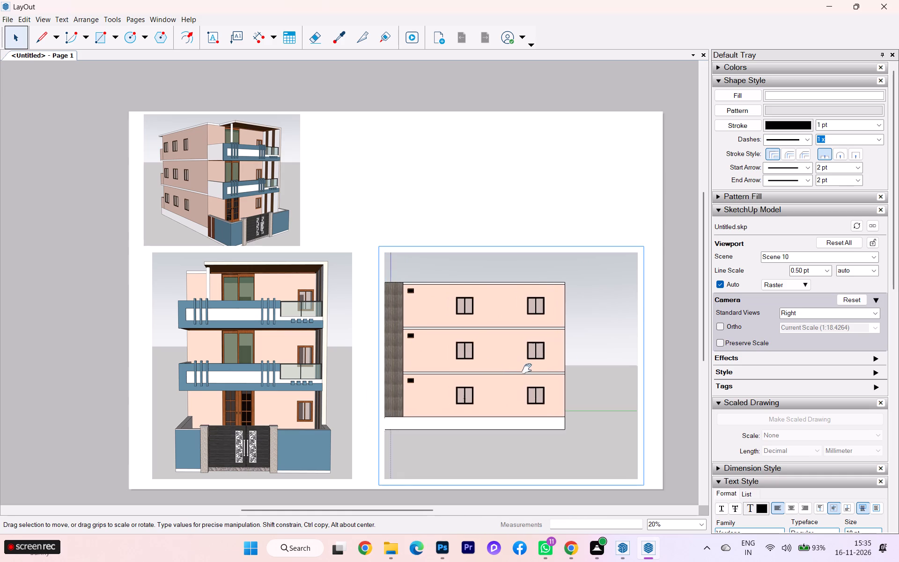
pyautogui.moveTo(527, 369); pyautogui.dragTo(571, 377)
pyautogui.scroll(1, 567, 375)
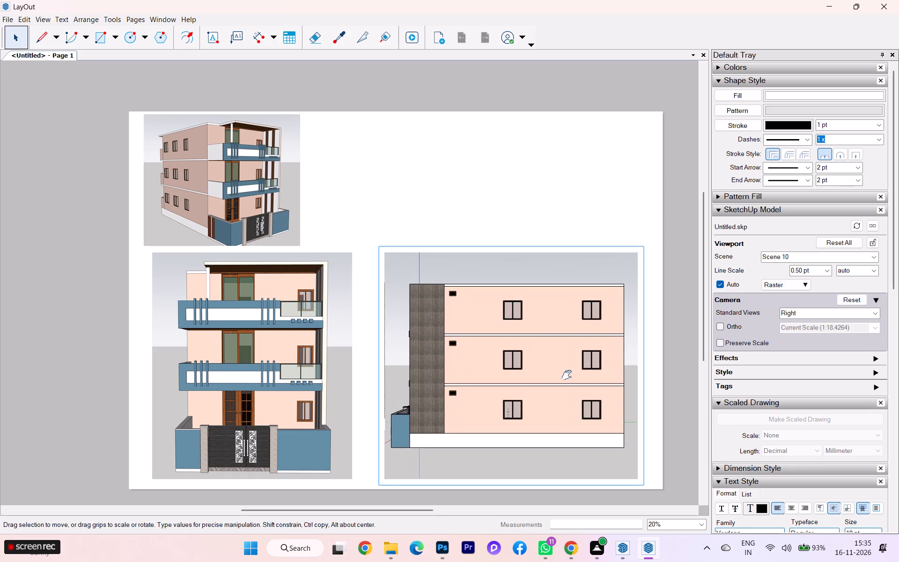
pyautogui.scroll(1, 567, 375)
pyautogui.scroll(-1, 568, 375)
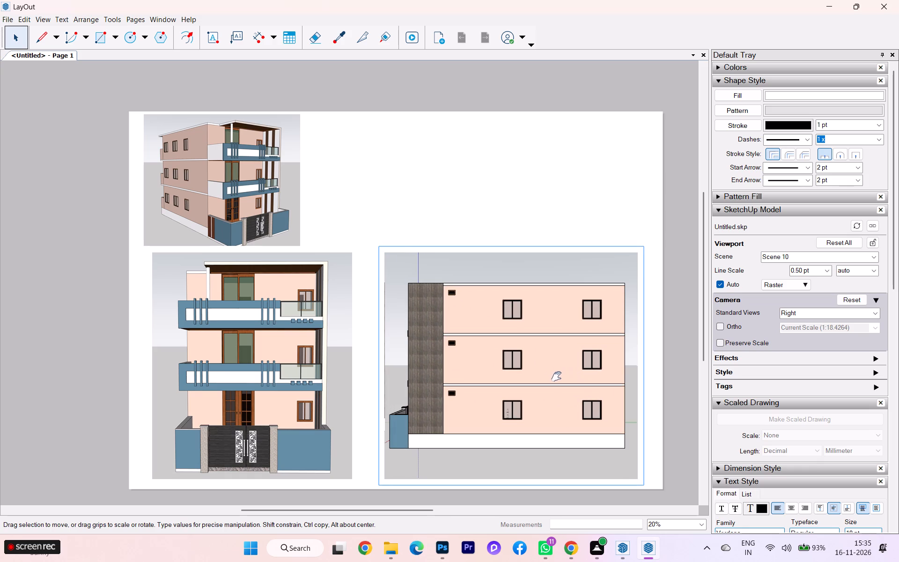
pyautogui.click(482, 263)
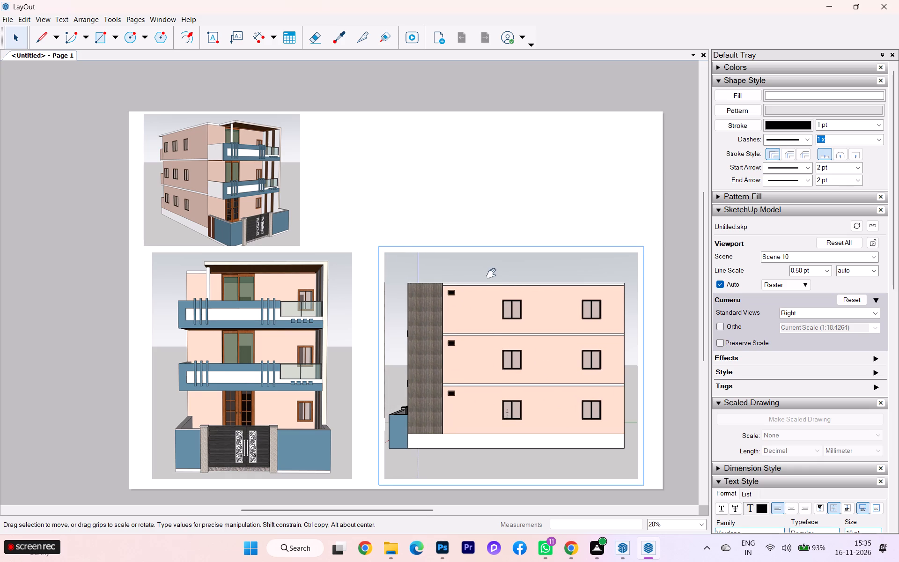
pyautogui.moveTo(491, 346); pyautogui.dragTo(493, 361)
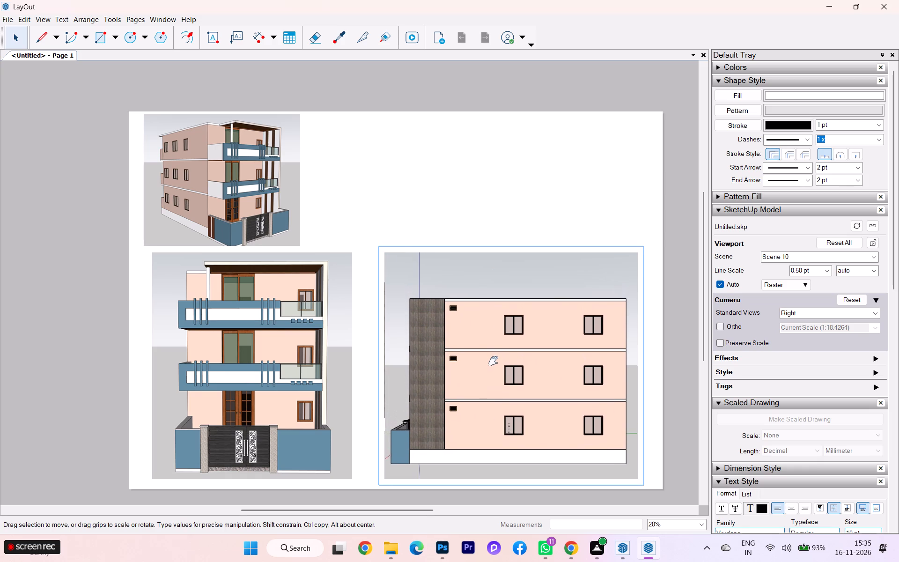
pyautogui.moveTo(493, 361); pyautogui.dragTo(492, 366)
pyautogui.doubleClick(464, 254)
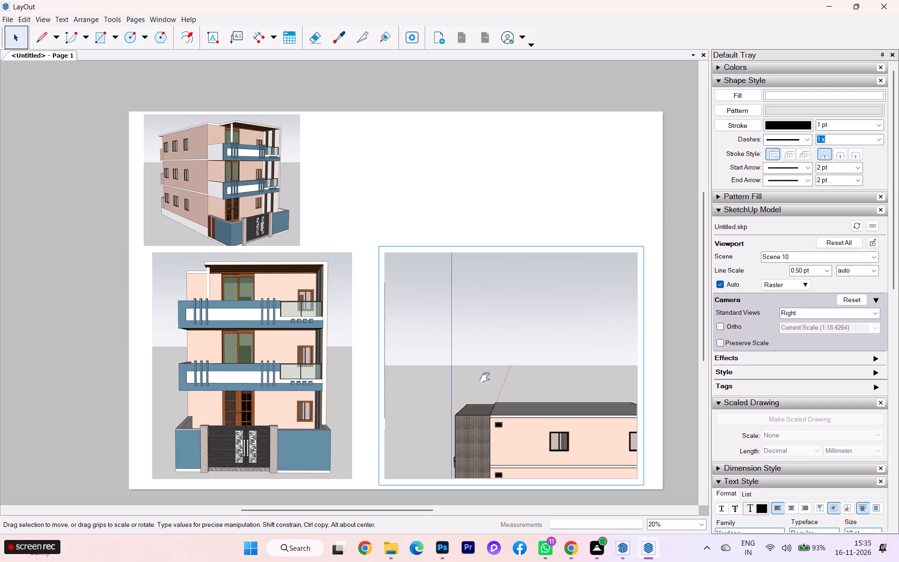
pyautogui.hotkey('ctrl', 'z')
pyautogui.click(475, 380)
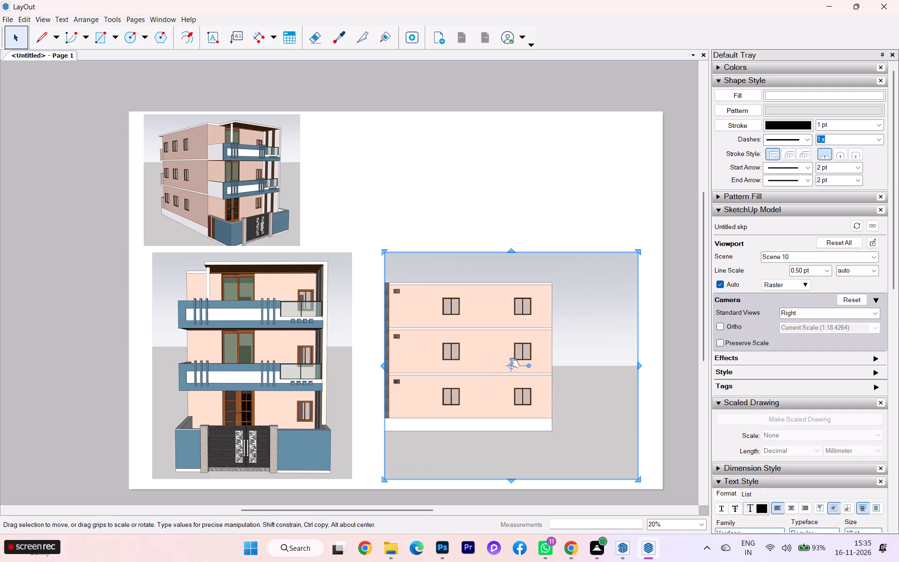
# Pan the model inside the right-view viewport so the whole side elevation, including the front compound wall, fits in the frame.
pyautogui.moveTo(510, 362); pyautogui.dragTo(545, 376)
pyautogui.moveTo(505, 366); pyautogui.dragTo(515, 368)
pyautogui.click(480, 362)
pyautogui.doubleClick(465, 358)
pyautogui.moveTo(473, 374); pyautogui.dragTo(545, 409)
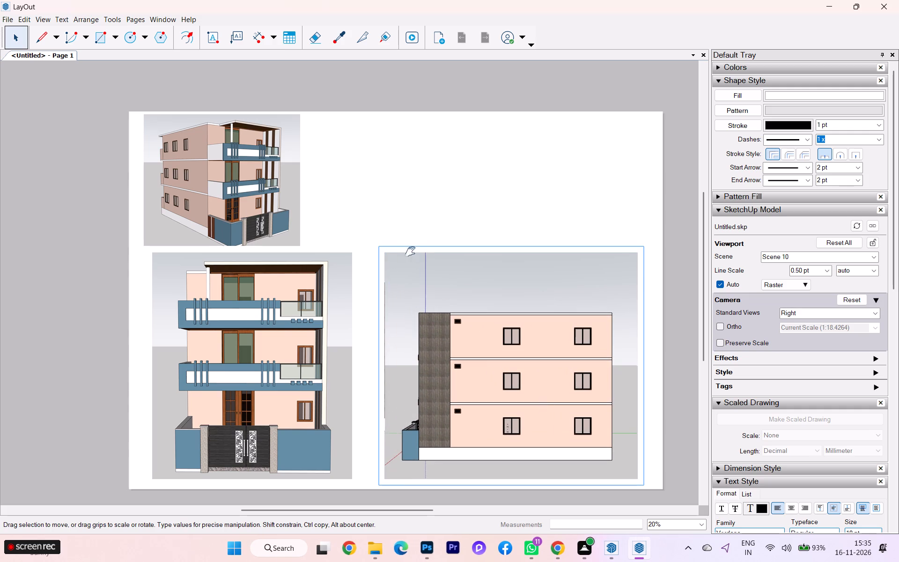
pyautogui.click(410, 250)
pyautogui.click(398, 253)
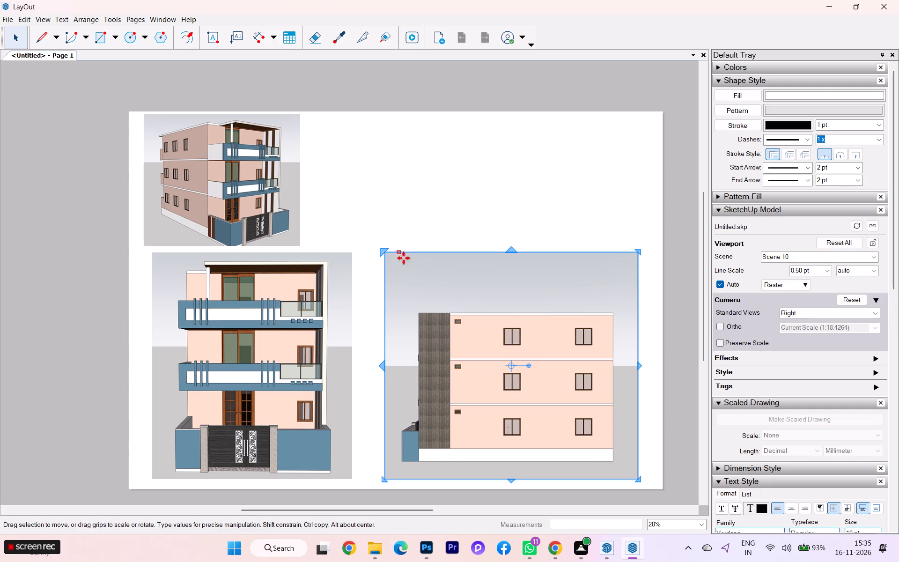
# Shorten the right-view viewport by lowering its top edge toward the building's roof.
pyautogui.moveTo(511, 248); pyautogui.dragTo(508, 288)
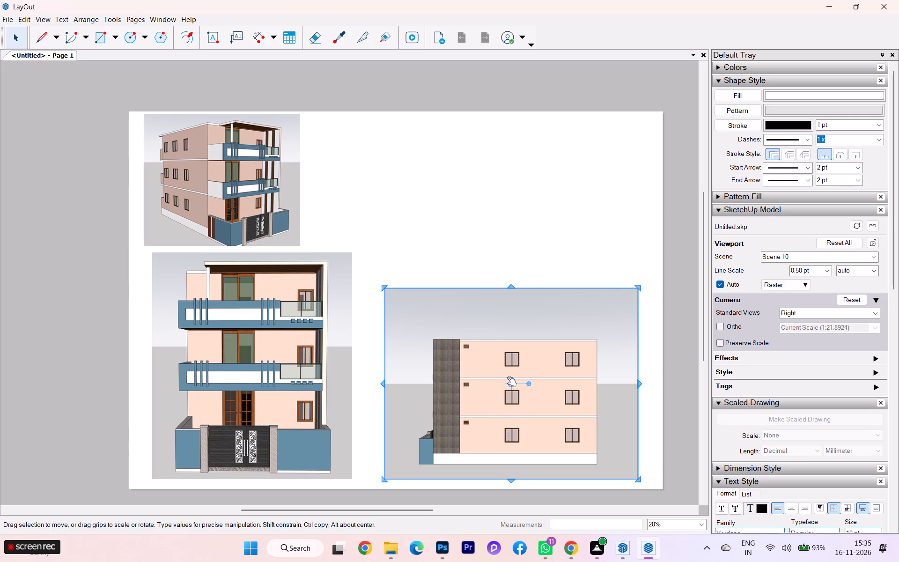
# Enlarge and centre the side elevation within the shortened right-view viewport, with the full building and front compound wall in the frame.
pyautogui.click(510, 381)
pyautogui.tripleClick(510, 381)
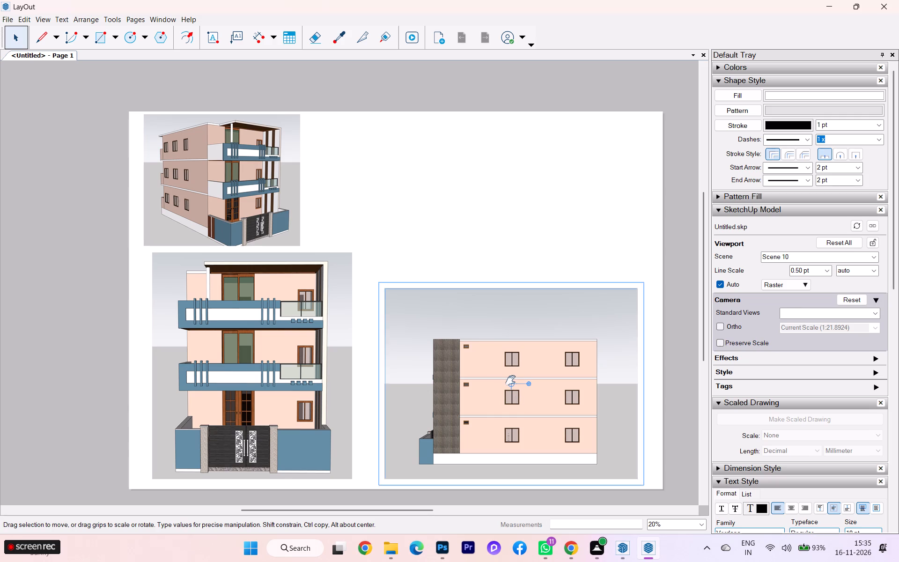
pyautogui.scroll(2, 510, 380)
pyautogui.scroll(-1, 510, 381)
pyautogui.scroll(1, 510, 381)
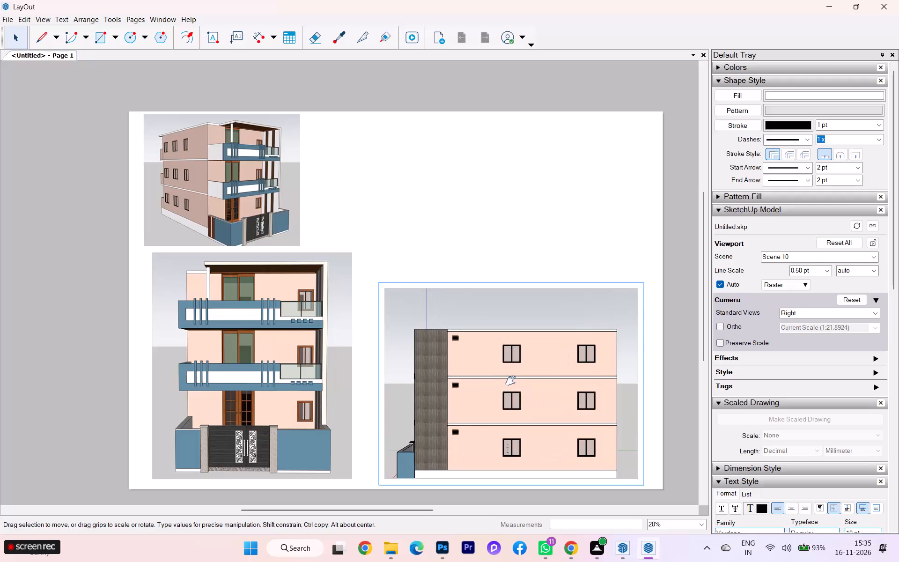
pyautogui.moveTo(512, 387); pyautogui.dragTo(512, 379, button='middle')
pyautogui.scroll(-1, 491, 376)
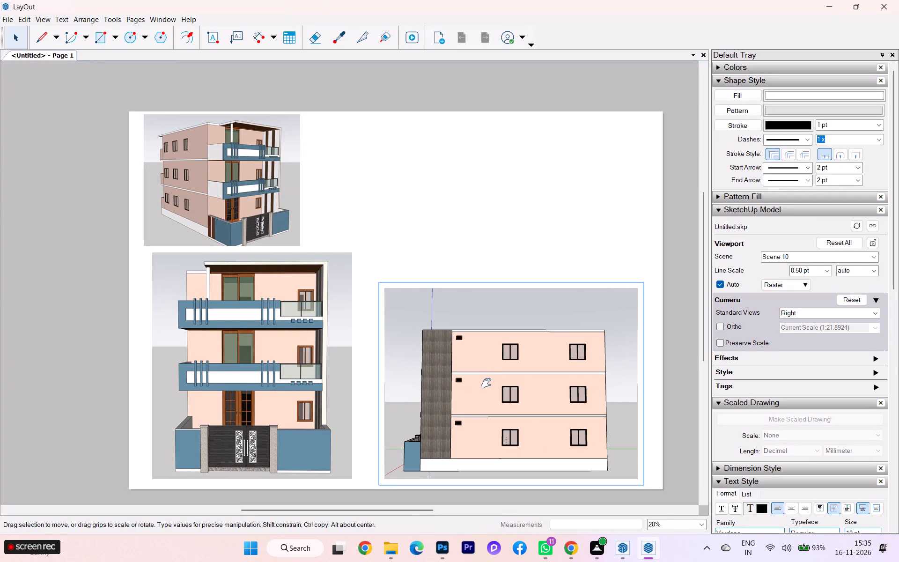
pyautogui.moveTo(484, 385); pyautogui.dragTo(484, 379)
pyautogui.scroll(1, 485, 379)
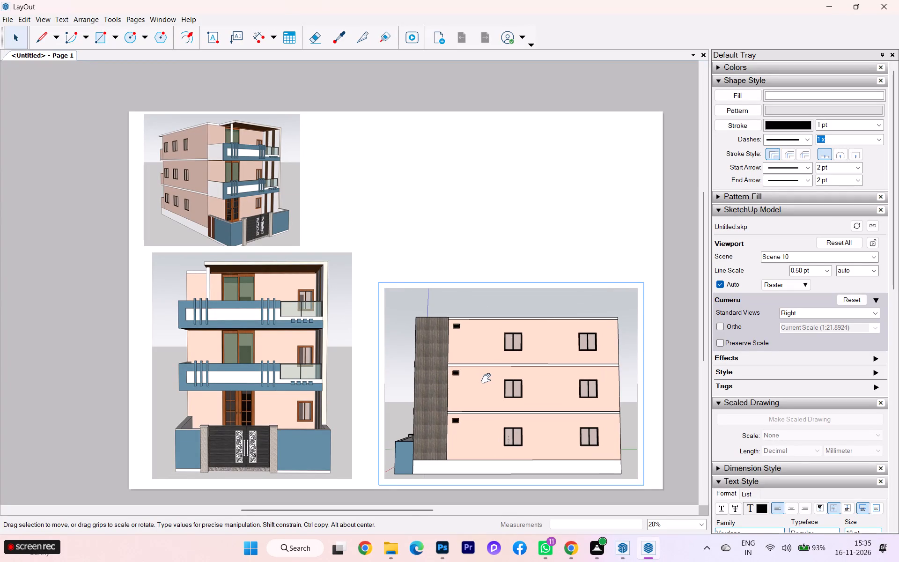
pyautogui.moveTo(494, 355); pyautogui.dragTo(495, 366, button='middle')
pyautogui.scroll(-1, 494, 355)
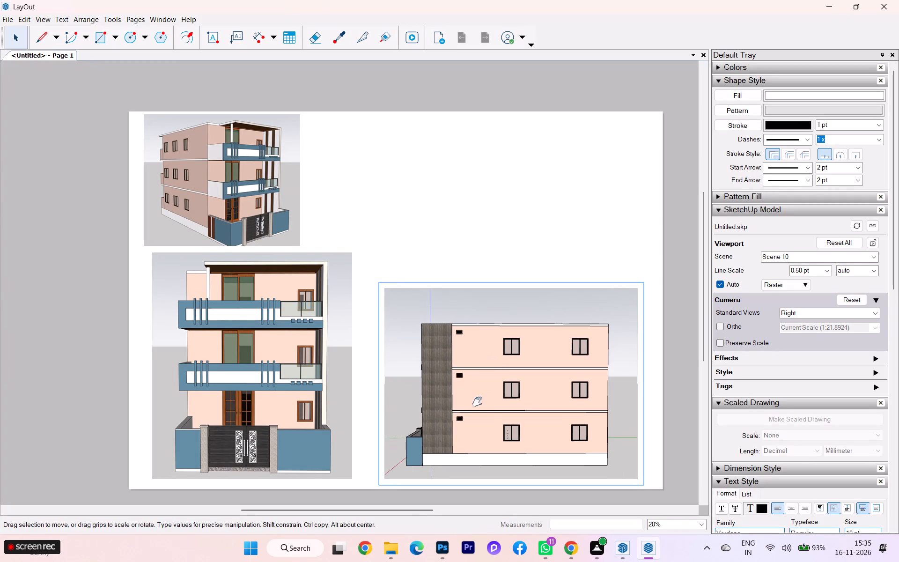
pyautogui.middleClick(481, 395)
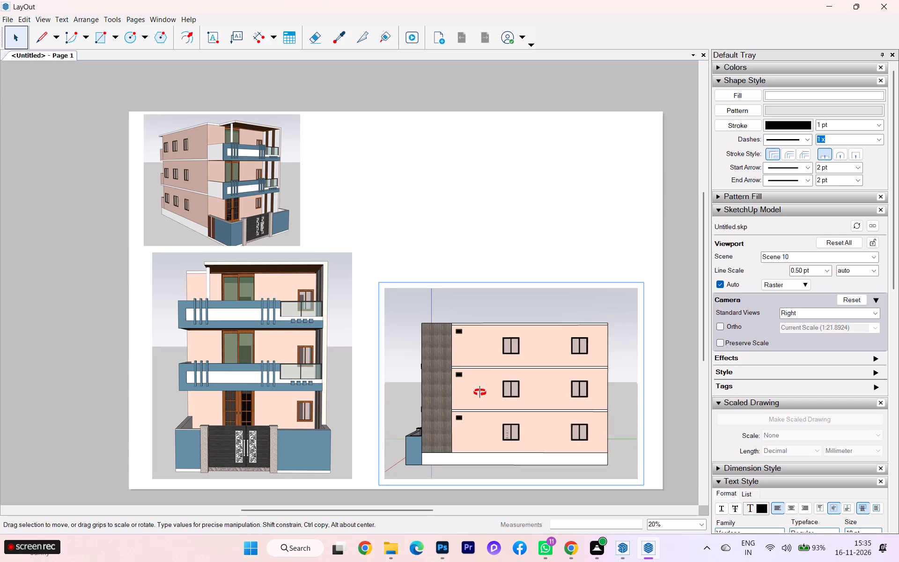
pyautogui.scroll(1, 483, 386)
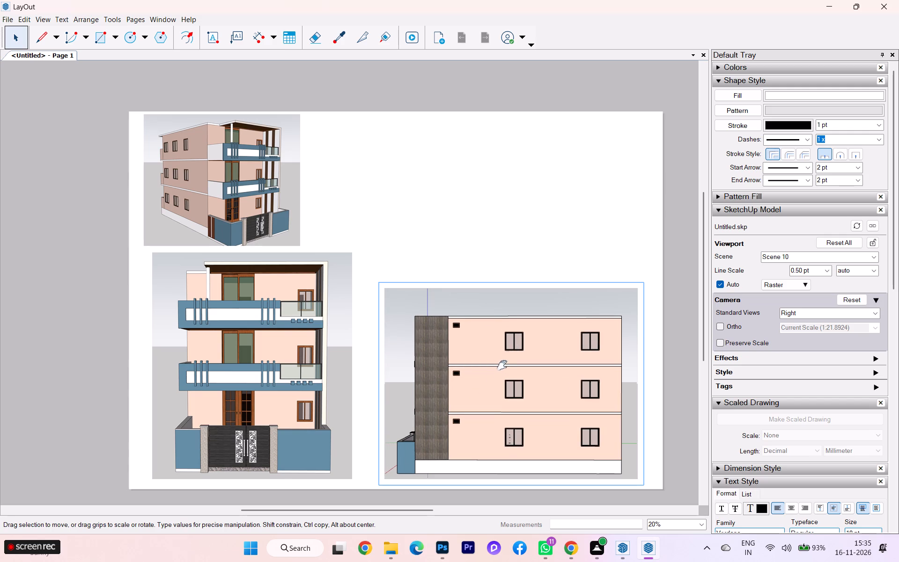
pyautogui.keyDown('shift'); pyautogui.moveTo(478, 393); pyautogui.dragTo(477, 385, button='middle'); pyautogui.keyUp('shift')
pyautogui.click(472, 262)
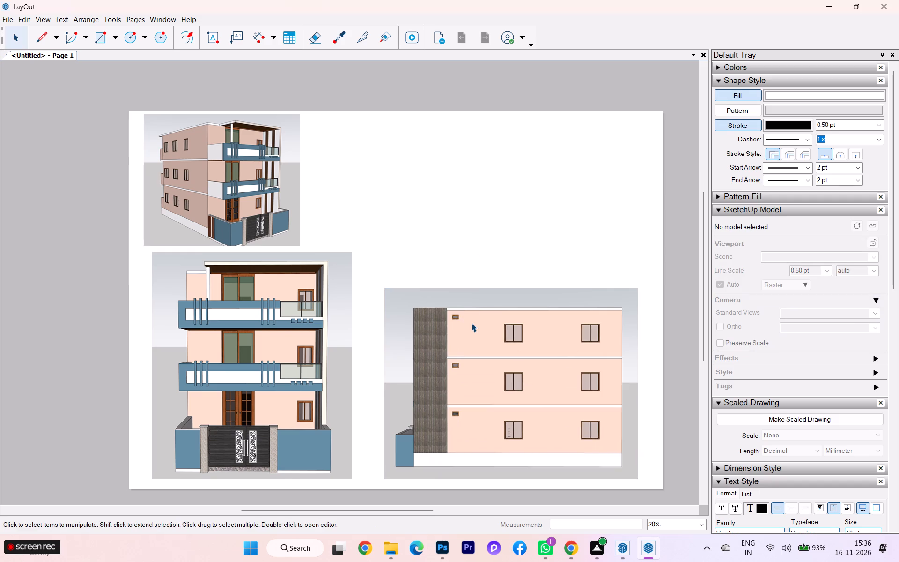
# Shift the right-view viewport slightly toward the front view and copy it straight up into the empty space above, with a small gap.
pyautogui.click(469, 351)
pyautogui.moveTo(494, 366); pyautogui.dragTo(477, 187)
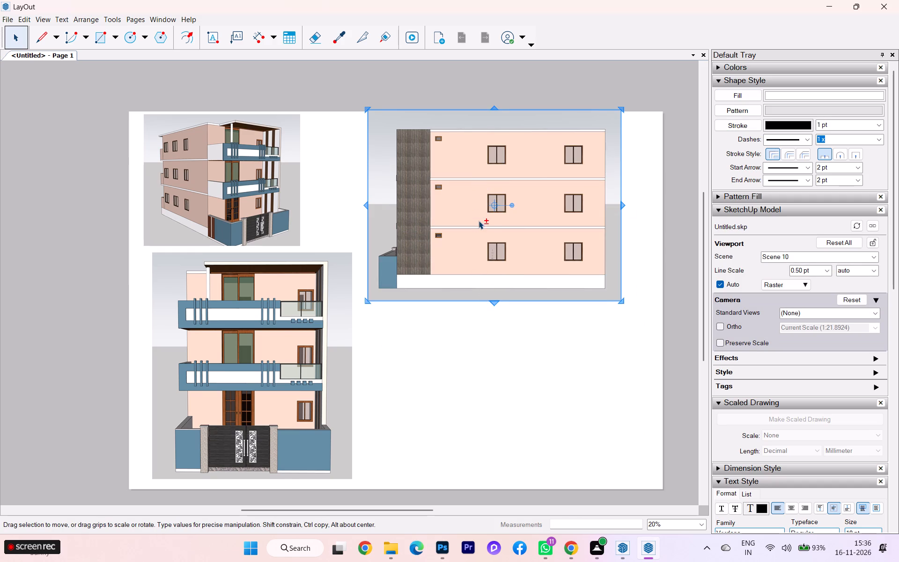
pyautogui.keyDown('shift'); pyautogui.moveTo(479, 216); pyautogui.dragTo(472, 388); pyautogui.keyUp('shift')
pyautogui.click(462, 272)
pyautogui.moveTo(463, 264); pyautogui.dragTo(462, 447)
pyautogui.keyDown('shift'); pyautogui.moveTo(465, 368); pyautogui.dragTo(473, 276); pyautogui.keyUp('shift')
pyautogui.keyDown('shift'); pyautogui.moveTo(459, 346); pyautogui.dragTo(475, 185); pyautogui.keyUp('shift')
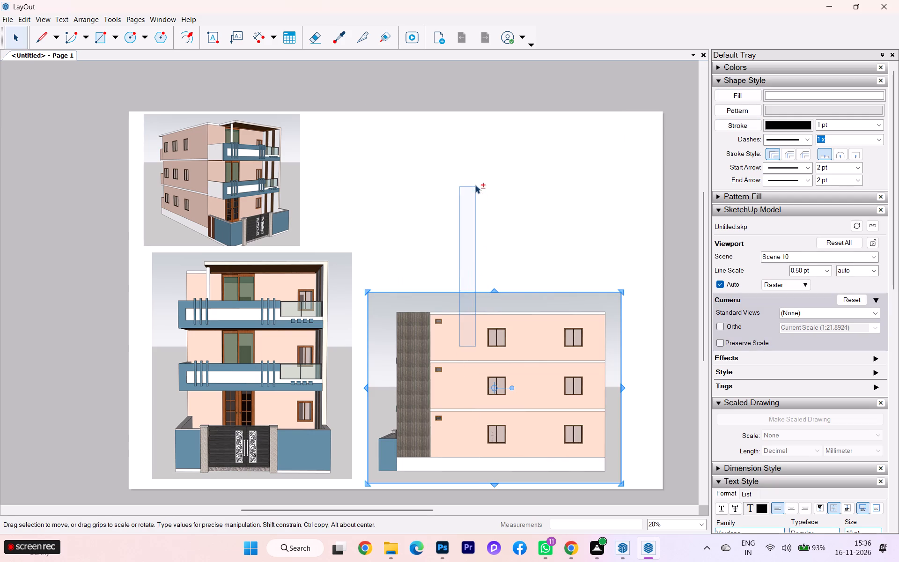
pyautogui.keyDown('shift'); pyautogui.moveTo(475, 185); pyautogui.dragTo(475, 184); pyautogui.keyUp('shift')
pyautogui.keyDown('ctrl'); pyautogui.moveTo(456, 365); pyautogui.dragTo(471, 178); pyautogui.keyUp('ctrl')
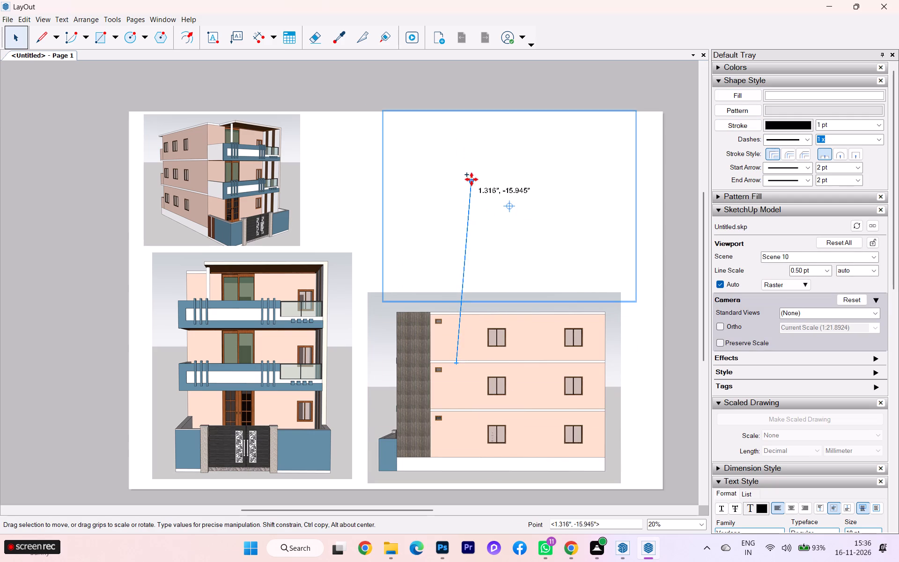
pyautogui.keyDown('ctrl'); pyautogui.moveTo(471, 178); pyautogui.dragTo(457, 158); pyautogui.keyUp('ctrl')
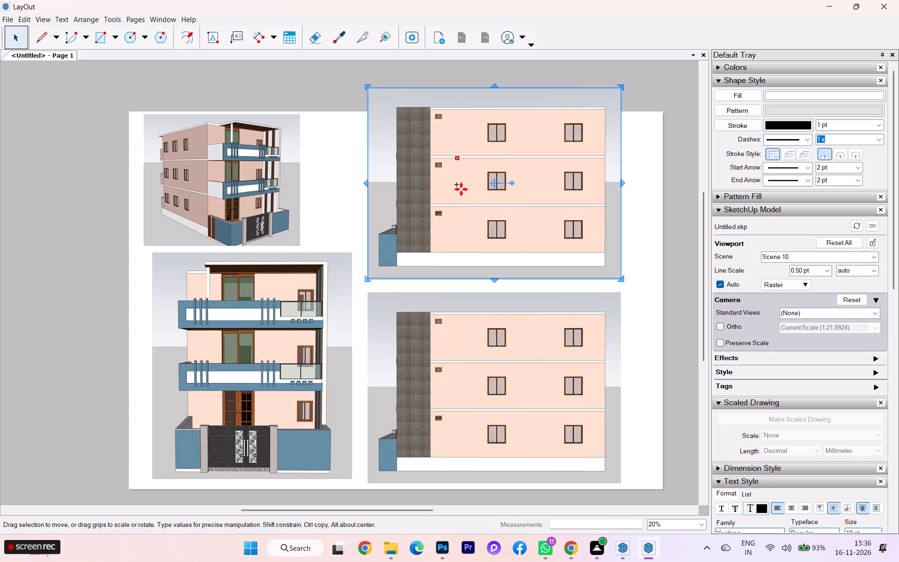
# Lower the top edge of the copied upper viewport to just above the page's top edge.
pyautogui.scroll(-1, 486, 258)
pyautogui.moveTo(492, 101); pyautogui.dragTo(490, 119)
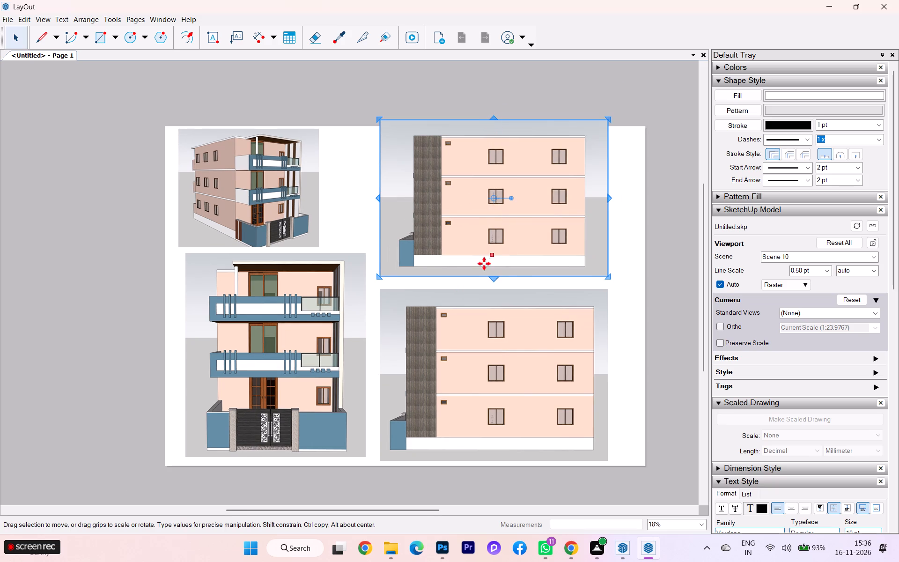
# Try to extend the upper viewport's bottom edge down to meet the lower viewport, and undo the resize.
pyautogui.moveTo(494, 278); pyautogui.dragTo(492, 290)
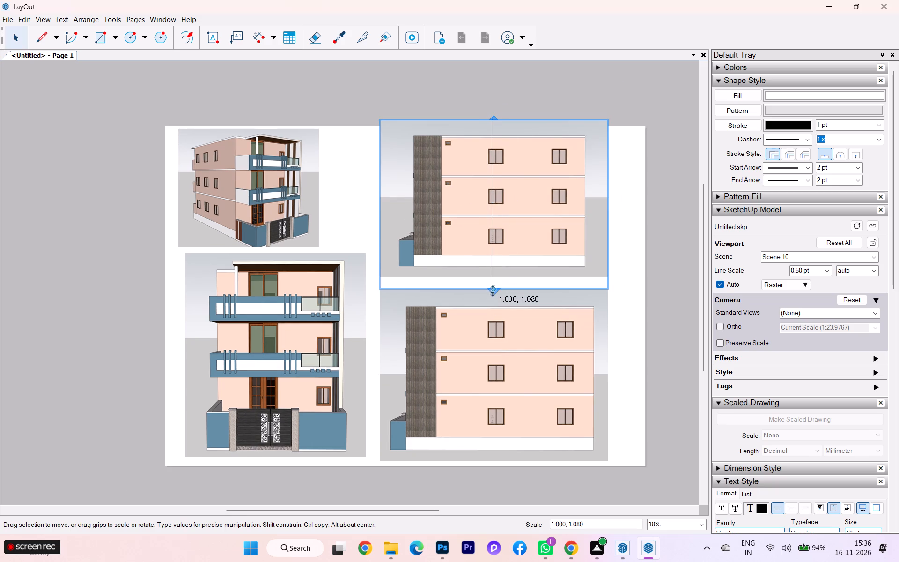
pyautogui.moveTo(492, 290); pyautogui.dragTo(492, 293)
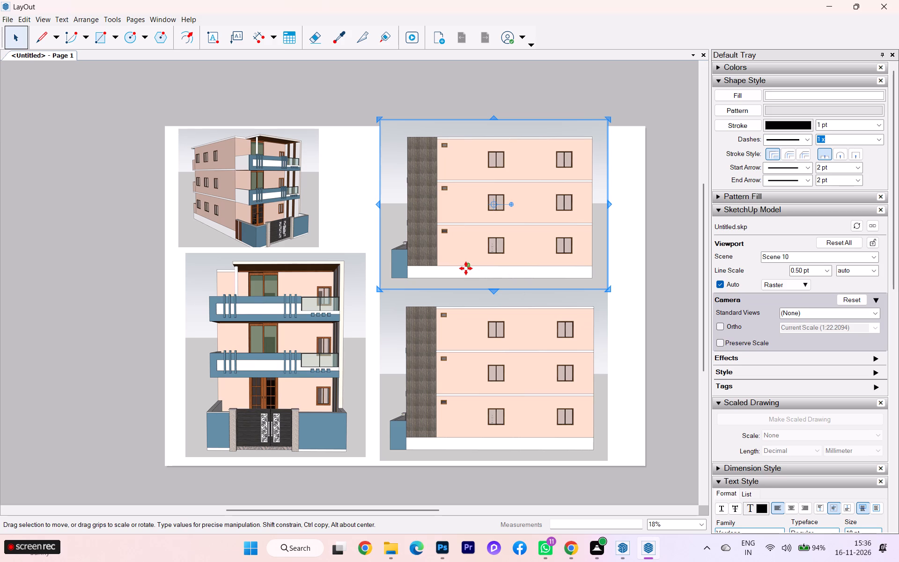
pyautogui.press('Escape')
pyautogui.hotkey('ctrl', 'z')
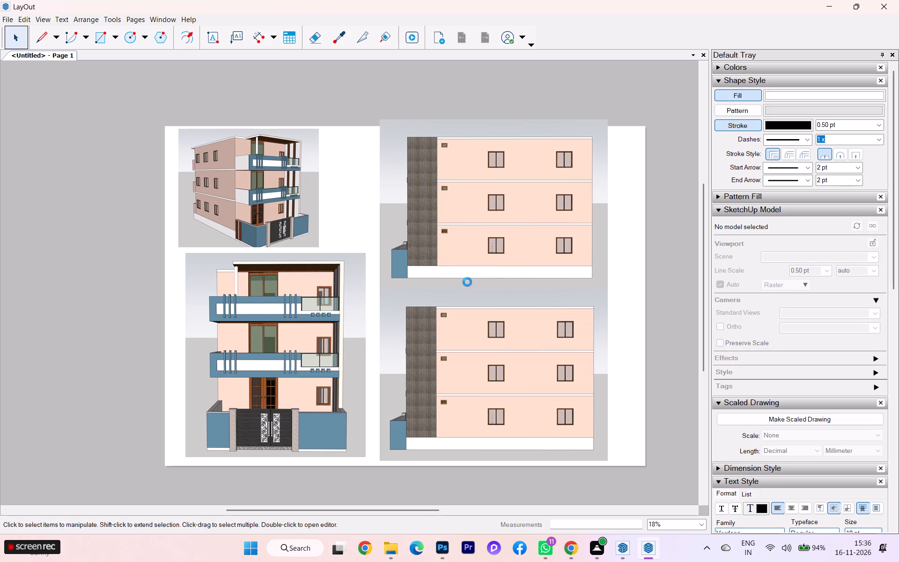
# Extend the upper viewport's bottom edge to leave a narrow gap above the lower viewport, and align its top edge with the page's top.
pyautogui.click(479, 266)
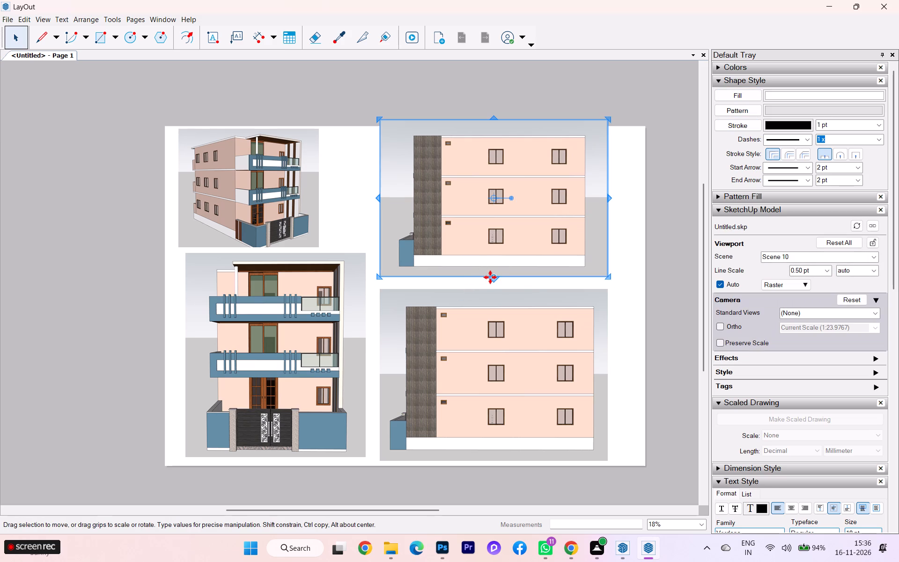
pyautogui.moveTo(493, 278); pyautogui.dragTo(493, 284)
pyautogui.moveTo(494, 279); pyautogui.dragTo(494, 286)
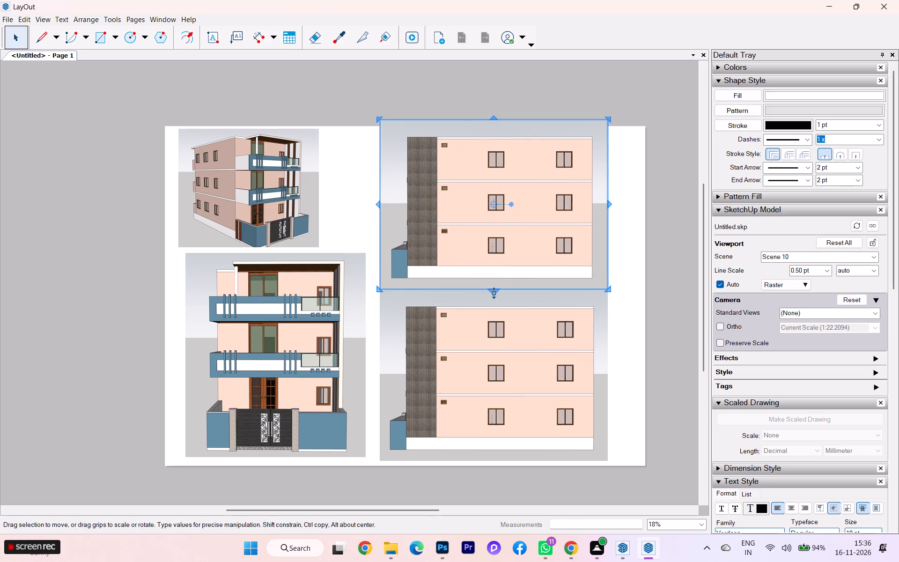
pyautogui.moveTo(493, 292); pyautogui.dragTo(493, 282)
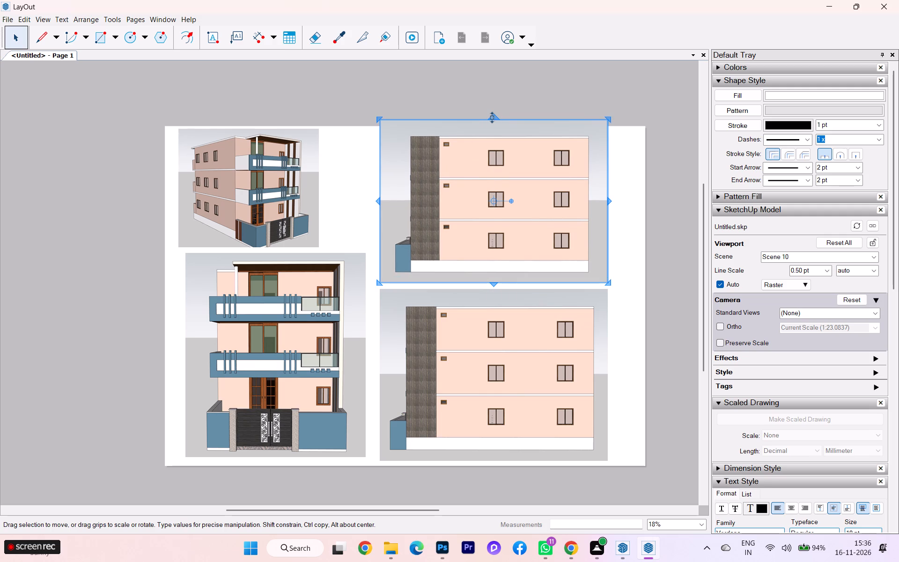
pyautogui.moveTo(491, 117); pyautogui.dragTo(491, 125)
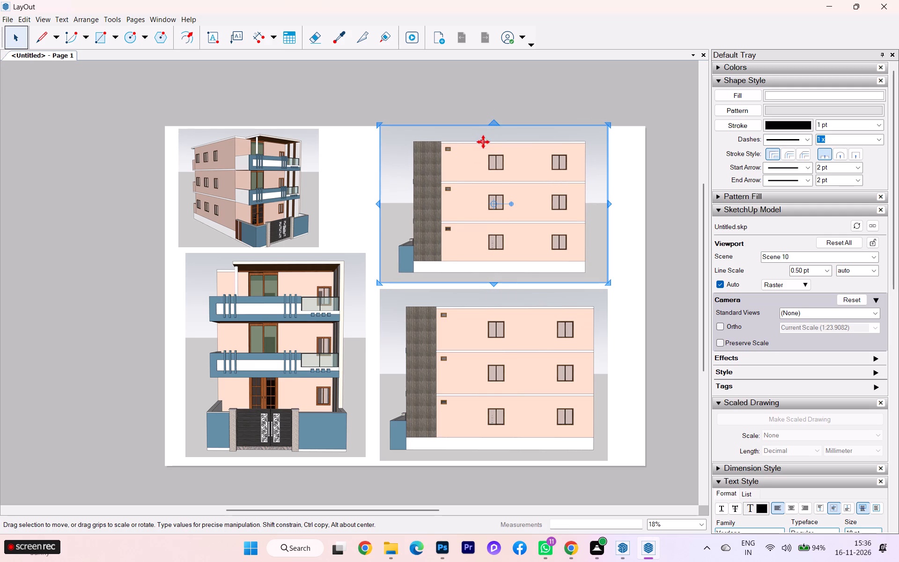
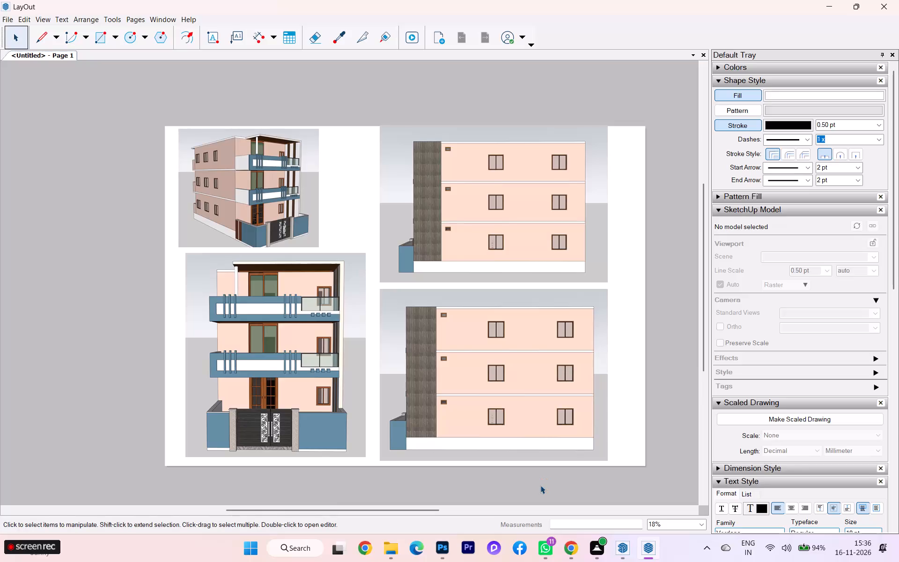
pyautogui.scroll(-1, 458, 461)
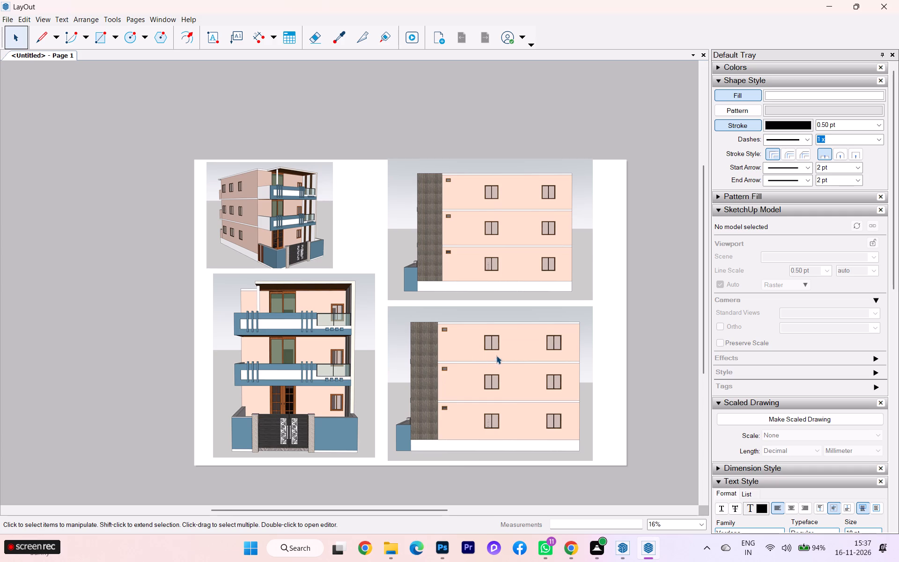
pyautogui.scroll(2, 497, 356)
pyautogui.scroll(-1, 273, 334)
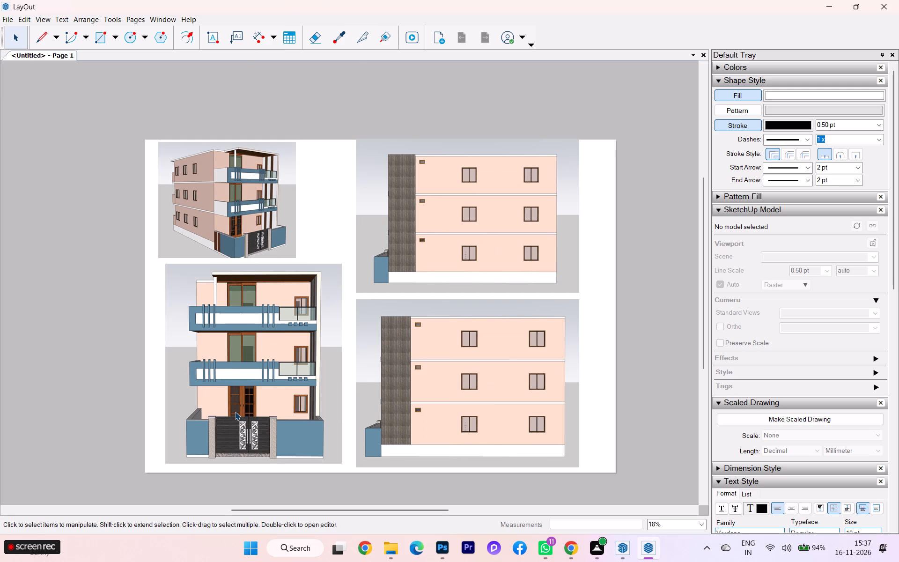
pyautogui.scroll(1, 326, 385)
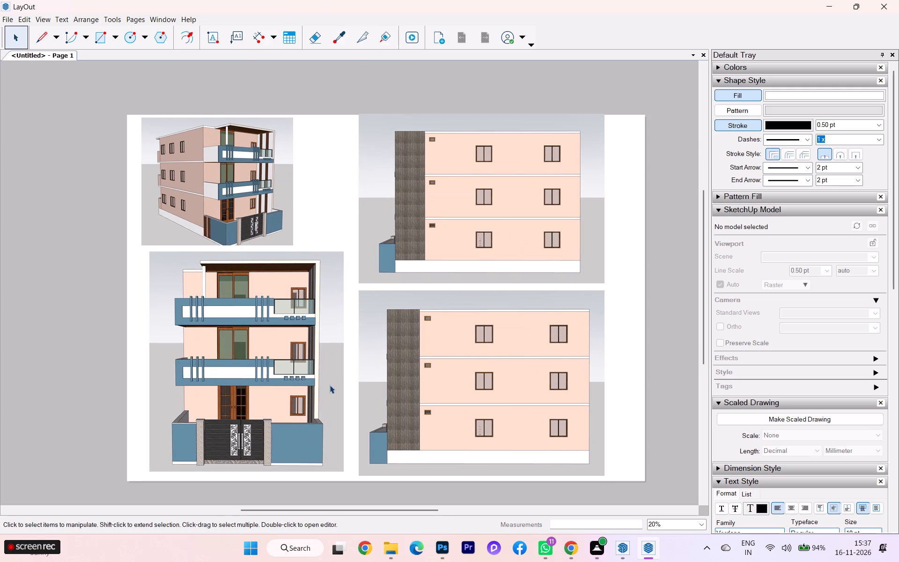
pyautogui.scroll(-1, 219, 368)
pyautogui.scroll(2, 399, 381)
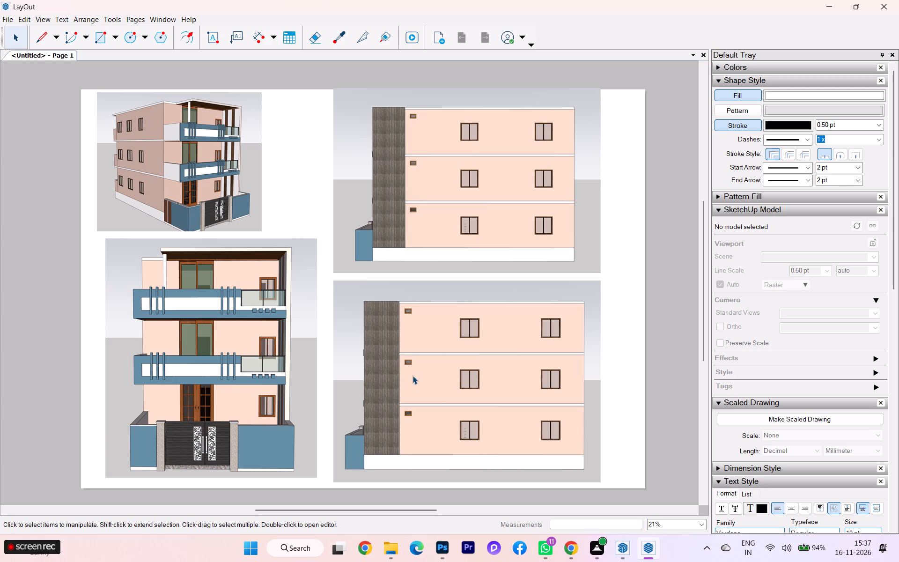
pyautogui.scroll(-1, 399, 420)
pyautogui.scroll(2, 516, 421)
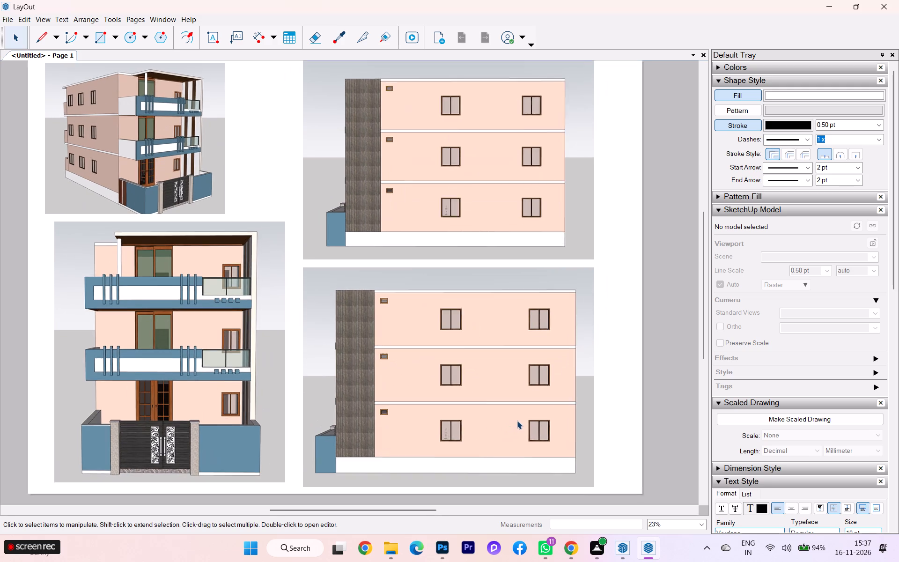
# Set the camera of the viewport above the right elevation to the standard Left view.
pyautogui.scroll(2, 517, 421)
pyautogui.scroll(-4, 464, 392)
pyautogui.click(448, 259)
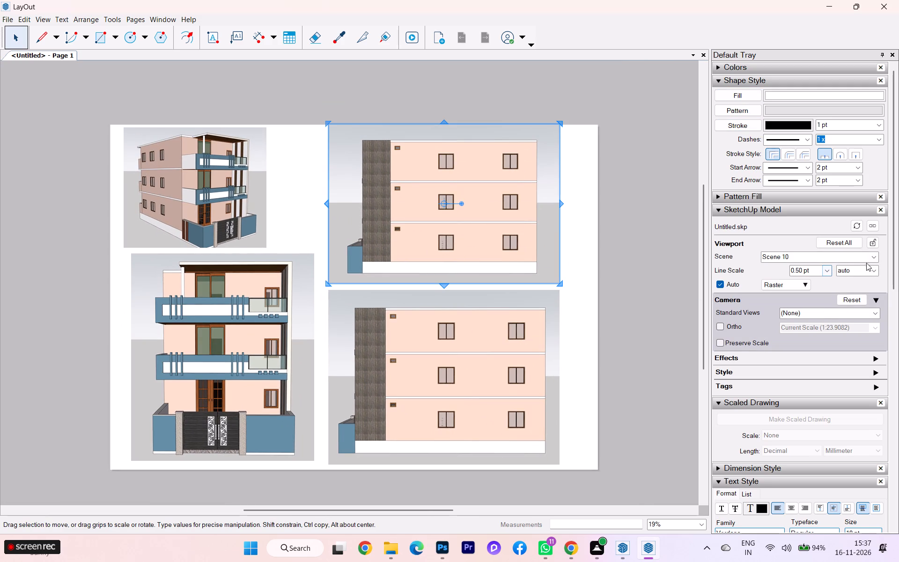
pyautogui.click(872, 314)
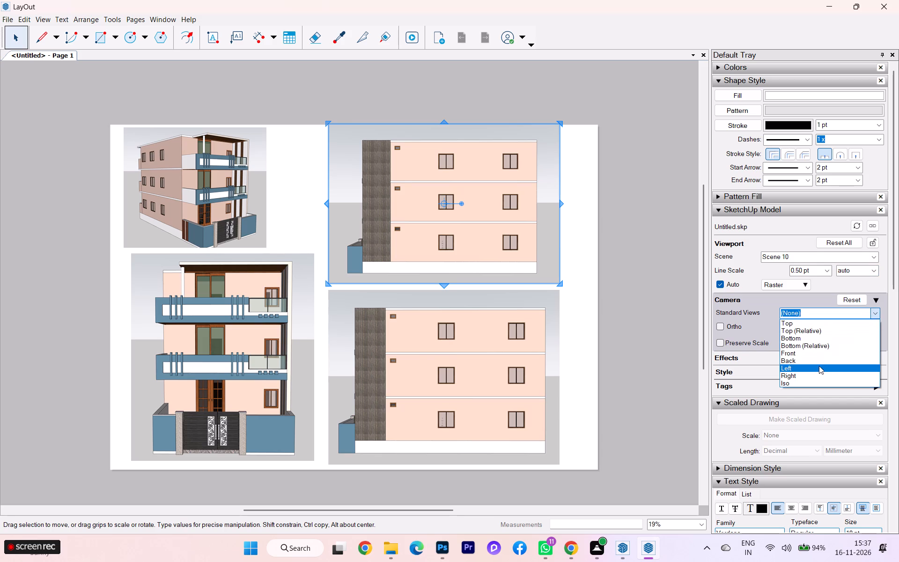
pyautogui.click(817, 366)
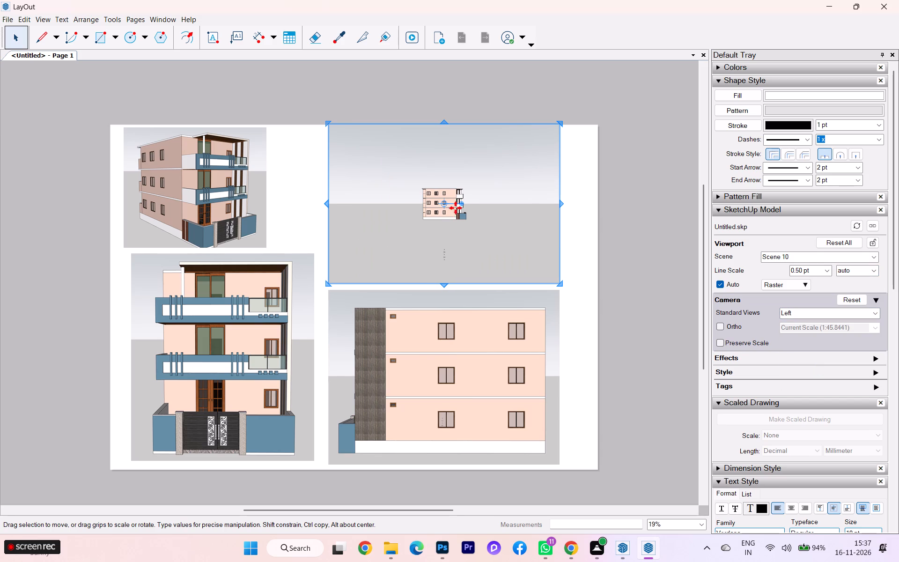
# Enter the left-view viewport and enlarge the building inside it until it nearly fills the frame.
pyautogui.scroll(2, 445, 186)
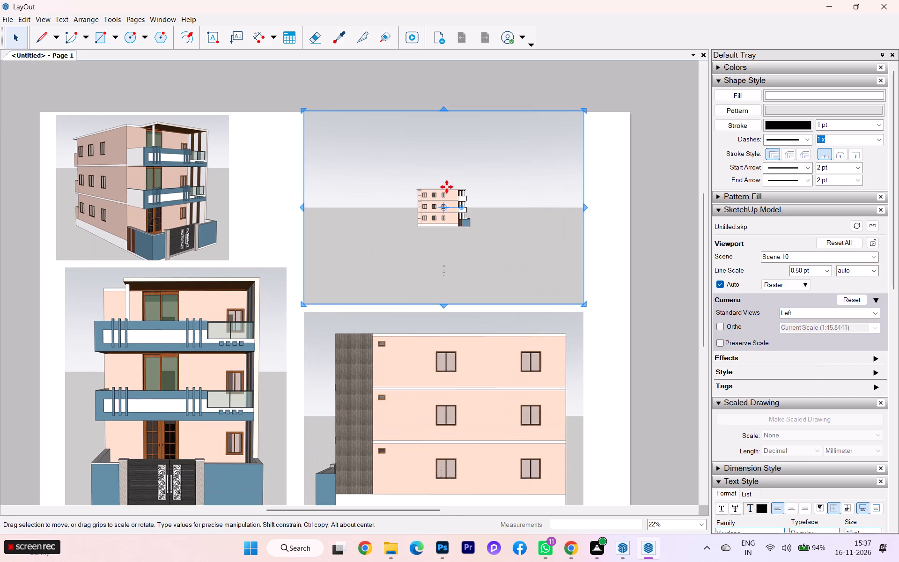
pyautogui.scroll(2, 450, 204)
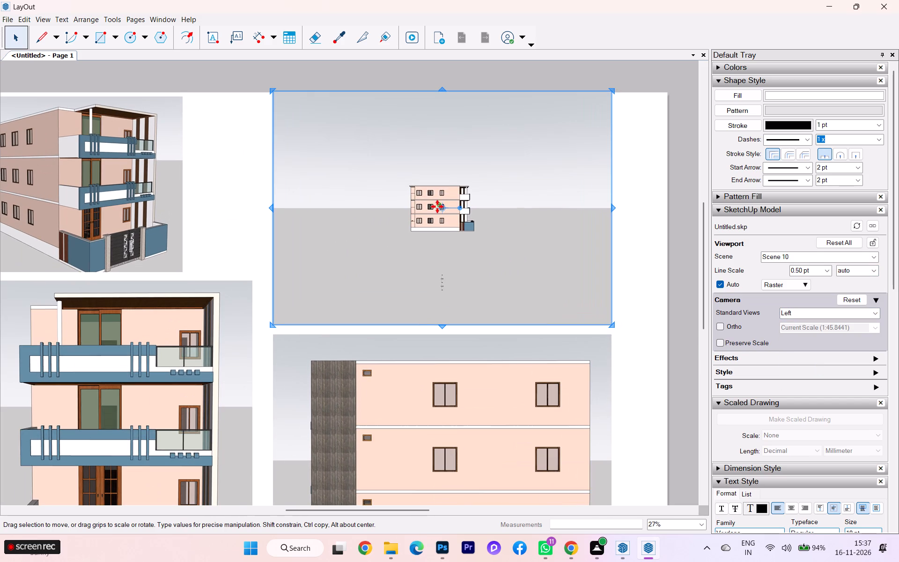
pyautogui.click(441, 207)
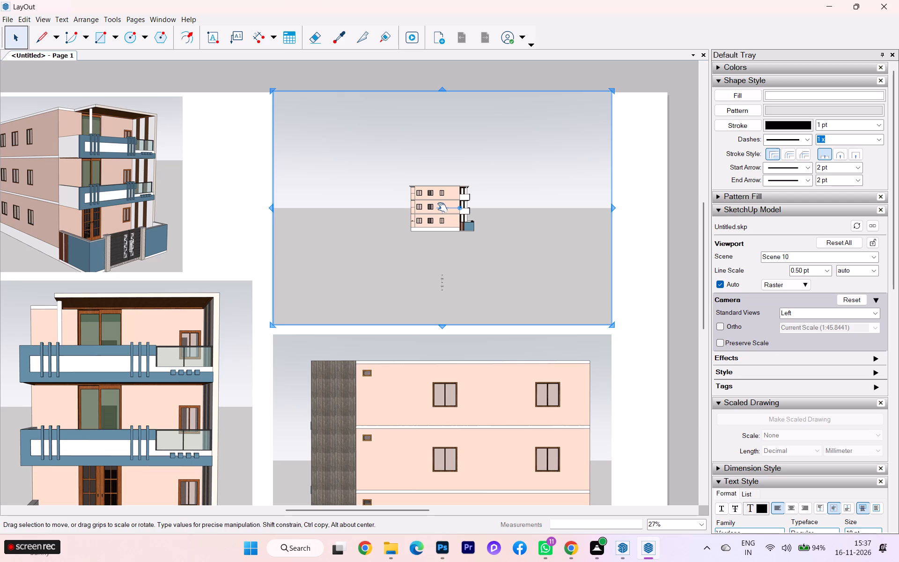
pyautogui.click(441, 207)
pyautogui.scroll(2, 441, 207)
pyautogui.scroll(-1, 443, 211)
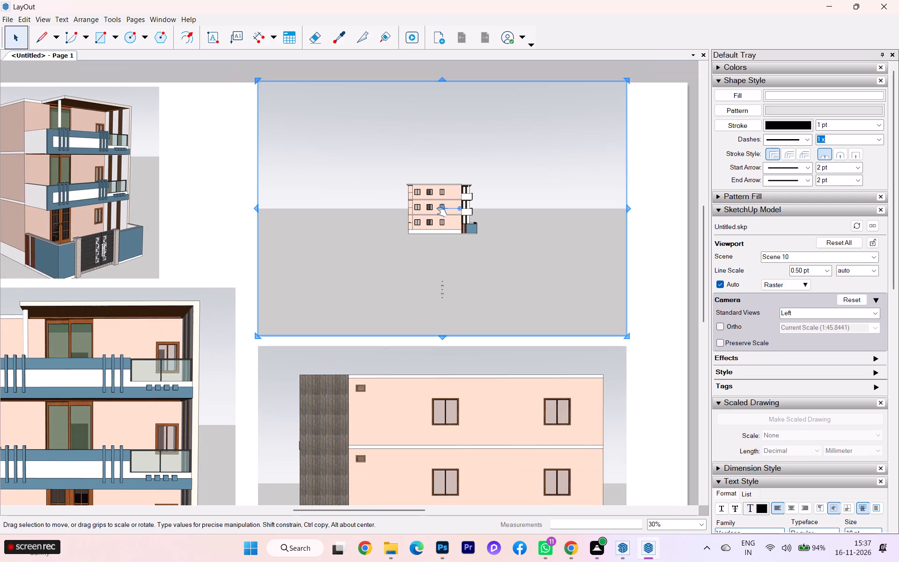
pyautogui.doubleClick(440, 211)
pyautogui.scroll(2, 440, 211)
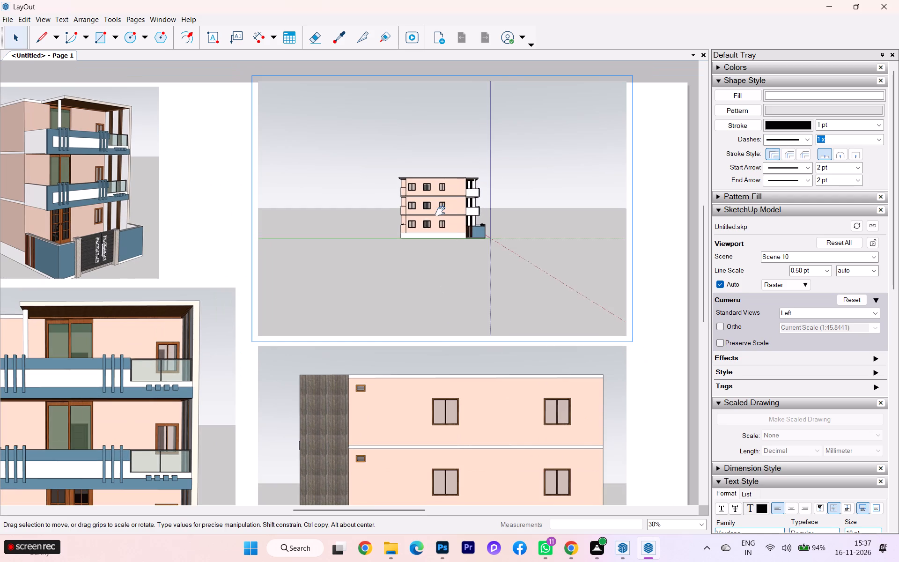
pyautogui.scroll(5, 440, 211)
pyautogui.scroll(-1, 451, 232)
pyautogui.scroll(4, 451, 232)
pyautogui.scroll(-1, 455, 235)
pyautogui.scroll(1, 455, 235)
pyautogui.scroll(-3, 514, 299)
pyautogui.scroll(1, 426, 205)
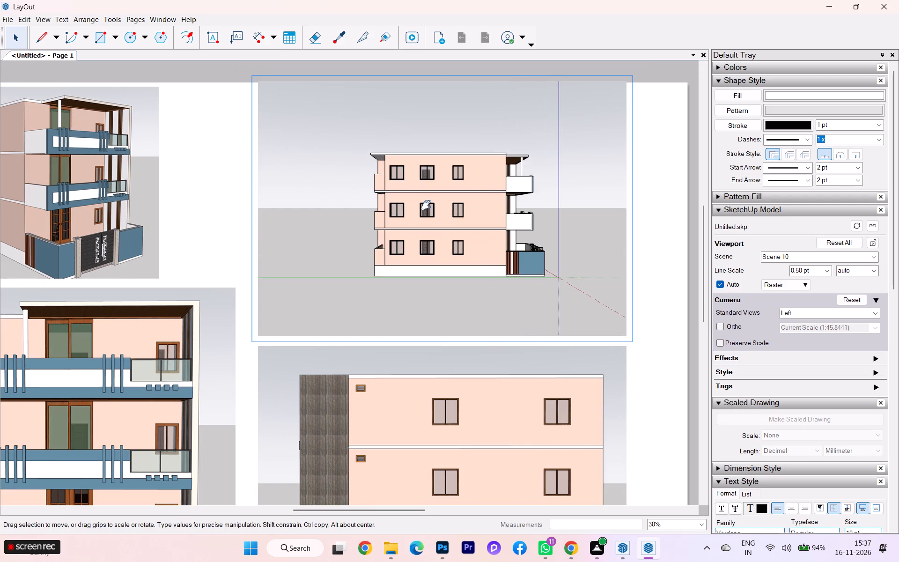
pyautogui.scroll(1, 426, 205)
pyautogui.scroll(-1, 426, 205)
pyautogui.scroll(5, 426, 205)
pyautogui.scroll(-2, 332, 202)
pyautogui.scroll(3, 419, 208)
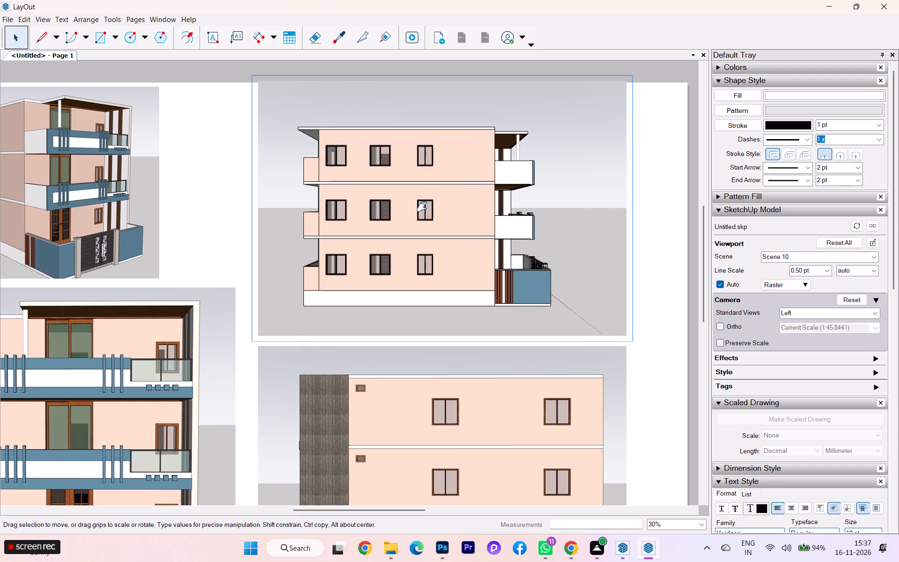
pyautogui.scroll(3, 422, 207)
pyautogui.scroll(-1, 444, 212)
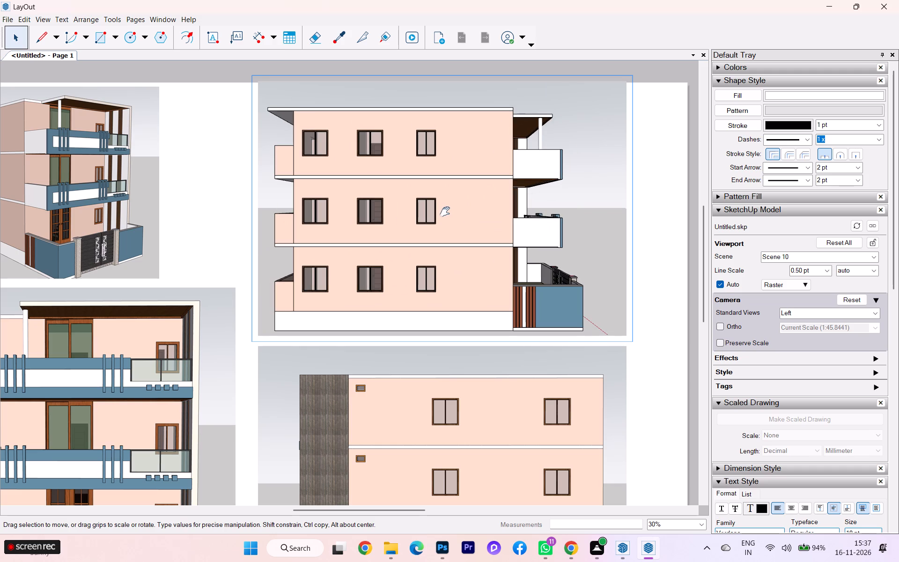
pyautogui.scroll(-1, 485, 204)
pyautogui.scroll(1, 485, 204)
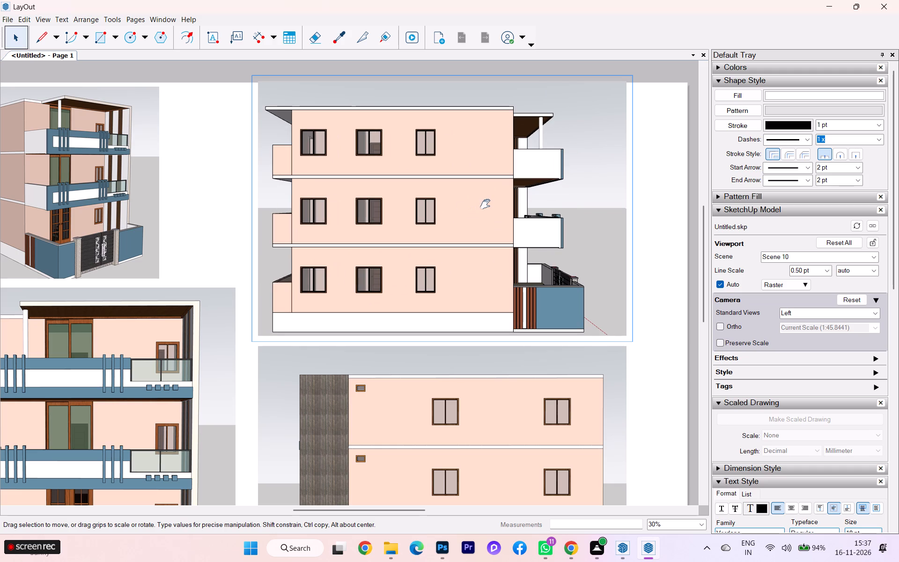
# Slightly orbit and pan the building to centre it in the left-view viewport, and leave the viewport's camera editing.
pyautogui.click(443, 85)
pyautogui.moveTo(425, 279); pyautogui.dragTo(430, 277, button='middle')
pyautogui.middleClick(410, 278)
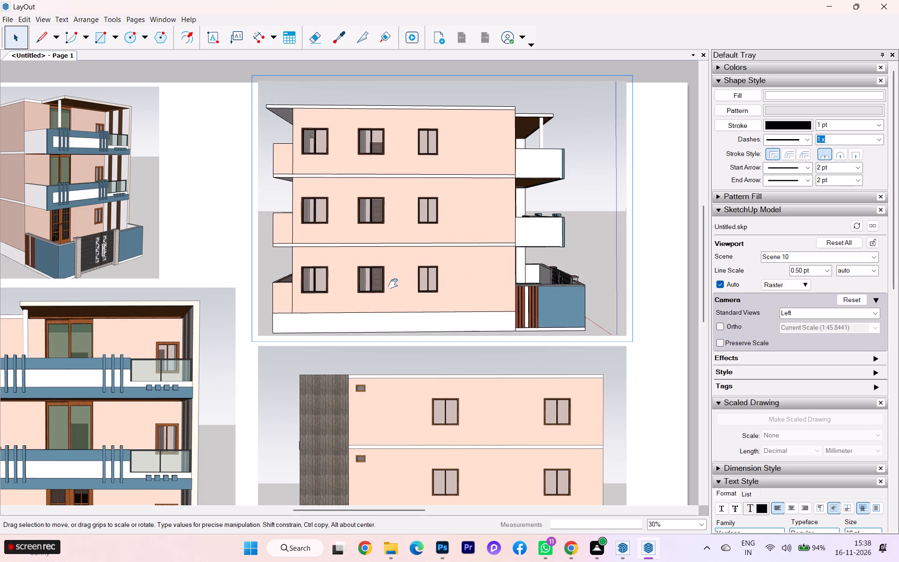
pyautogui.moveTo(391, 284); pyautogui.dragTo(417, 282)
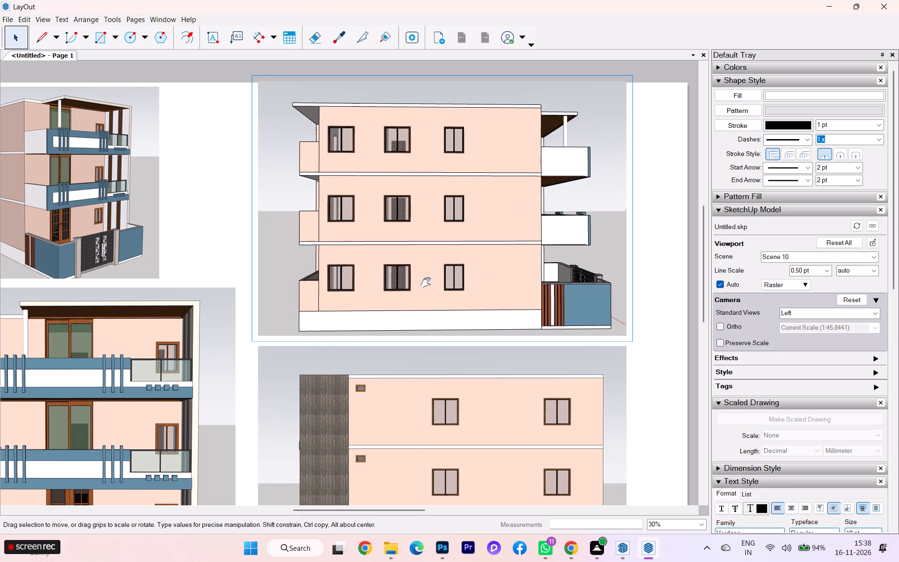
pyautogui.middleClick(487, 236)
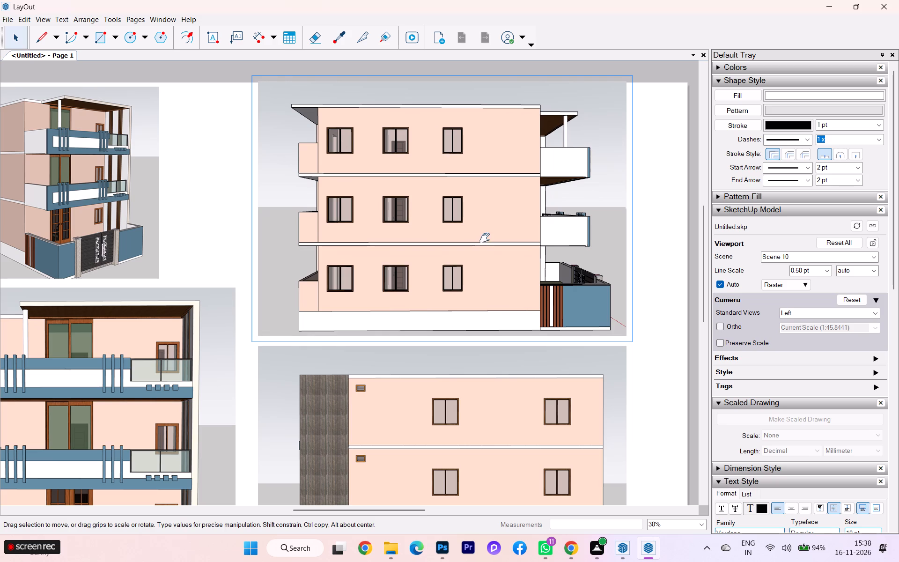
pyautogui.click(631, 207)
pyautogui.click(625, 205)
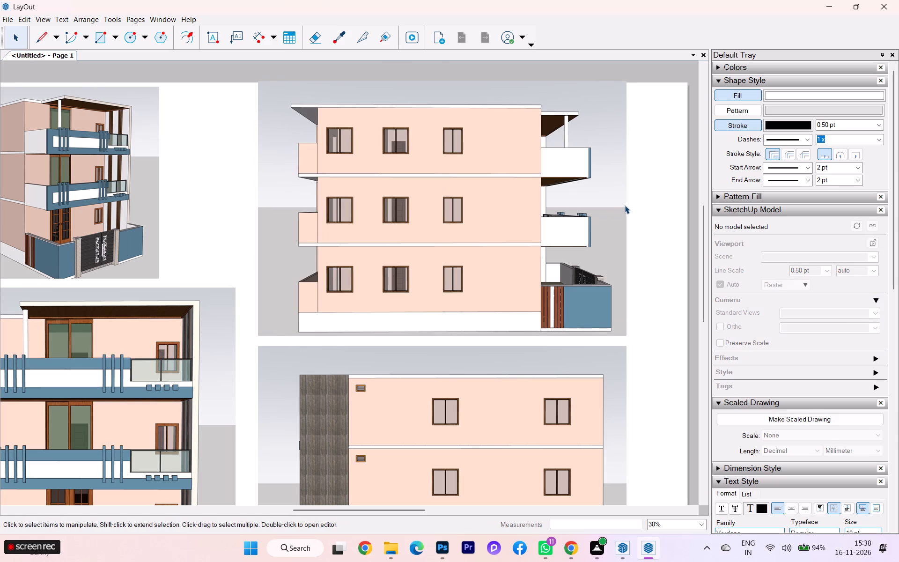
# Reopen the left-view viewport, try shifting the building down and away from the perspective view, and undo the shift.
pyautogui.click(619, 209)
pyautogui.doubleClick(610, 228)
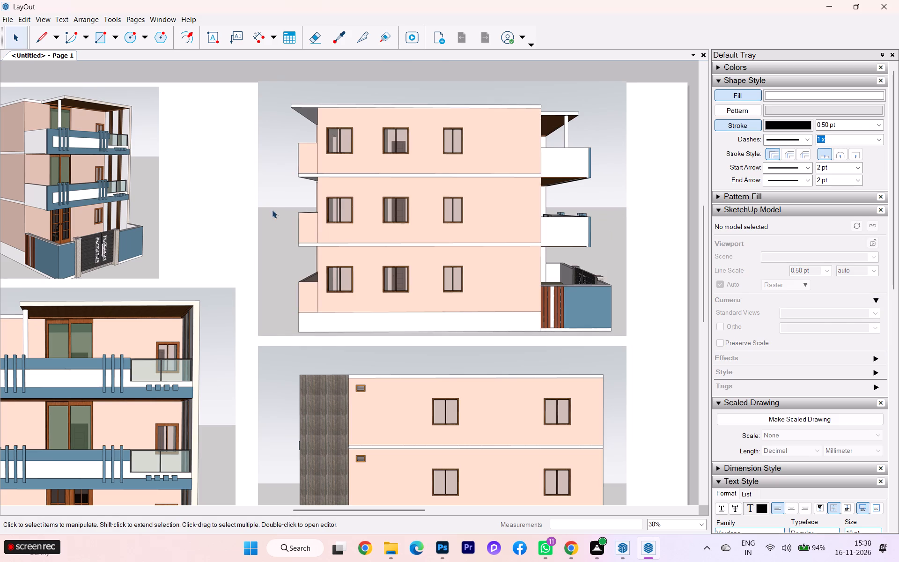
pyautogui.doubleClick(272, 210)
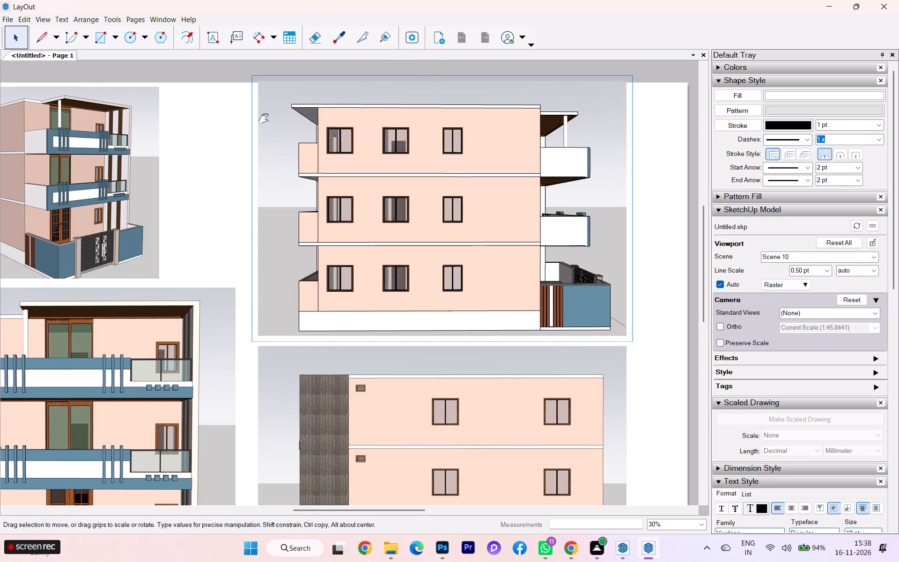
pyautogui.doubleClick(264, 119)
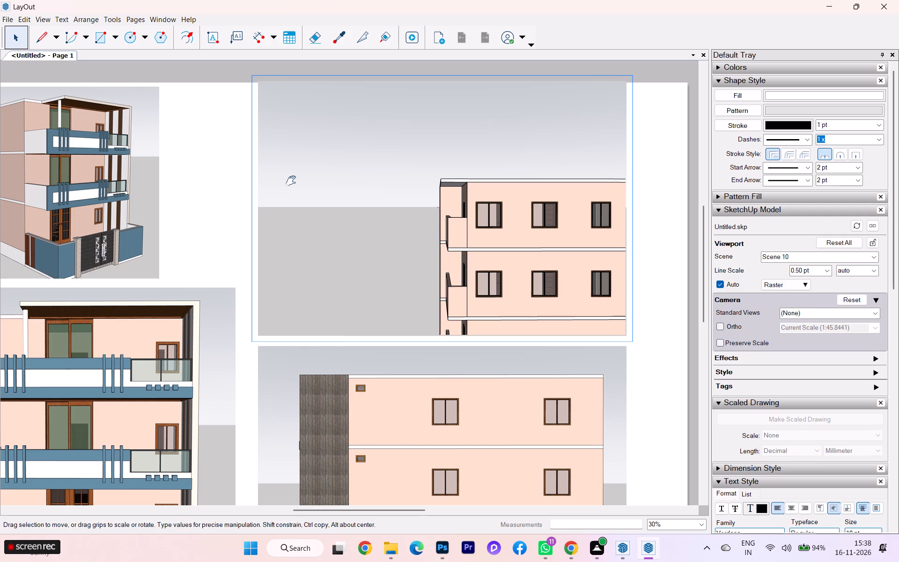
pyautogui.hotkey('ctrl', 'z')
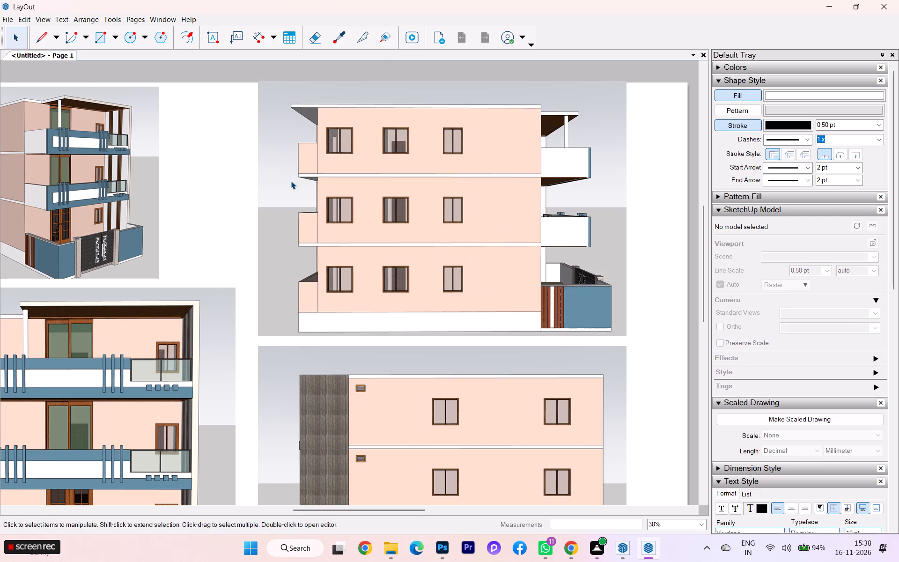
# Lower the left-view viewport's top edge to leave a narrow margin below the page's top edge.
pyautogui.click(265, 184)
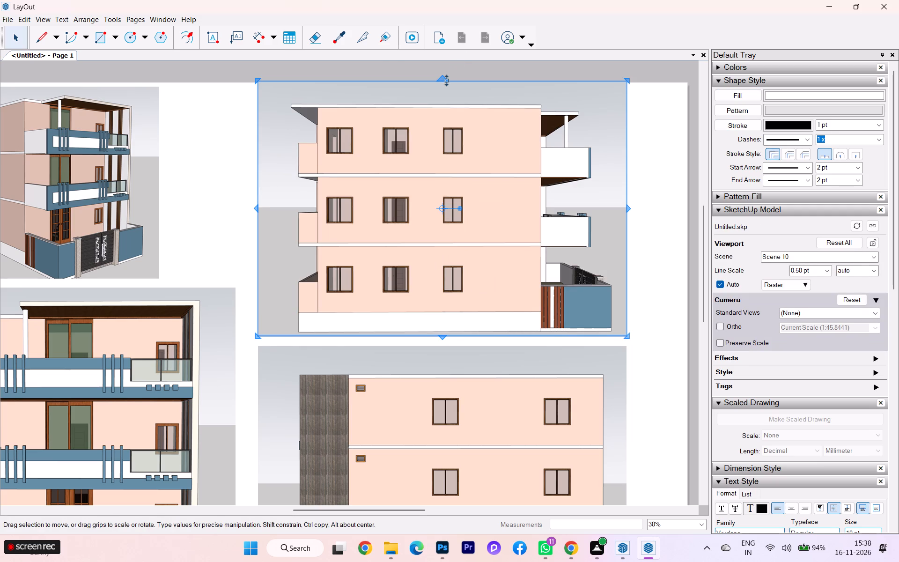
pyautogui.moveTo(445, 80); pyautogui.dragTo(443, 92)
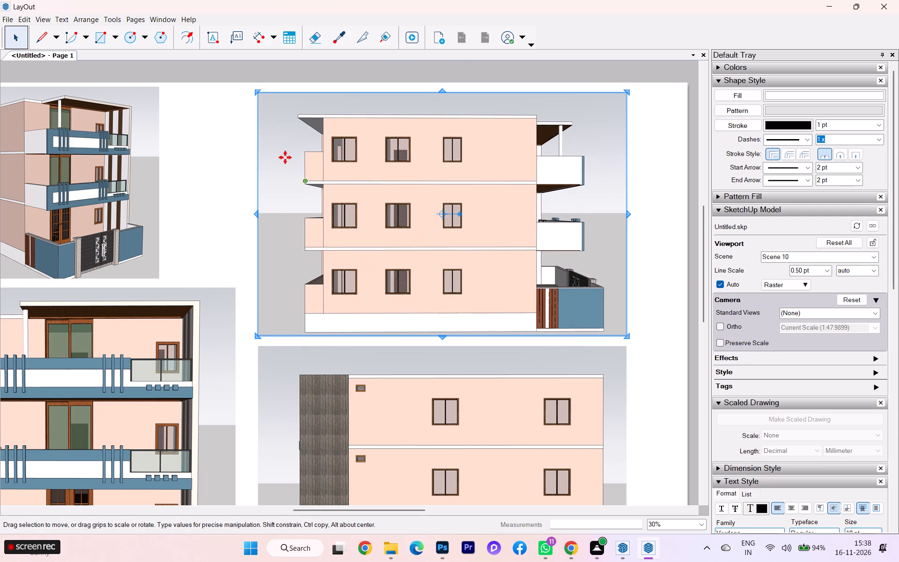
pyautogui.click(269, 76)
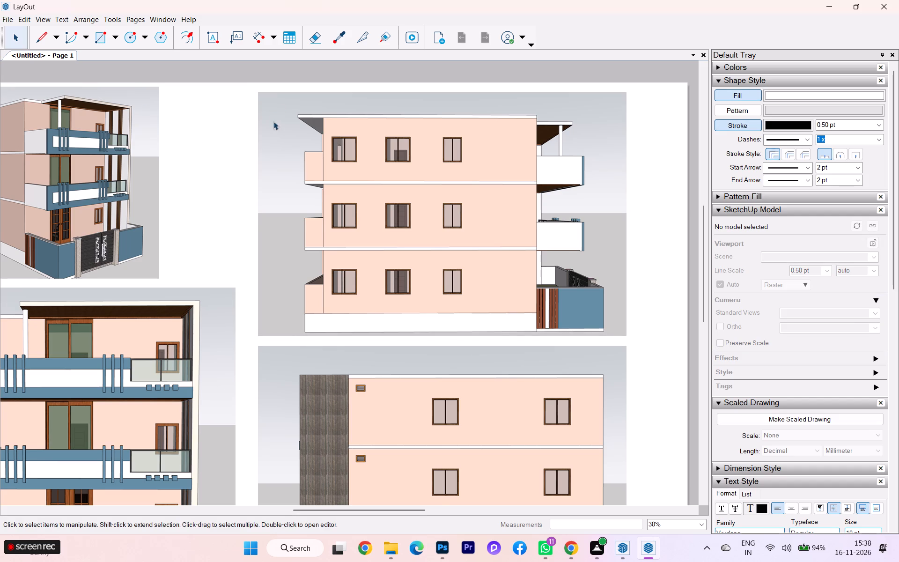
# Widen the perspective viewport by a factor of about 1.33 to align its inner edge with the front-view viewport's edge.
pyautogui.scroll(-2, 289, 126)
pyautogui.click(138, 191)
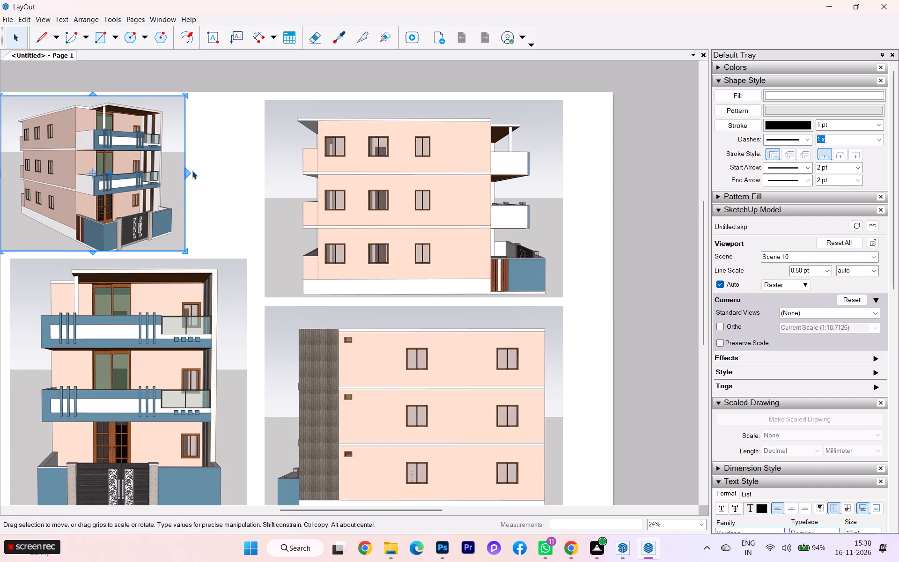
pyautogui.moveTo(187, 170); pyautogui.dragTo(245, 170)
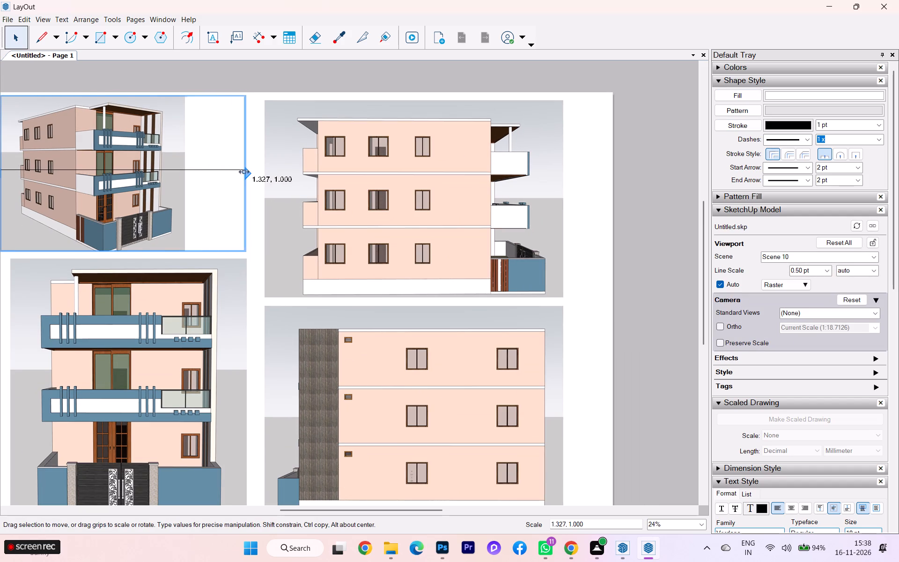
pyautogui.scroll(-1, 275, 167)
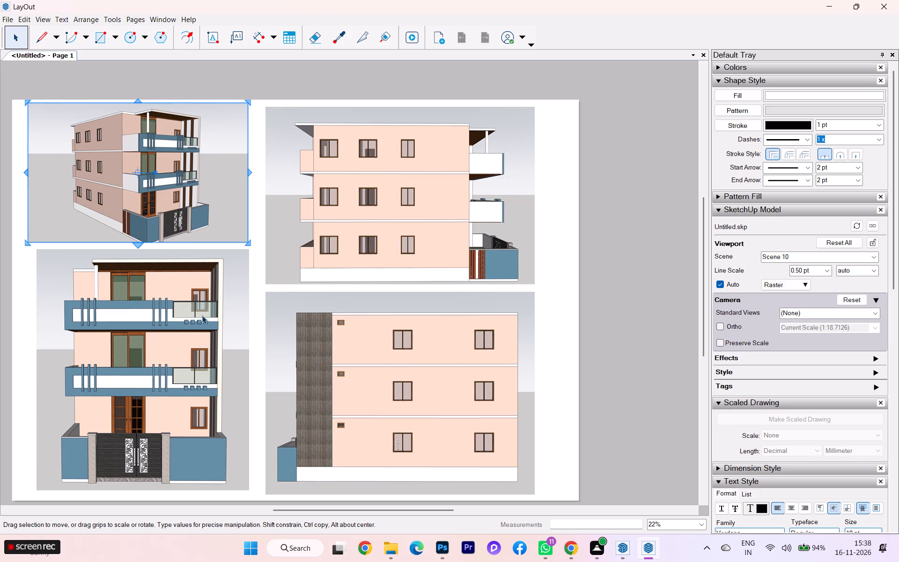
pyautogui.click(258, 289)
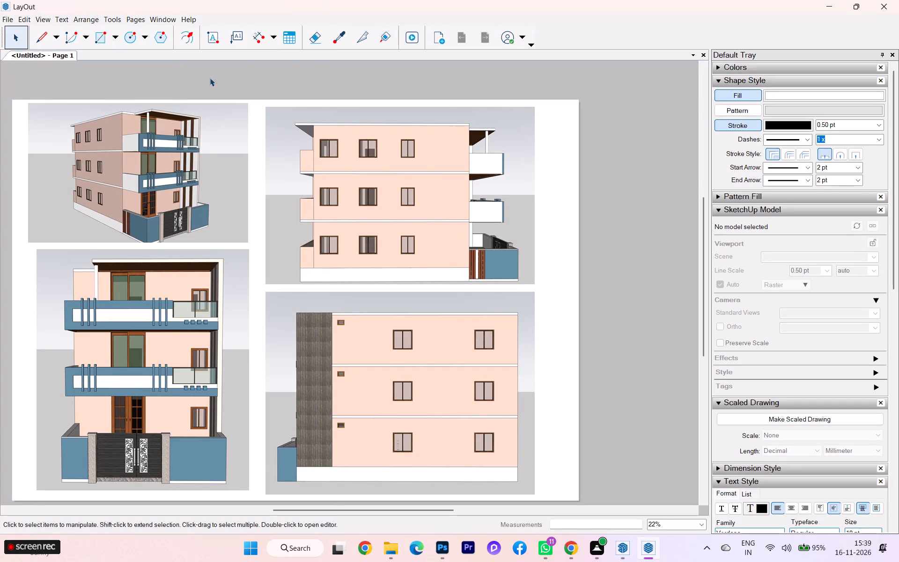
# Swap the front-view and perspective viewports, placing the front view near the page's upper corner and the perspective view below it.
pyautogui.scroll(-1, 543, 218)
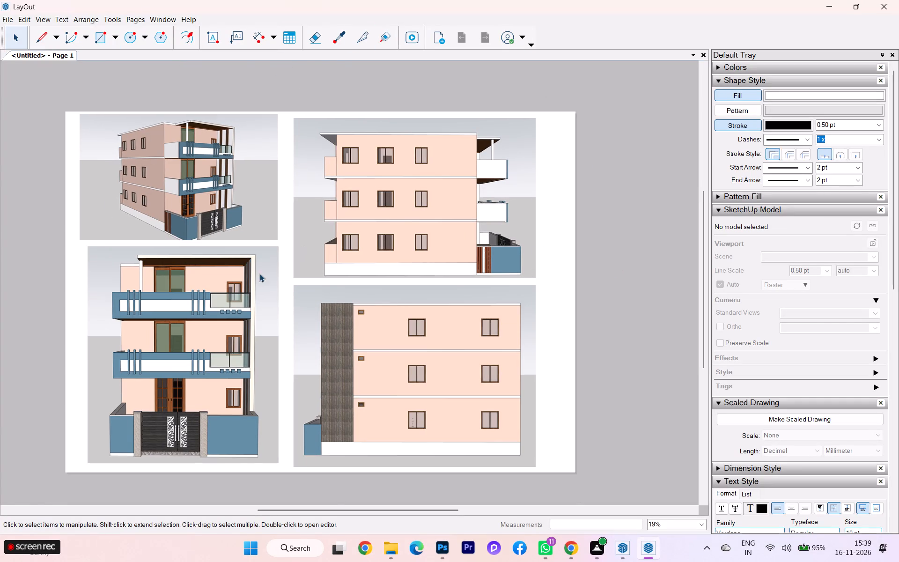
pyautogui.click(265, 277)
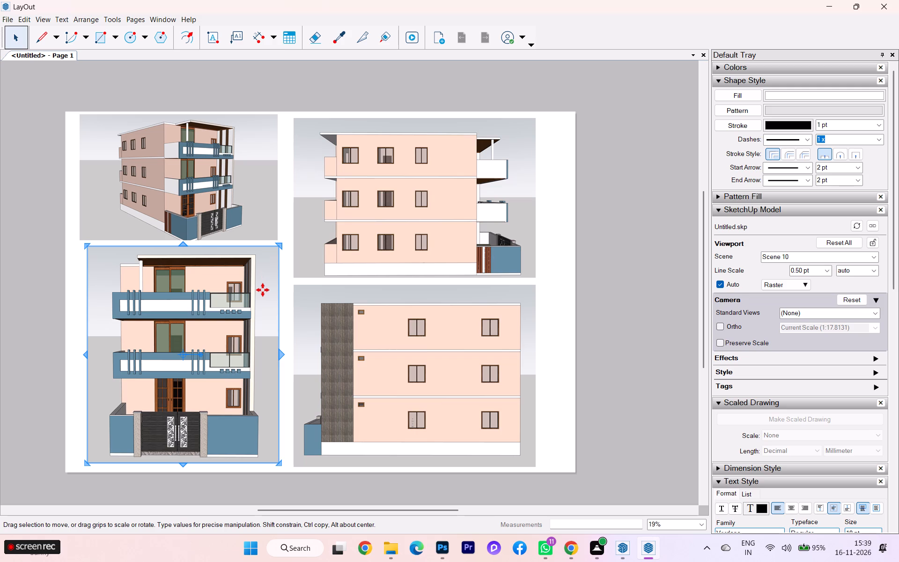
pyautogui.moveTo(265, 295); pyautogui.dragTo(265, 156)
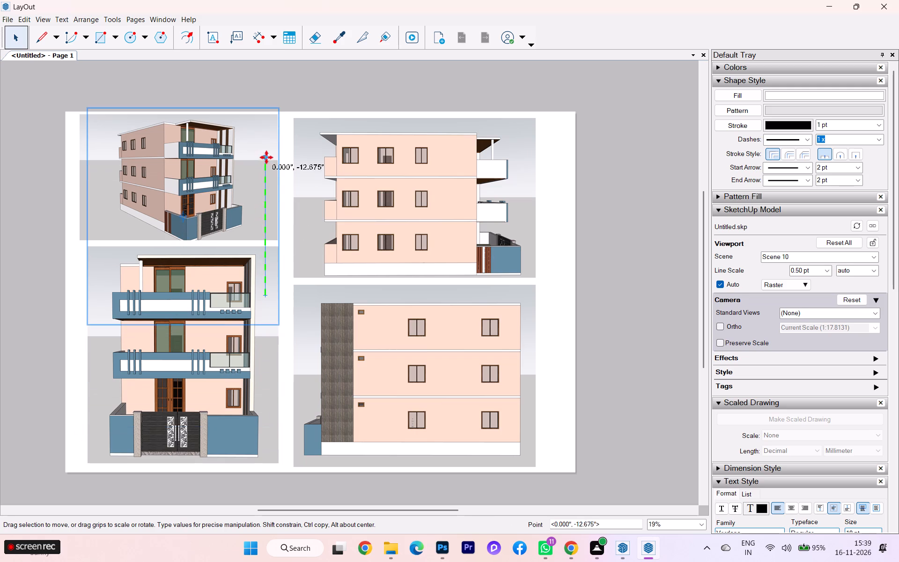
pyautogui.moveTo(265, 156); pyautogui.dragTo(400, 159)
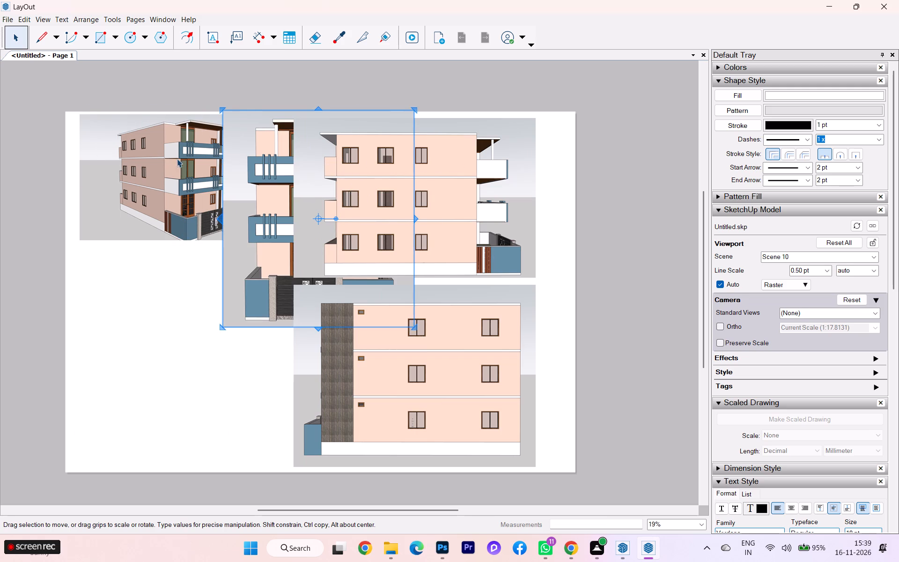
pyautogui.click(177, 159)
pyautogui.moveTo(157, 179); pyautogui.dragTo(156, 373)
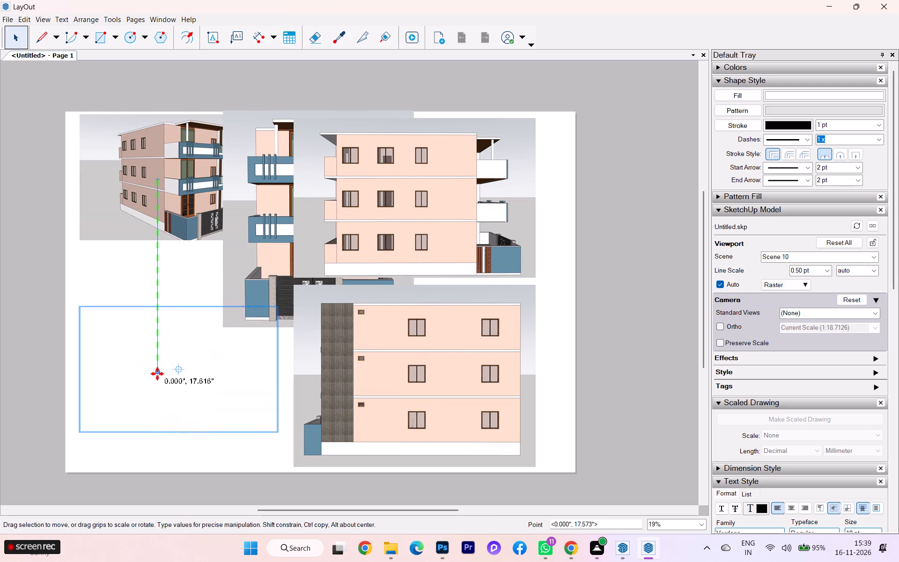
pyautogui.moveTo(156, 373); pyautogui.dragTo(160, 387)
pyautogui.click(249, 246)
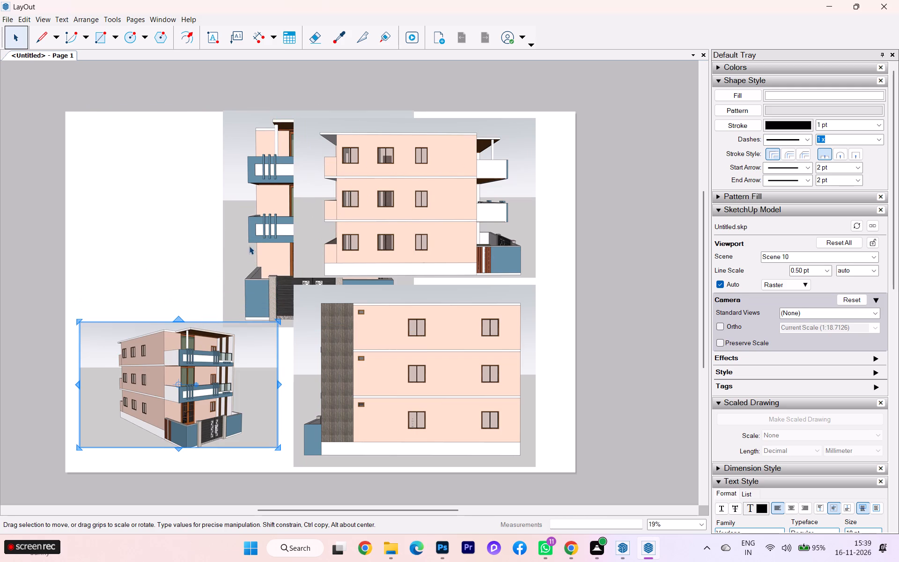
pyautogui.moveTo(253, 237); pyautogui.dragTo(106, 226)
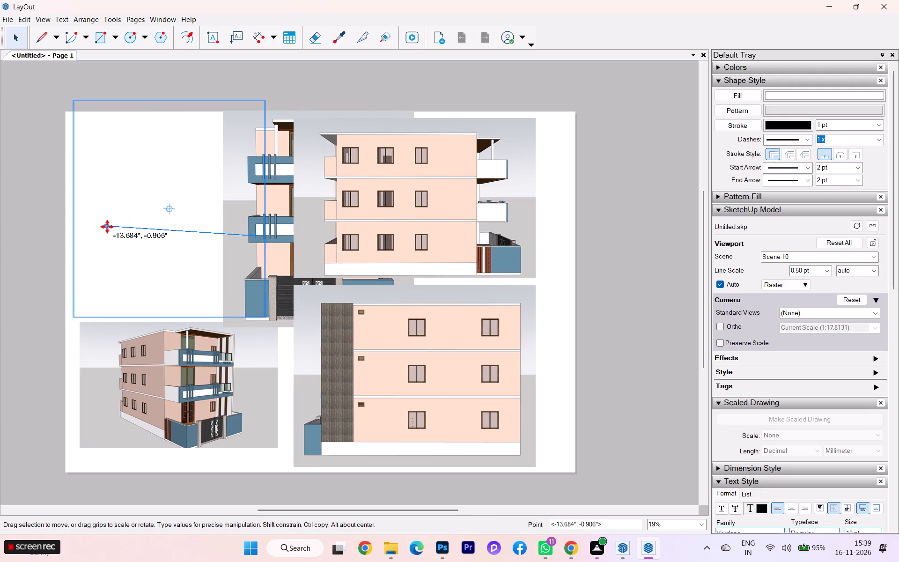
pyautogui.moveTo(106, 226); pyautogui.dragTo(105, 234)
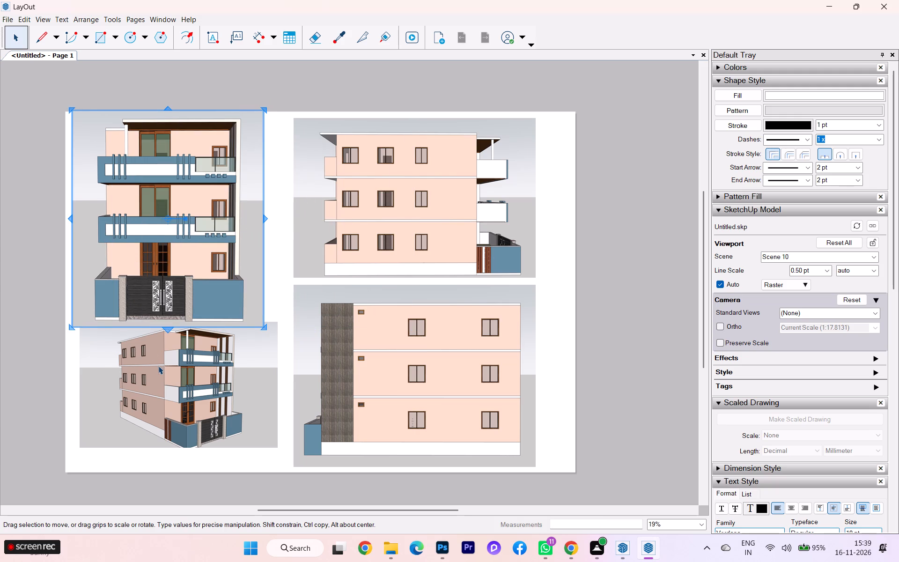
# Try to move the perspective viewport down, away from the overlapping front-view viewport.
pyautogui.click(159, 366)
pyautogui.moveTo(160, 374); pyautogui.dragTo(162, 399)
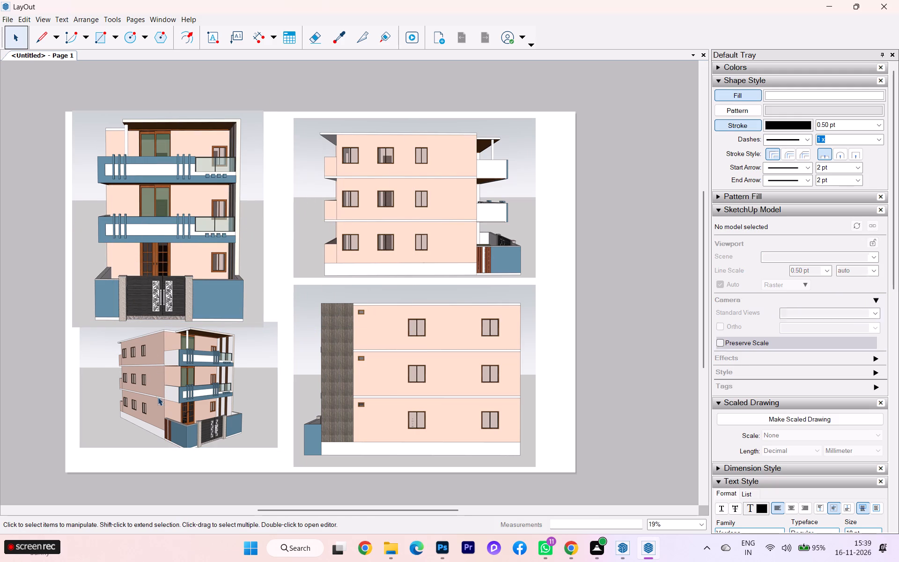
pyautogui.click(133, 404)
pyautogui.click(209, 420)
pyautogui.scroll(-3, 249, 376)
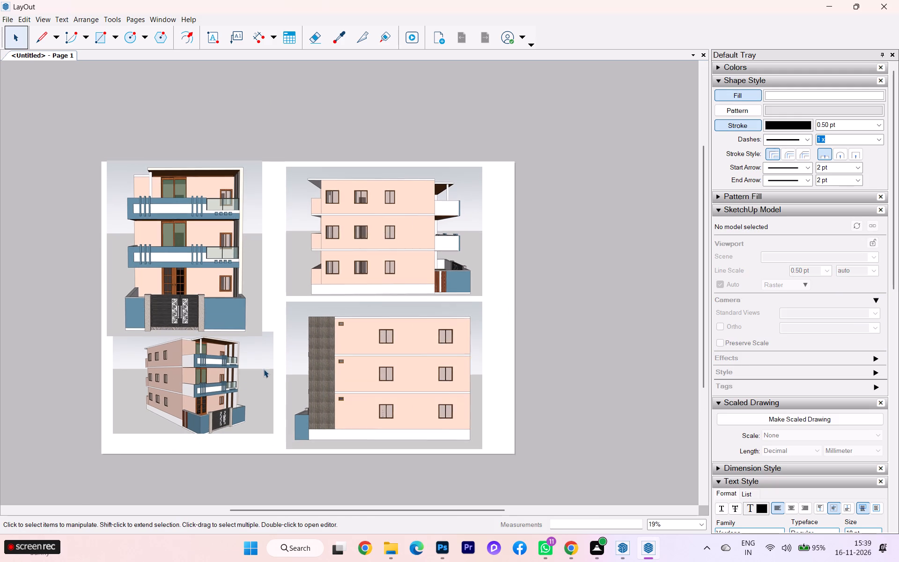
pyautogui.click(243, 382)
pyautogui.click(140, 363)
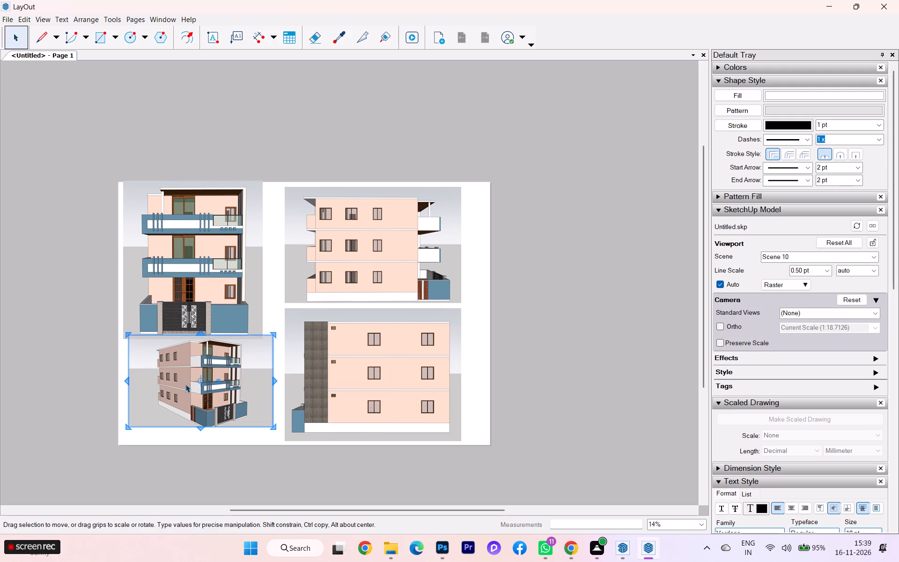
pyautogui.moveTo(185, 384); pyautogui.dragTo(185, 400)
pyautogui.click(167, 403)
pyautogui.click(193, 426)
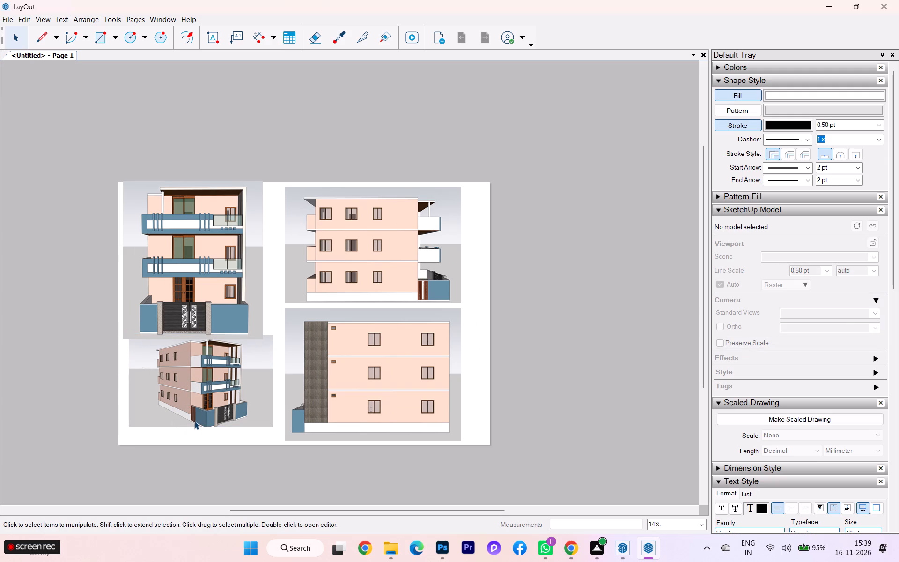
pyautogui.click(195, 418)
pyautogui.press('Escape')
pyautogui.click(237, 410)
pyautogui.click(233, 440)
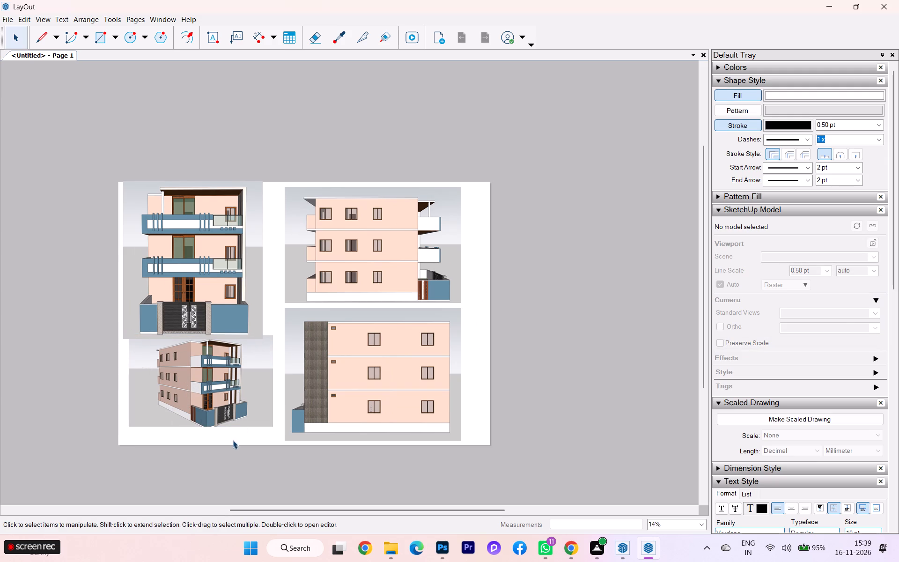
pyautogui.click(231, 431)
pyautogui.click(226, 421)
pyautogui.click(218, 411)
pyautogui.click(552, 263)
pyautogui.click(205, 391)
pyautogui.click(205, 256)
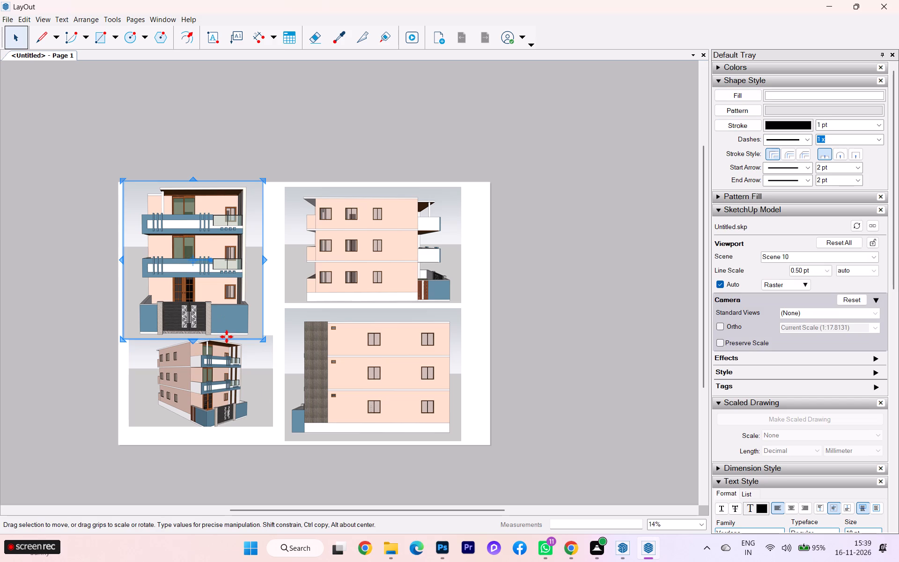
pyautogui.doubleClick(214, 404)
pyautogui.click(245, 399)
# Move the front-view viewport straight up, partly past the page's top edge, to clear the perspective viewport.
pyautogui.click(241, 308)
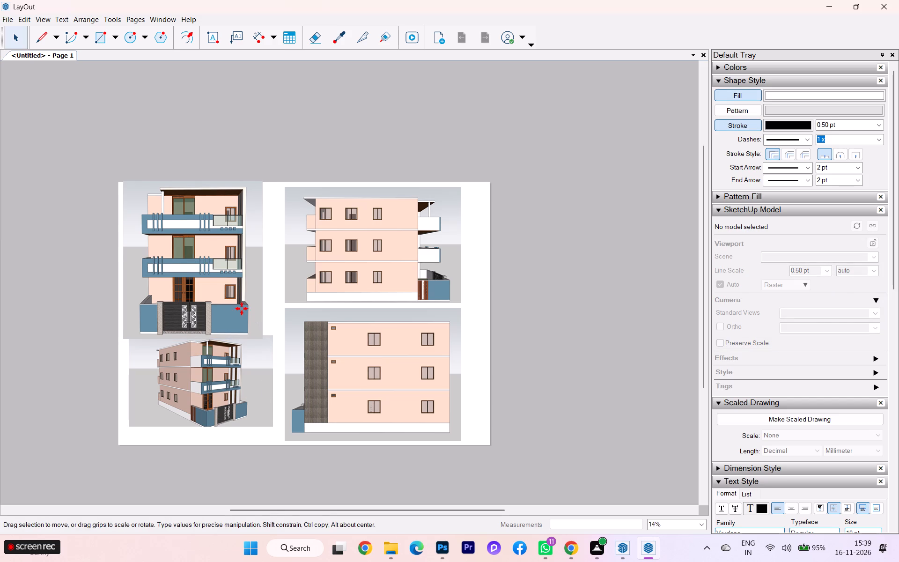
pyautogui.moveTo(237, 307); pyautogui.dragTo(237, 291)
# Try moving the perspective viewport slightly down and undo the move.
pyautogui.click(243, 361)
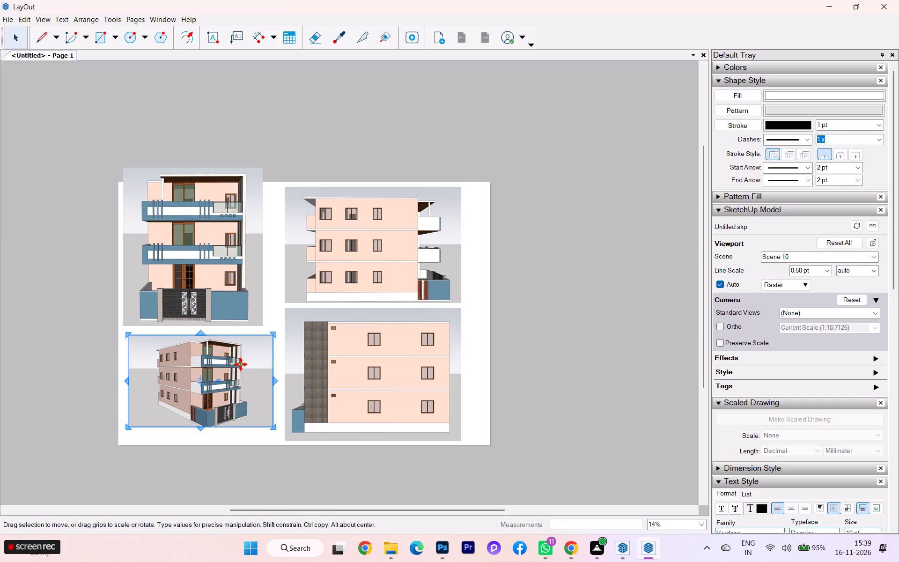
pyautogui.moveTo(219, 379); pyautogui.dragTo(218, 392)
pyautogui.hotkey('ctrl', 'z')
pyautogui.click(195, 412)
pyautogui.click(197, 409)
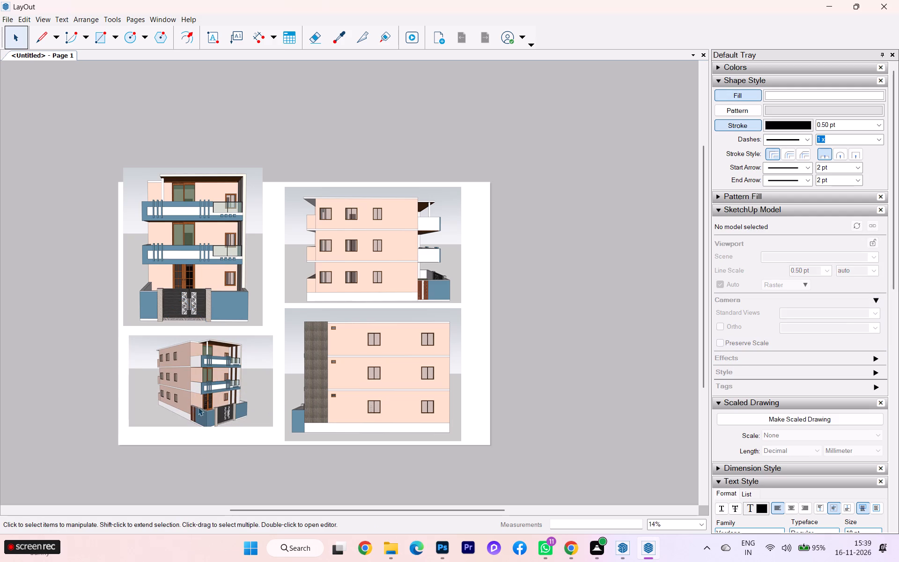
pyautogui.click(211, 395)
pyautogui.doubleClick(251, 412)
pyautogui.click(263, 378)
# Stretch the perspective viewport's bottom edge downward by a factor of about 1.12 to near the page's bottom edge.
pyautogui.click(245, 346)
pyautogui.moveTo(233, 348); pyautogui.dragTo(233, 355)
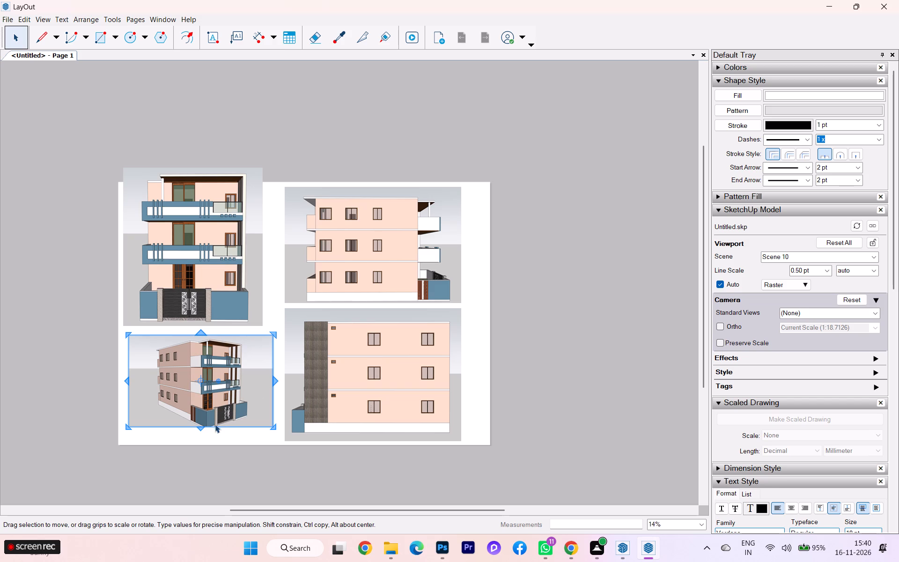
pyautogui.moveTo(201, 428); pyautogui.dragTo(199, 438)
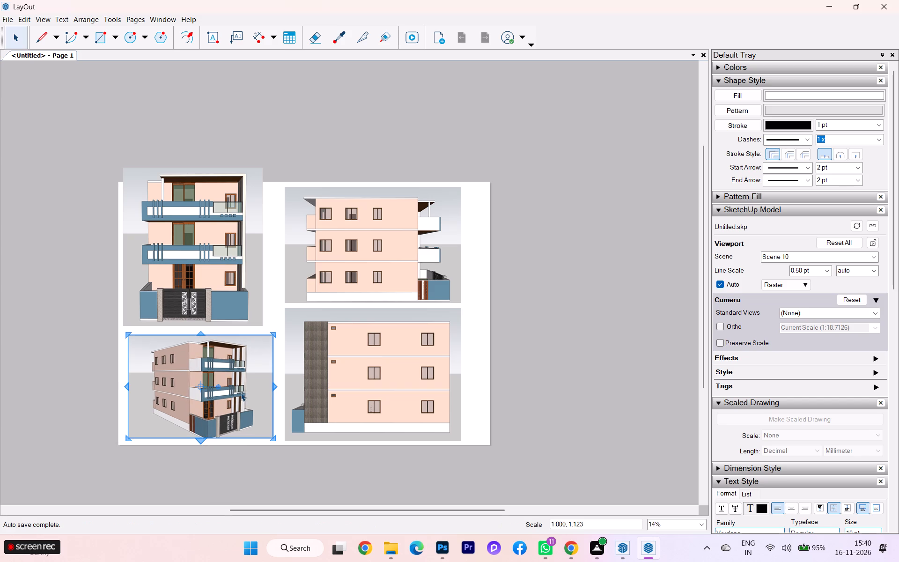
pyautogui.scroll(2, 204, 406)
pyautogui.click(78, 367)
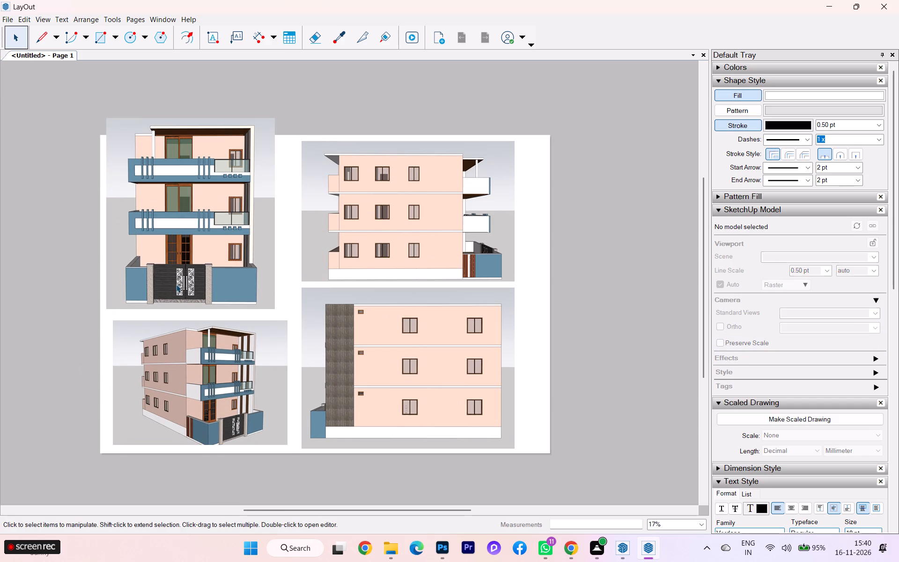
# Move the front-view viewport straight down to leave only a narrow gap above the perspective viewport.
pyautogui.click(192, 261)
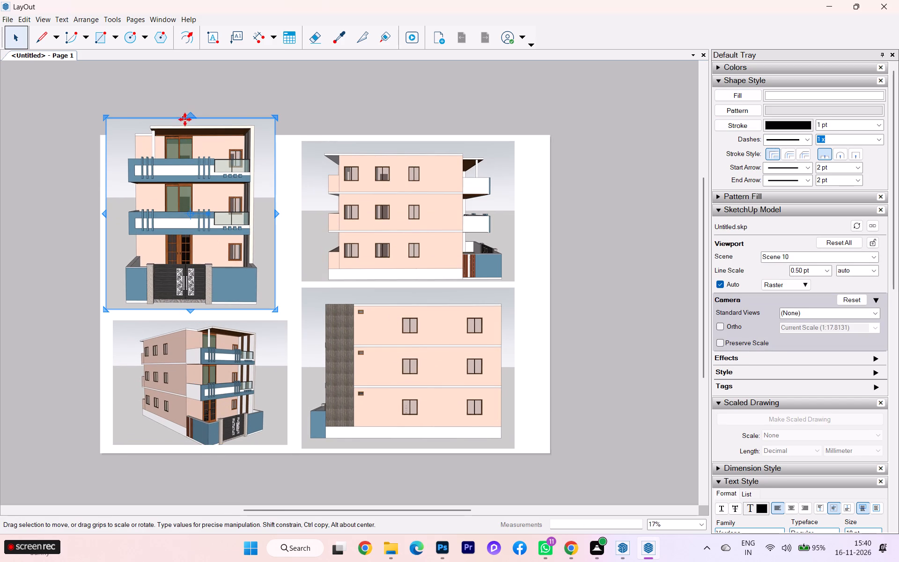
pyautogui.moveTo(213, 297); pyautogui.dragTo(213, 308)
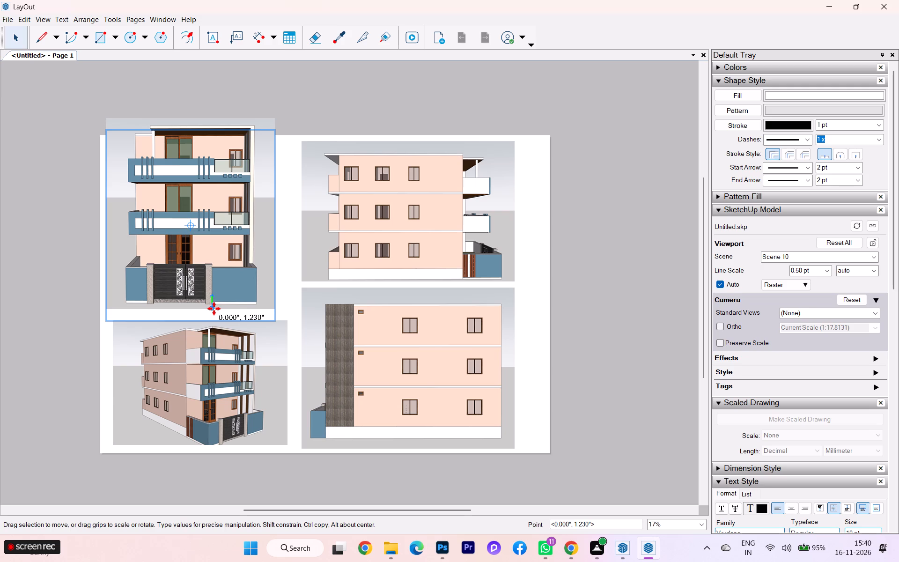
pyautogui.moveTo(213, 308); pyautogui.dragTo(214, 305)
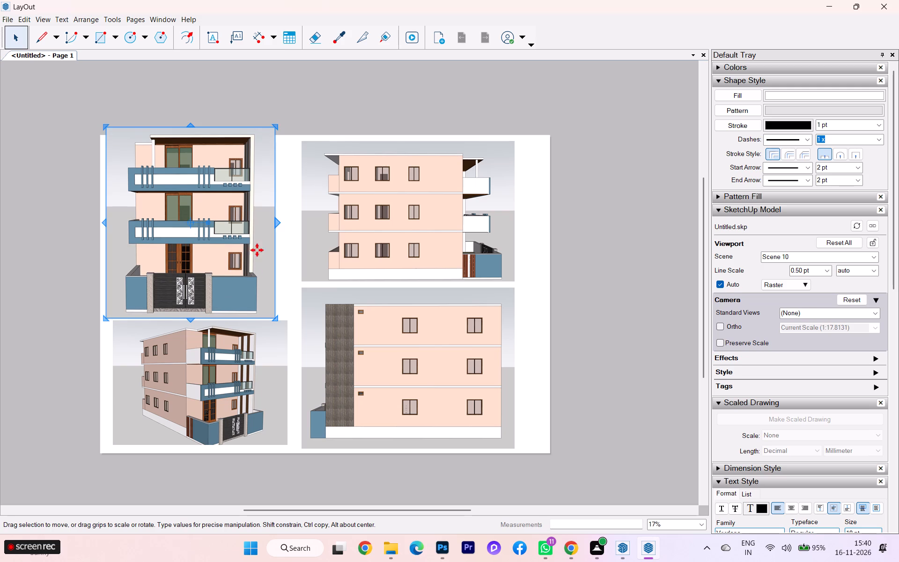
# Widen the front-view viewport by a factor of about 1.03 toward the side views to match the perspective viewport's width.
pyautogui.moveTo(276, 220); pyautogui.dragTo(282, 223)
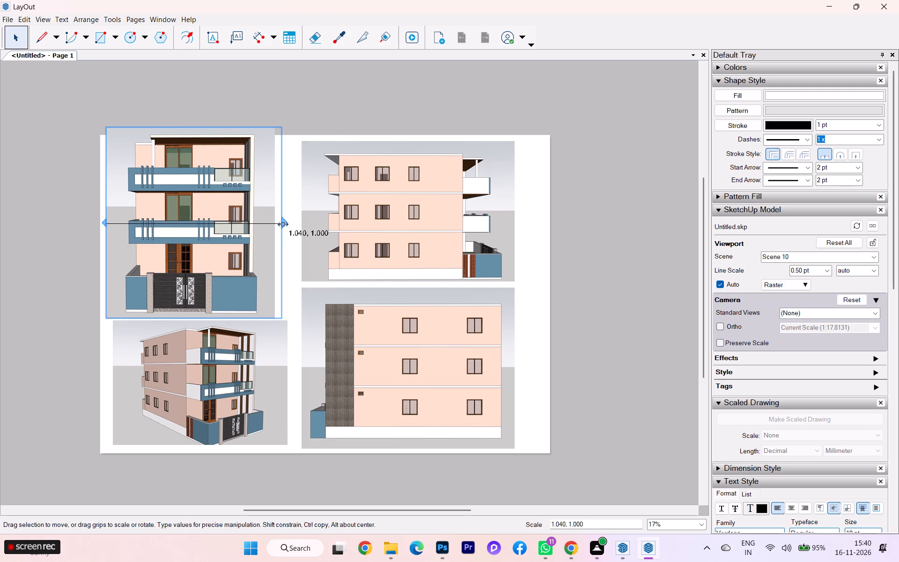
pyautogui.moveTo(282, 223); pyautogui.dragTo(271, 229)
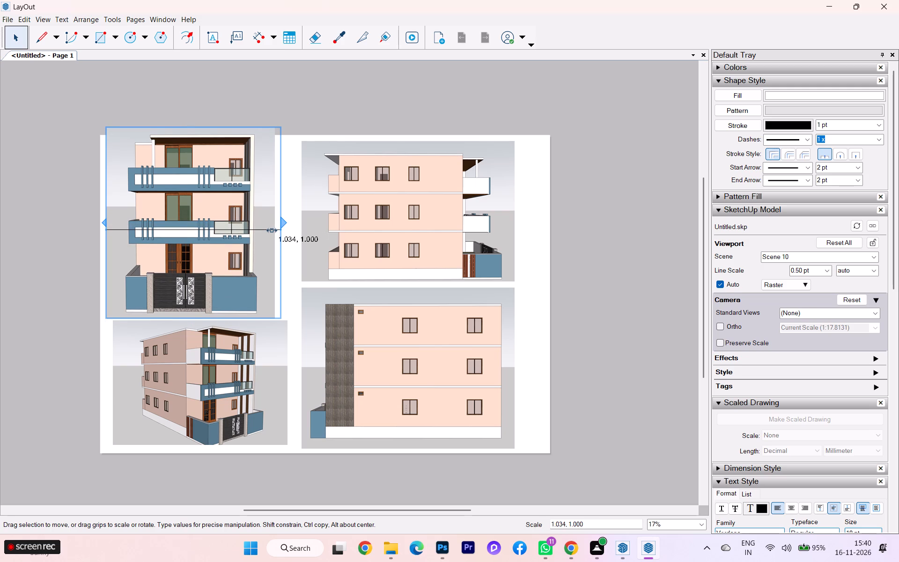
pyautogui.moveTo(271, 229); pyautogui.dragTo(271, 230)
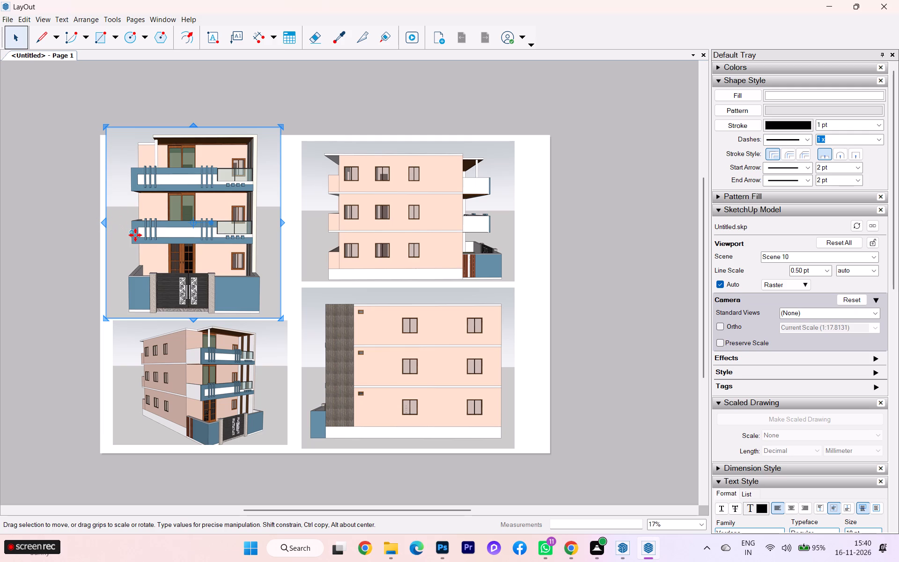
pyautogui.click(294, 217)
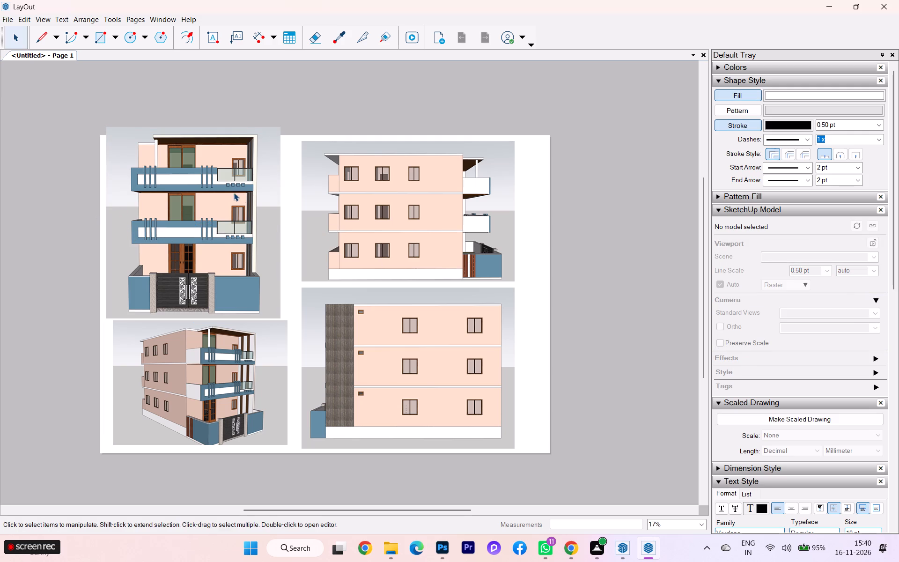
# Lower the front-view viewport's top edge to bring it in line with the page's top edge.
pyautogui.click(233, 192)
pyautogui.moveTo(191, 123); pyautogui.dragTo(189, 132)
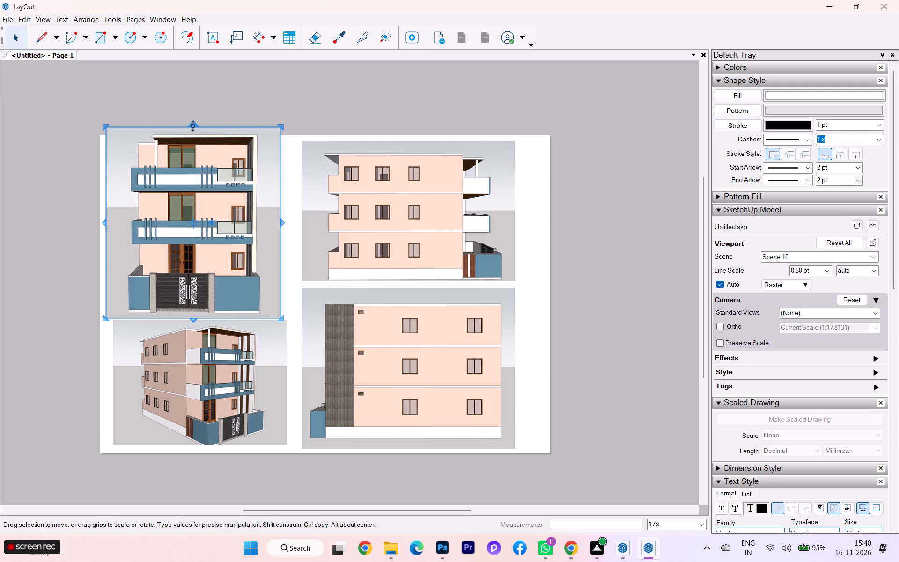
pyautogui.moveTo(192, 124); pyautogui.dragTo(193, 134)
pyautogui.click(193, 134)
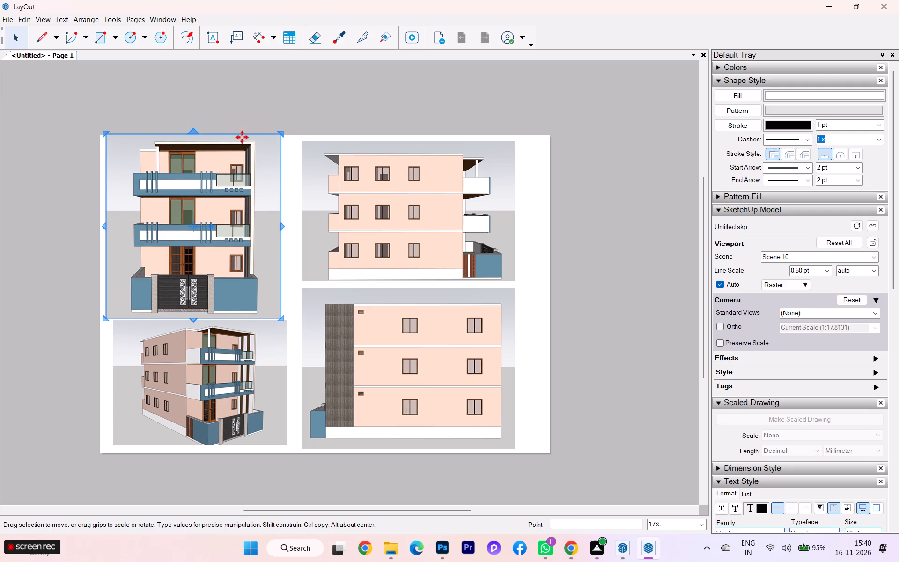
pyautogui.click(265, 122)
# Lower the front-view viewport's top edge slightly so it leaves a narrow margin inside the page's top edge.
pyautogui.scroll(-2, 350, 179)
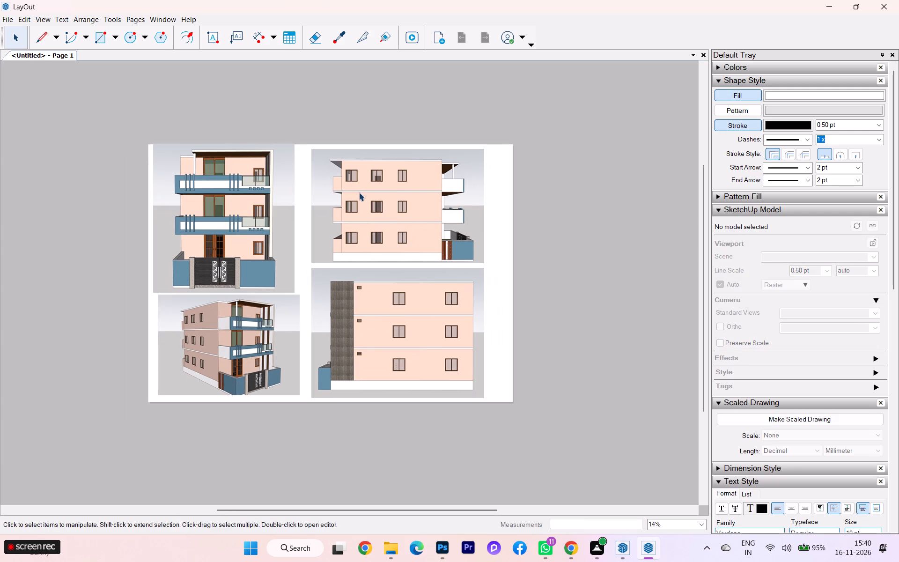
pyautogui.click(251, 193)
pyautogui.scroll(2, 256, 170)
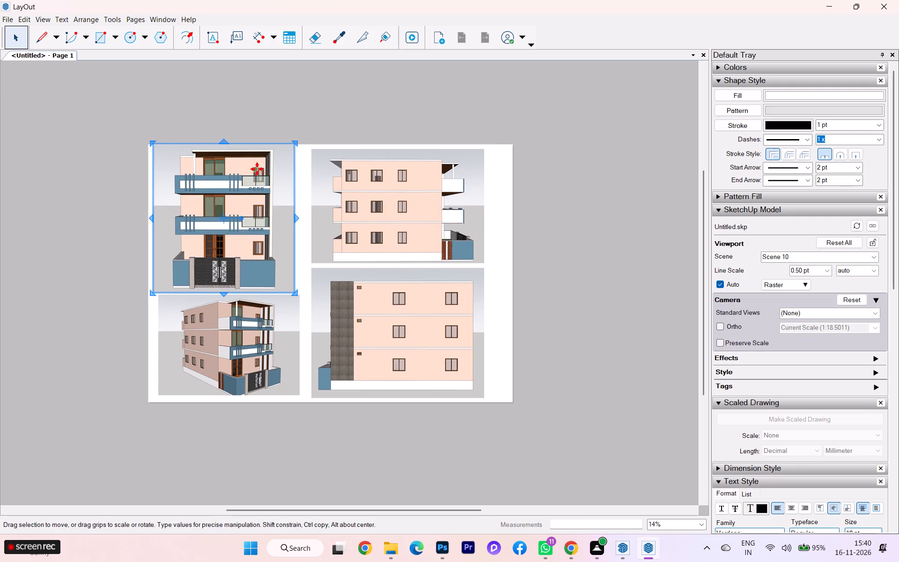
pyautogui.scroll(1, 256, 168)
pyautogui.scroll(5, 233, 136)
pyautogui.moveTo(203, 129); pyautogui.dragTo(204, 136)
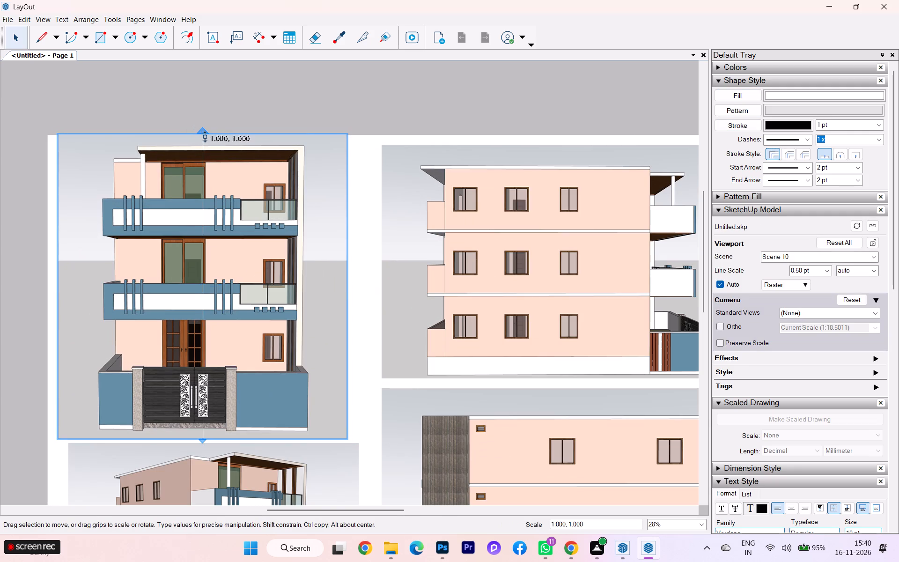
pyautogui.moveTo(204, 136); pyautogui.dragTo(204, 140)
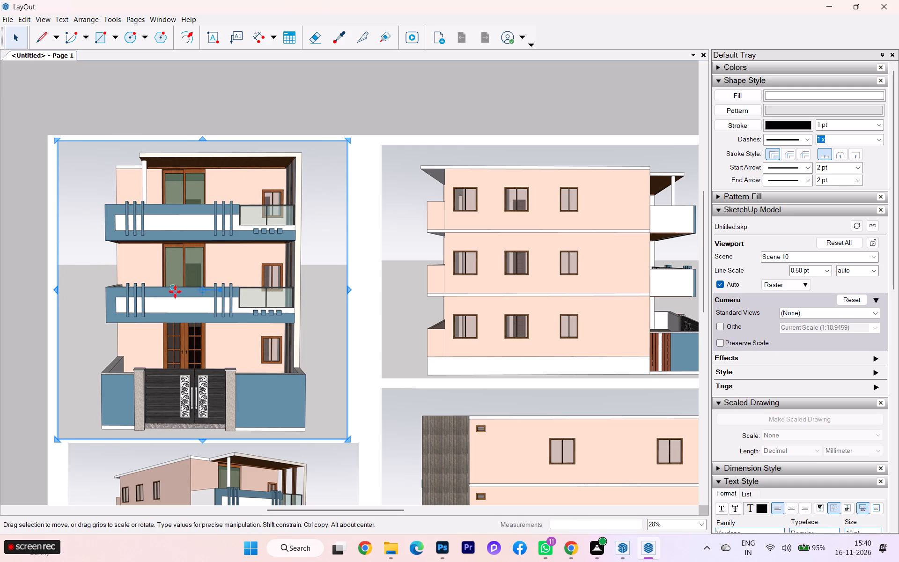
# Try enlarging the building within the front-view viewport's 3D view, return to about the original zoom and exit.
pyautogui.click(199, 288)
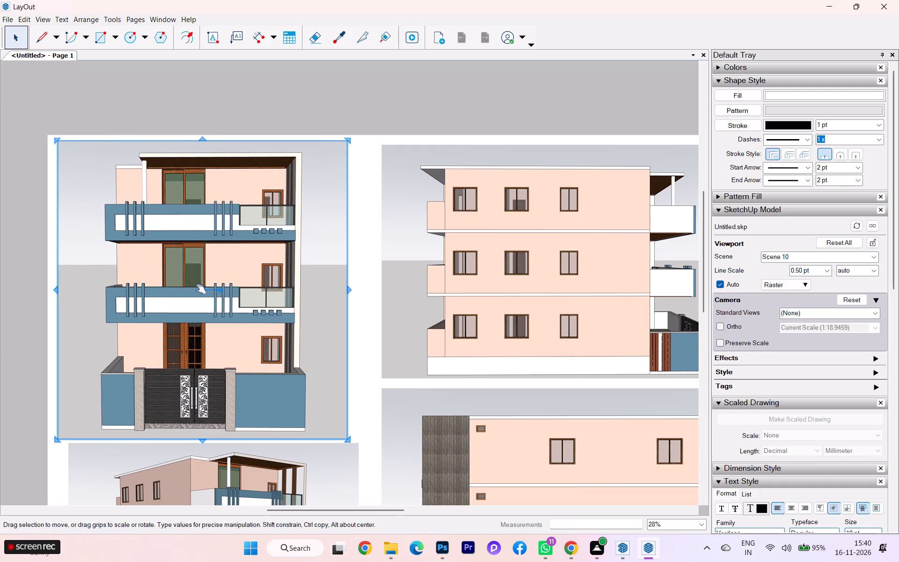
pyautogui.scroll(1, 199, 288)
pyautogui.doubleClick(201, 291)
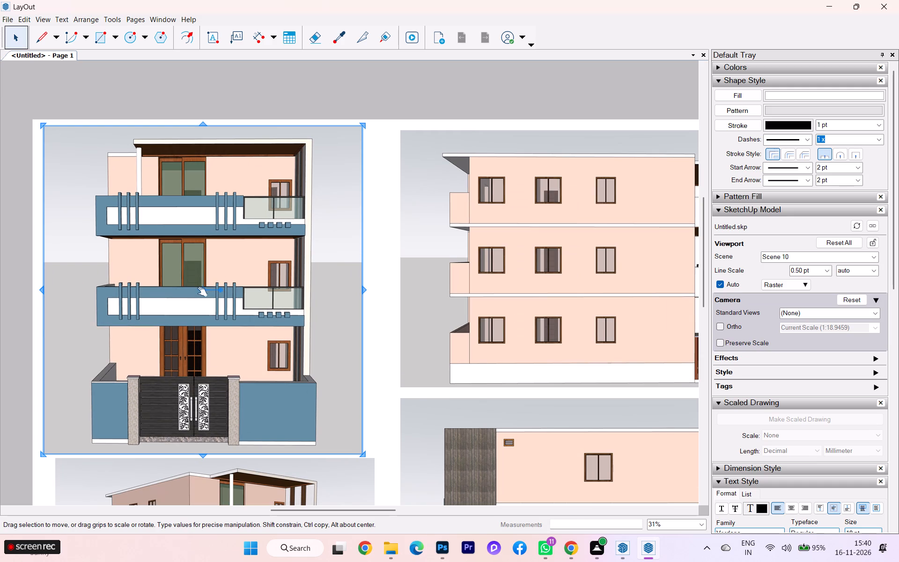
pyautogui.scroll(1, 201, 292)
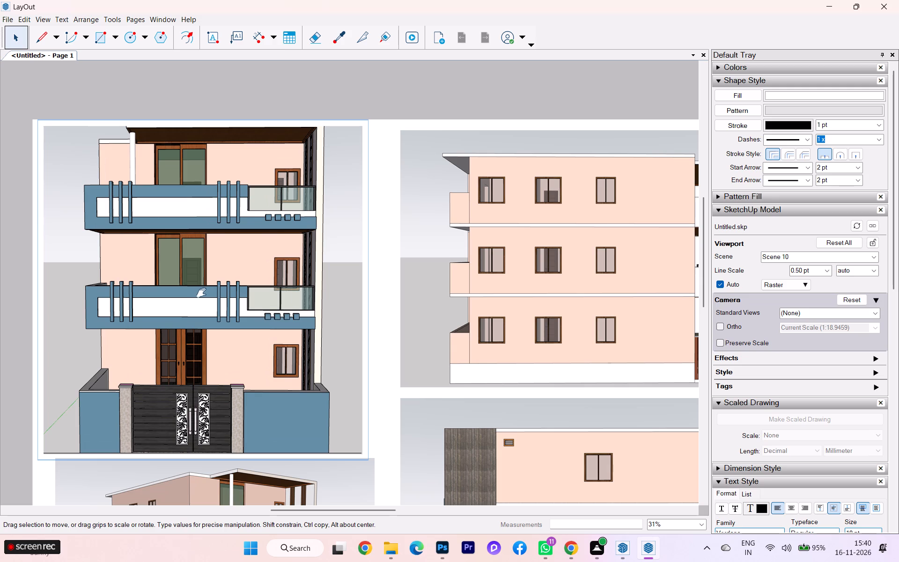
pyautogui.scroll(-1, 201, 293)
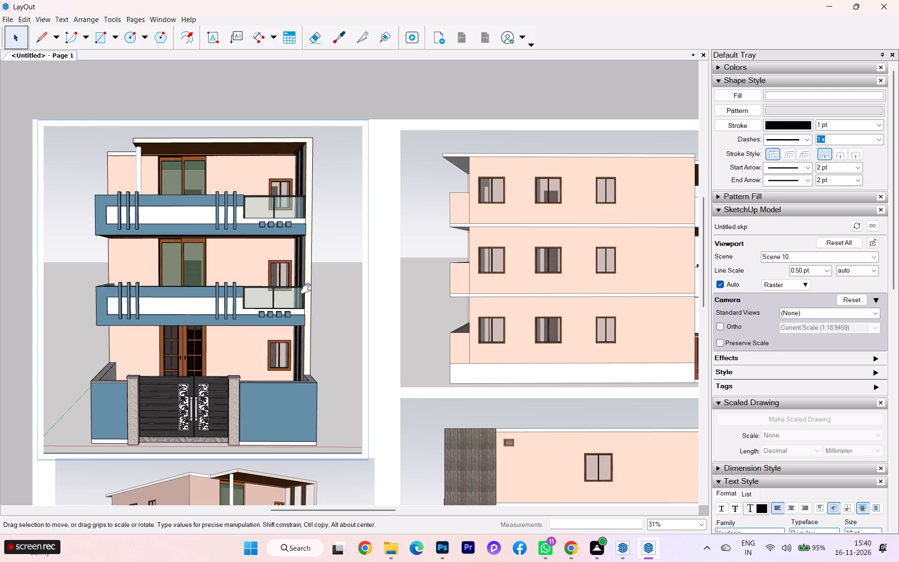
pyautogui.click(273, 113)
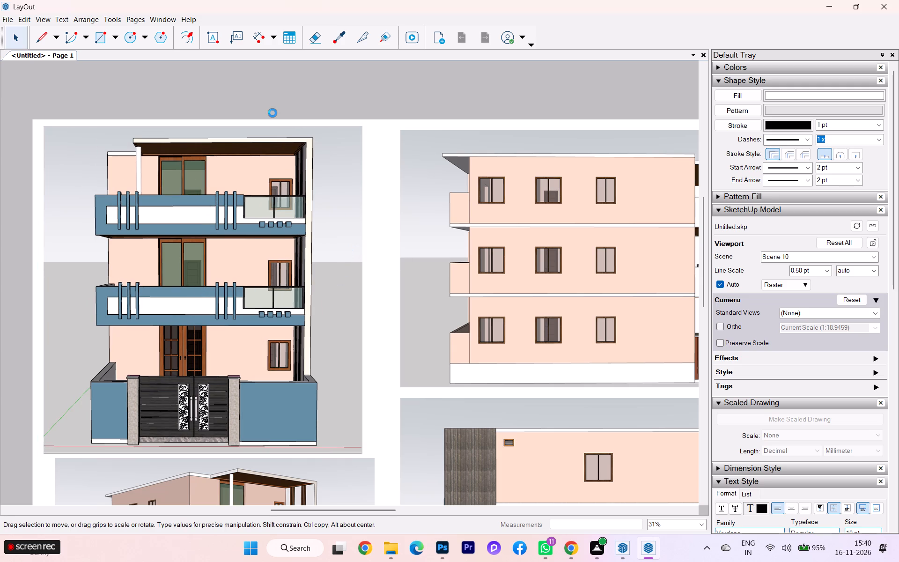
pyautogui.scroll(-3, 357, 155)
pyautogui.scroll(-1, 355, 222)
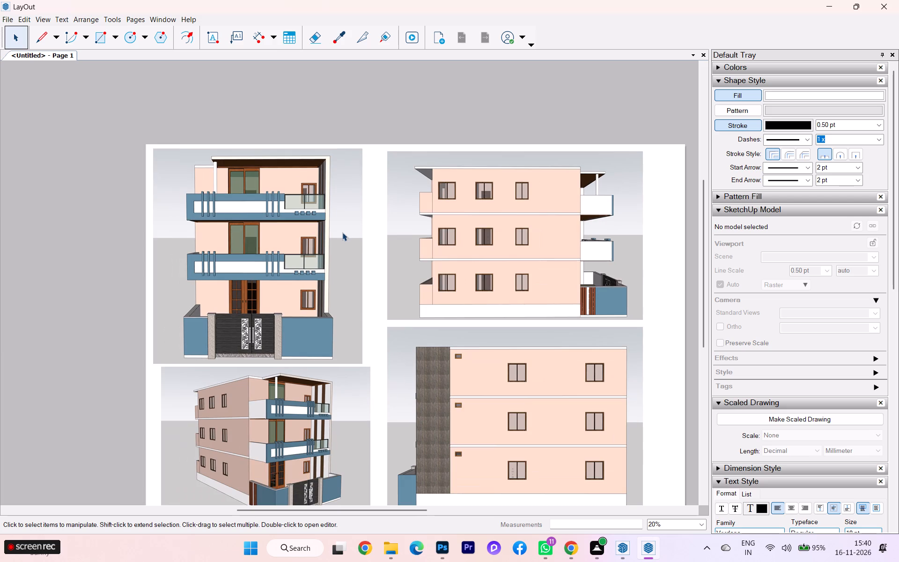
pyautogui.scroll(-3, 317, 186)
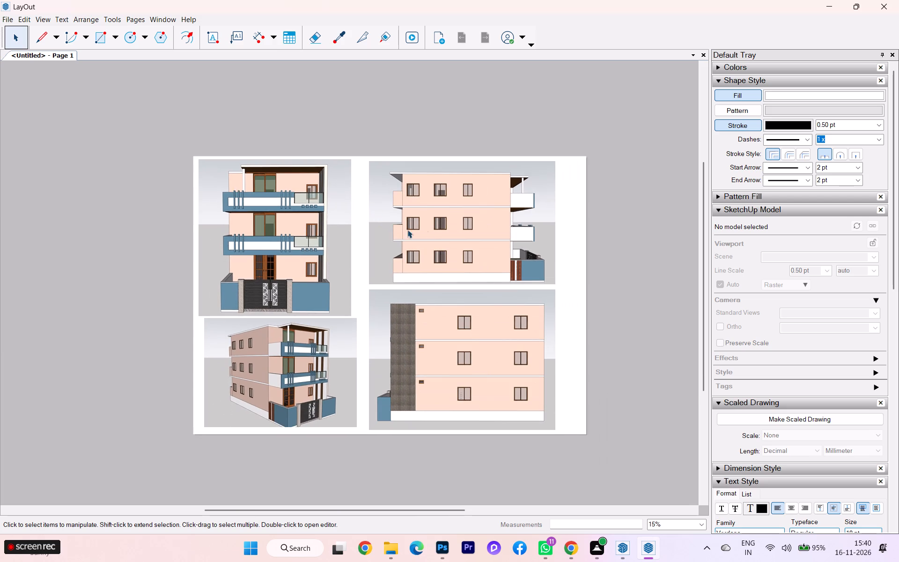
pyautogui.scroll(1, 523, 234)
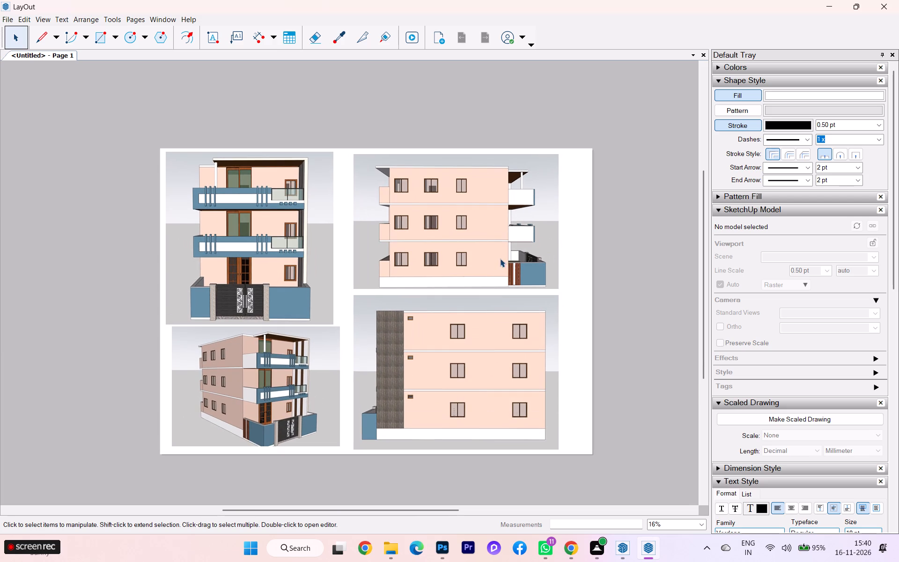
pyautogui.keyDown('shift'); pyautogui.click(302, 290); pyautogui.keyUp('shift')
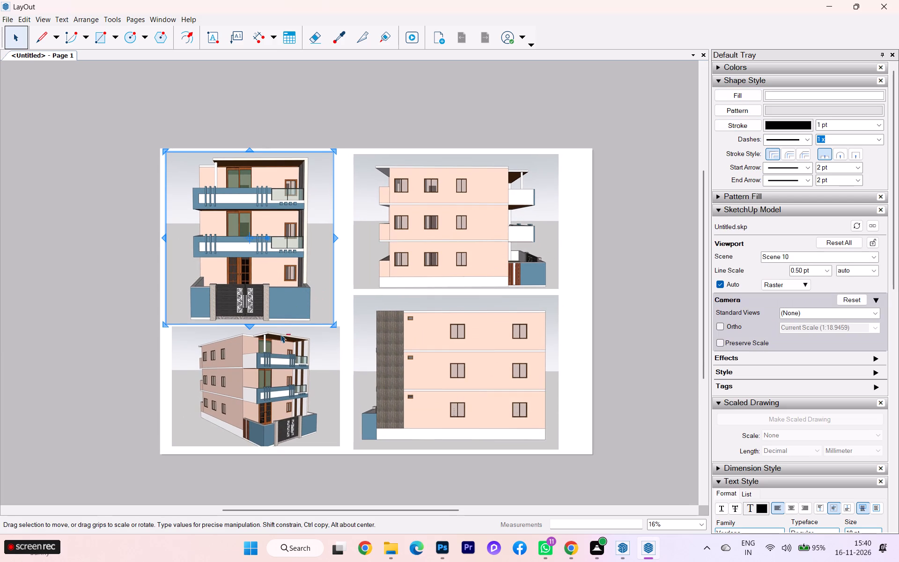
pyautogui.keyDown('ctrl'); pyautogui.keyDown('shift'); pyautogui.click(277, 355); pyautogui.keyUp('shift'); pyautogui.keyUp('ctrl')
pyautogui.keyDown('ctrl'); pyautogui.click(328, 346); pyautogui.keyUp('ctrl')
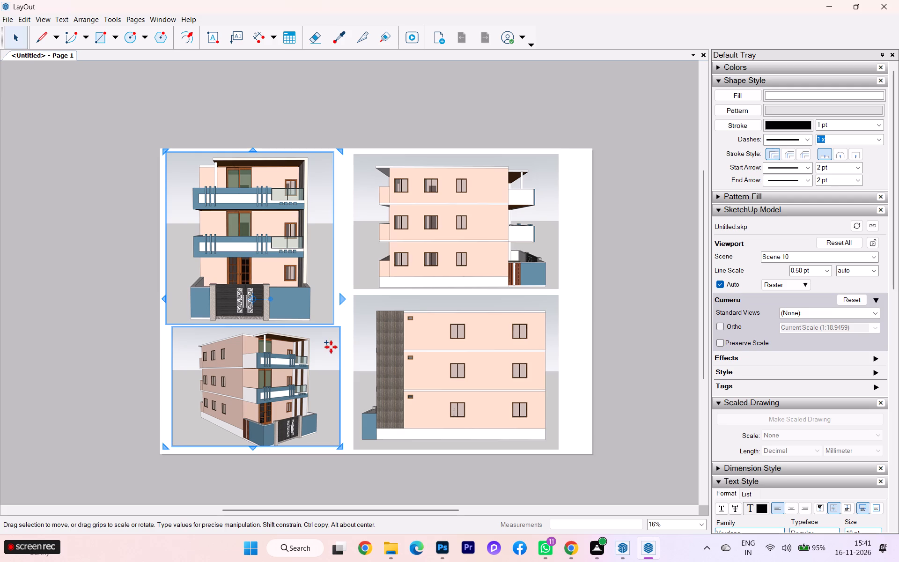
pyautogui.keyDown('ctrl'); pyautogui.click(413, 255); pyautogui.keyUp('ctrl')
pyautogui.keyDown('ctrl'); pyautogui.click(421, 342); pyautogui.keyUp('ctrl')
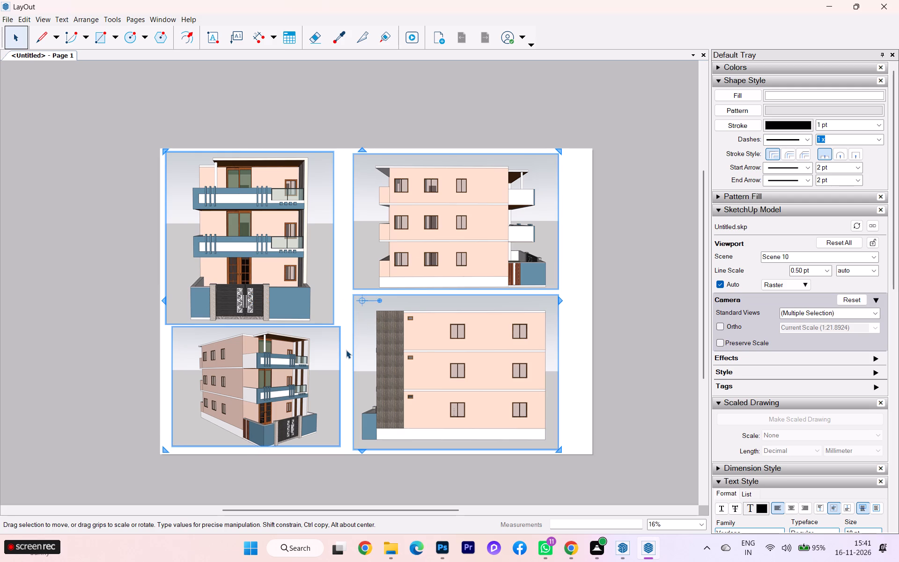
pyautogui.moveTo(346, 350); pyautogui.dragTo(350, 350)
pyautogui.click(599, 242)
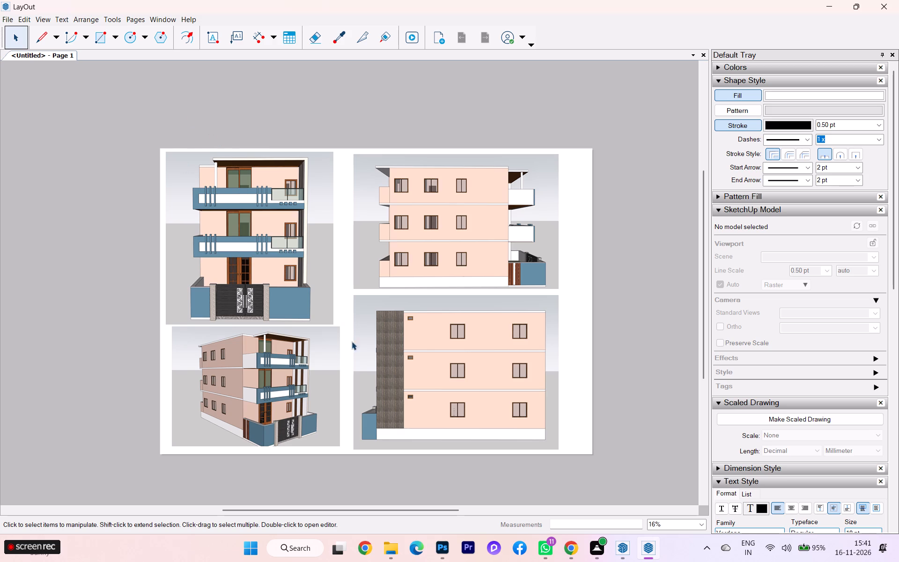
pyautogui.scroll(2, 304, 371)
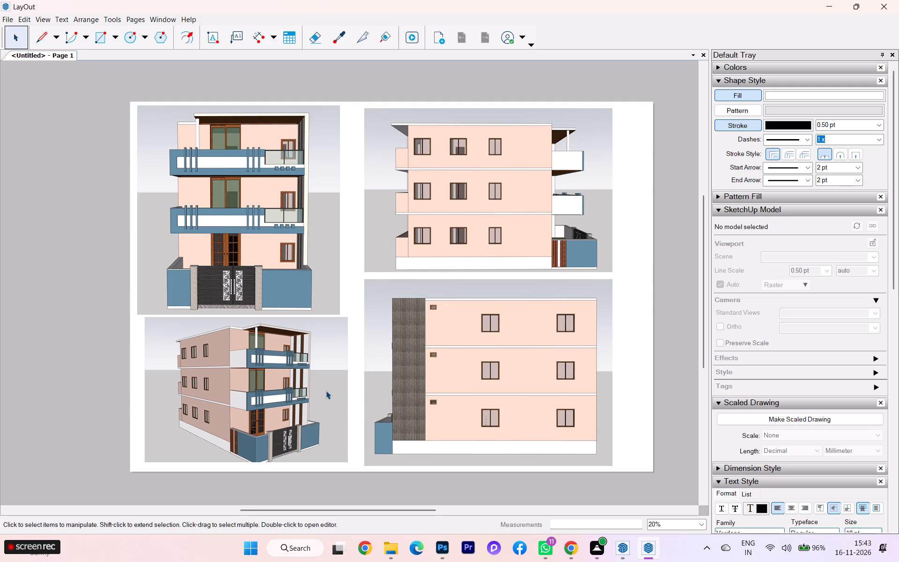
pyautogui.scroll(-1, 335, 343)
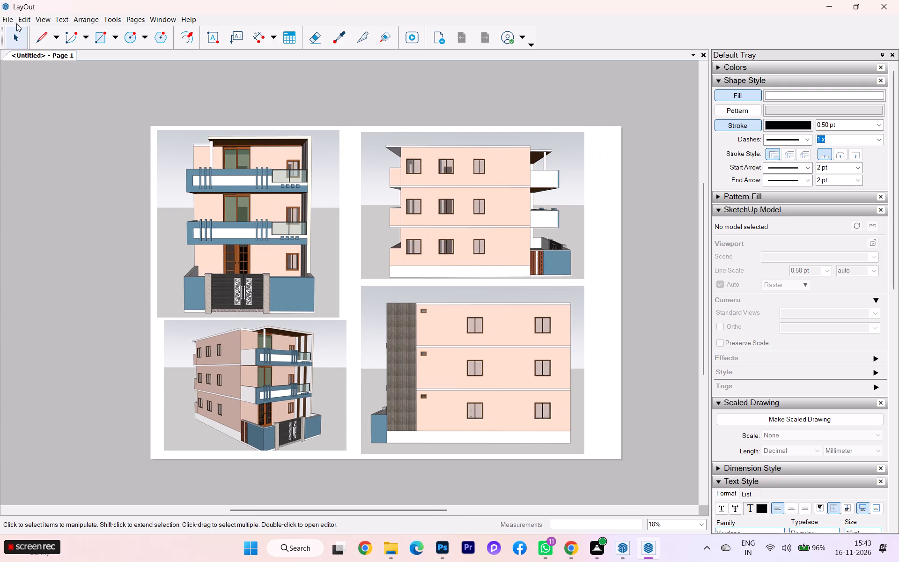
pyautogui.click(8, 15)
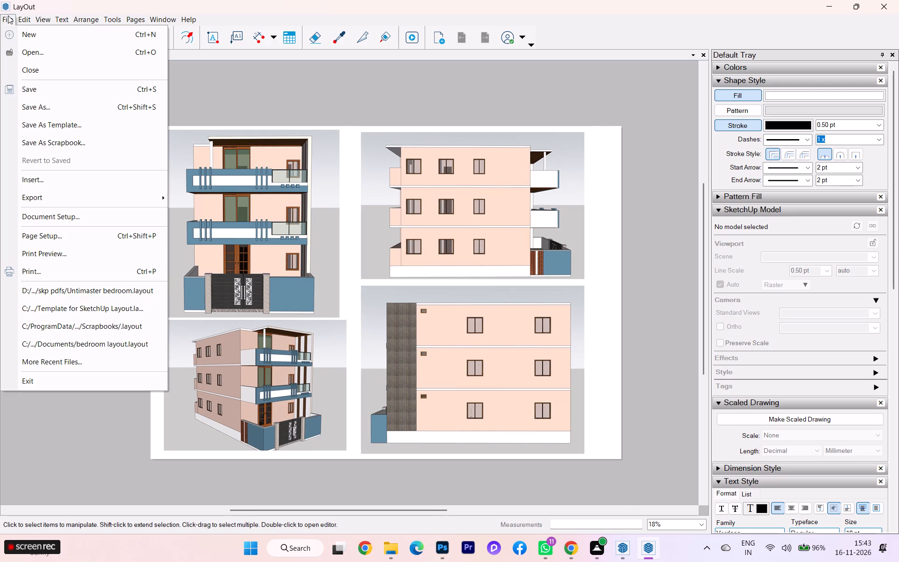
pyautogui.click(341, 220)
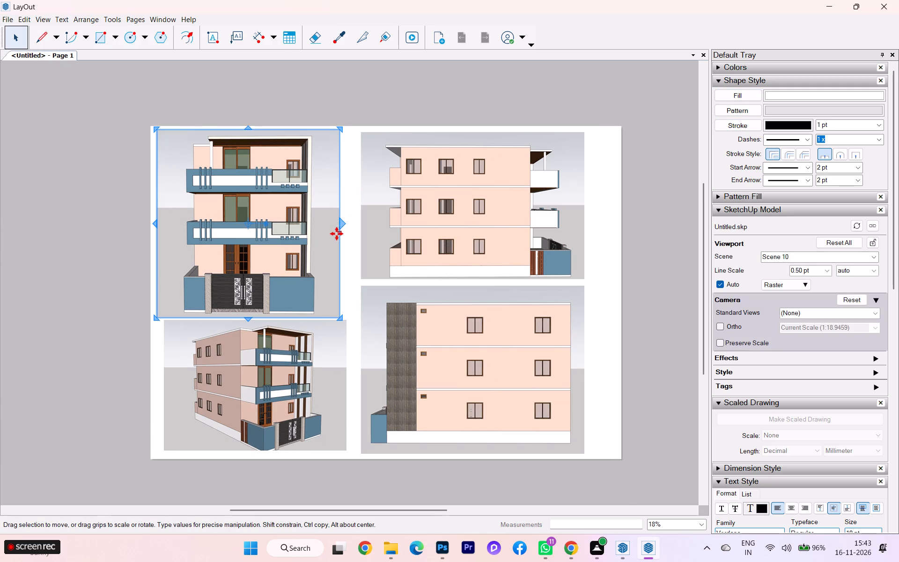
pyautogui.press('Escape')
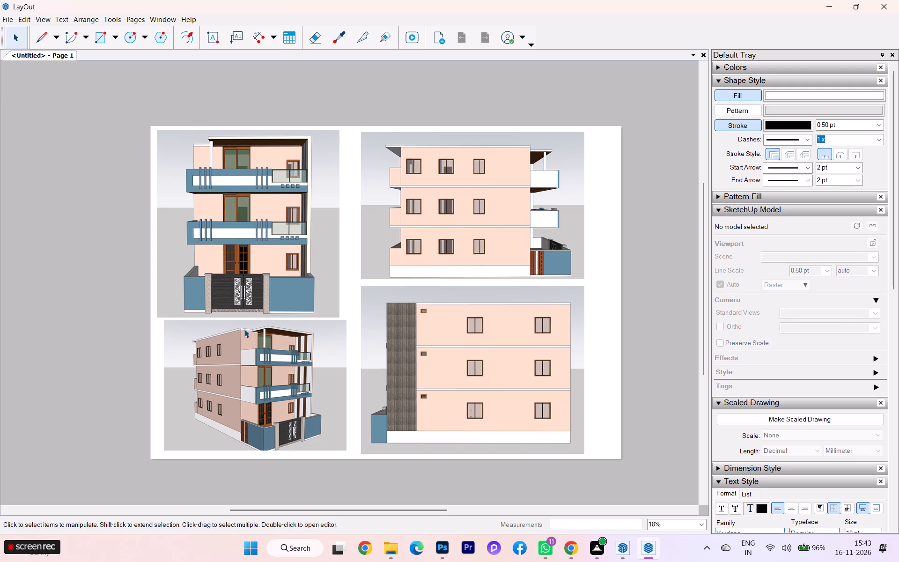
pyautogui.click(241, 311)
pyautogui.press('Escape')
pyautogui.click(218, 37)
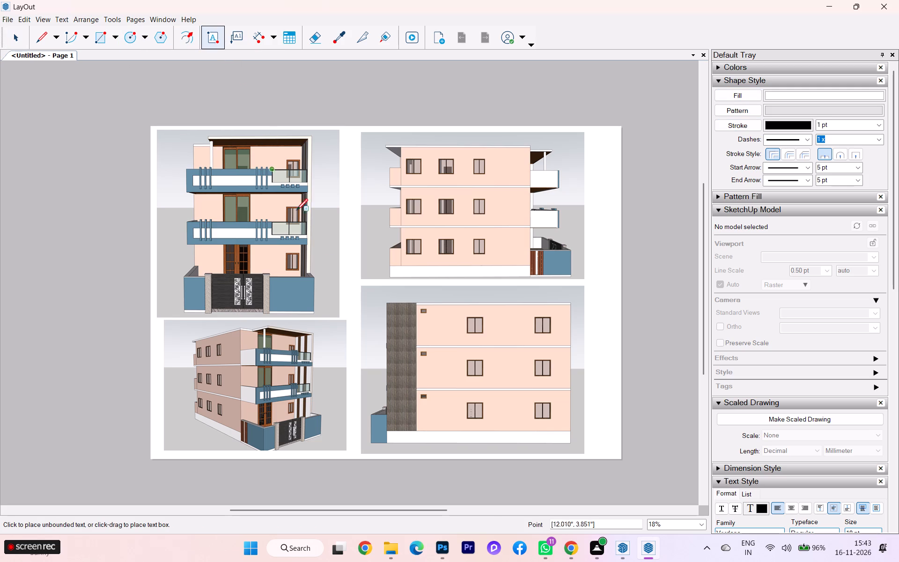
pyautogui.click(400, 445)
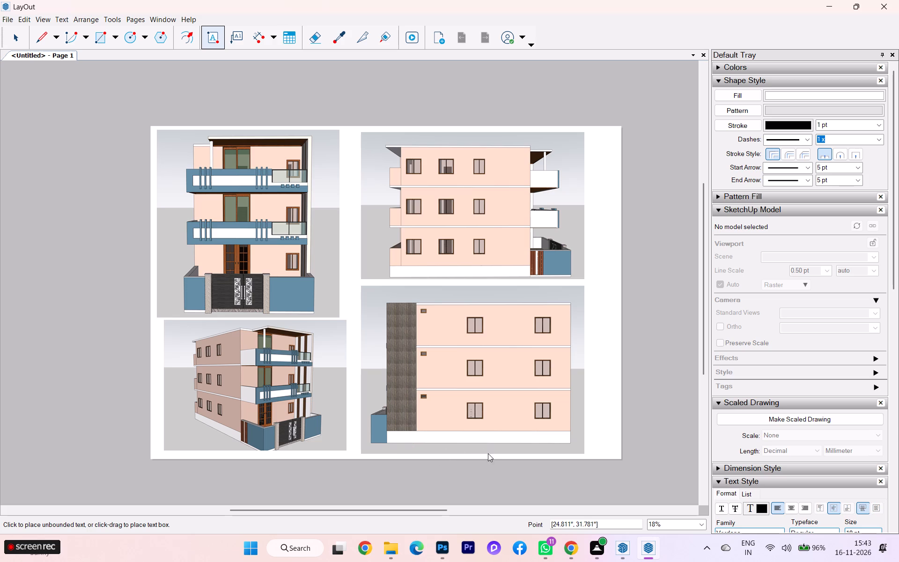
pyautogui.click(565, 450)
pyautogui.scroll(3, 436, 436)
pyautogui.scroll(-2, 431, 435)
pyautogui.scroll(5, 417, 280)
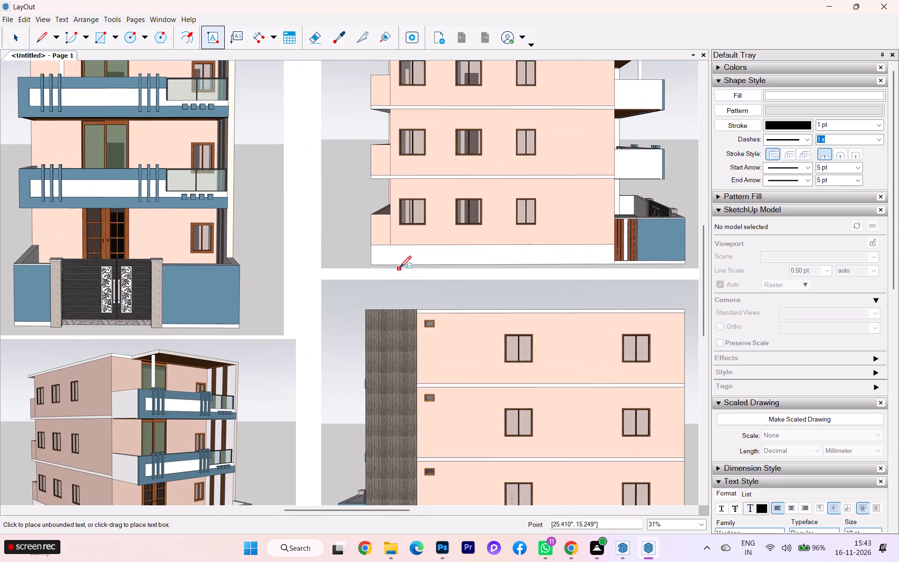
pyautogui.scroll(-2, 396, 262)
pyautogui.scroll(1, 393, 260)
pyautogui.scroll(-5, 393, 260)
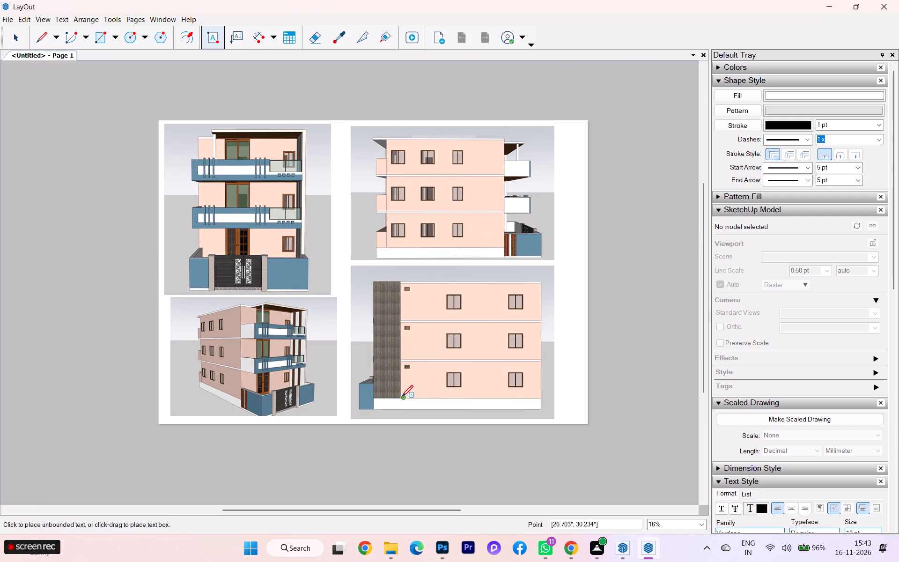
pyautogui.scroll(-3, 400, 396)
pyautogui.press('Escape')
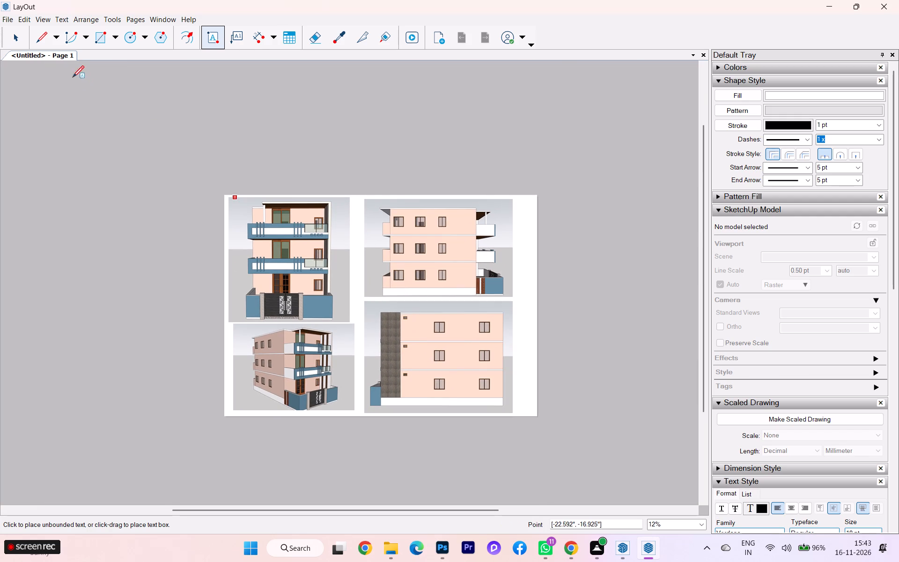
# Raise the bottom edge of the lower side-view viewport by a factor of about 0.96, near the perspective viewport's bottom edge.
pyautogui.click(16, 37)
pyautogui.click(378, 357)
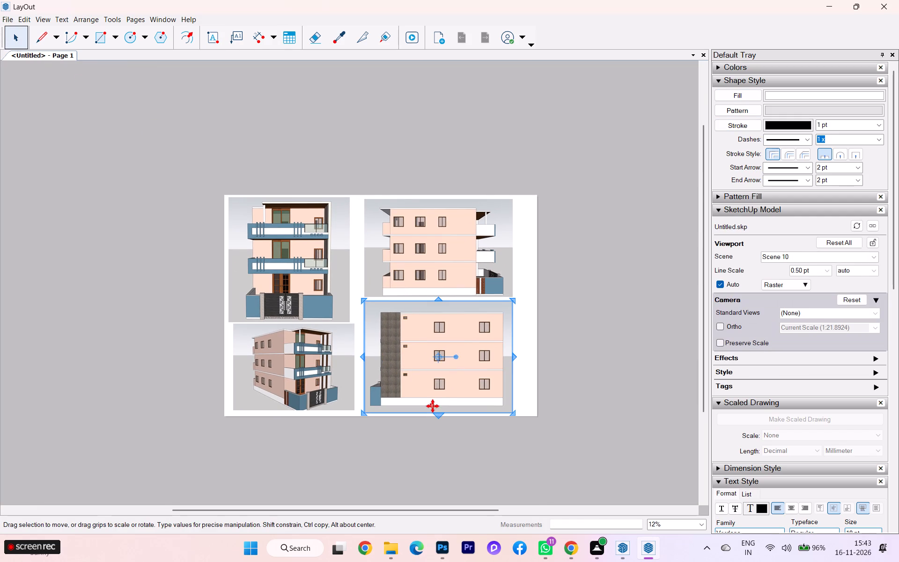
pyautogui.scroll(4, 432, 406)
pyautogui.moveTo(438, 415); pyautogui.dragTo(438, 407)
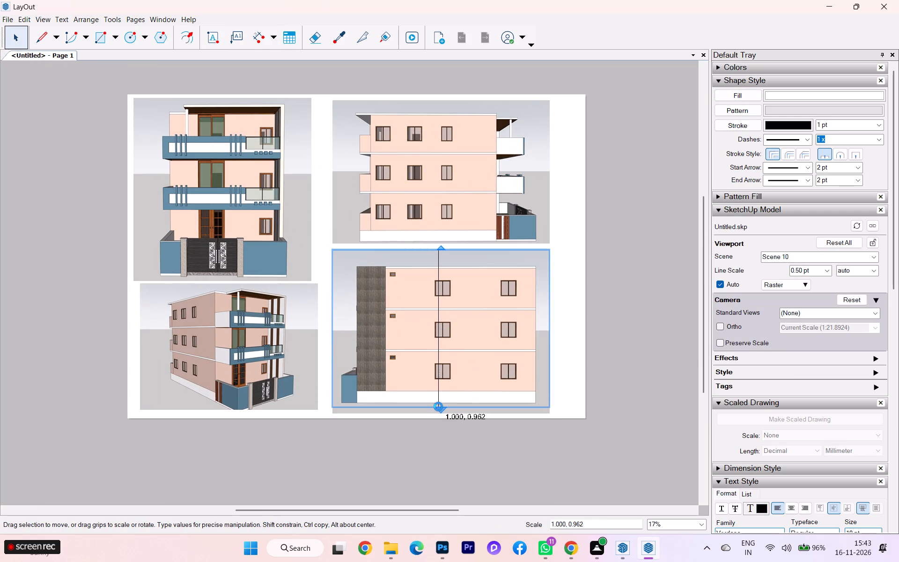
pyautogui.scroll(1, 438, 409)
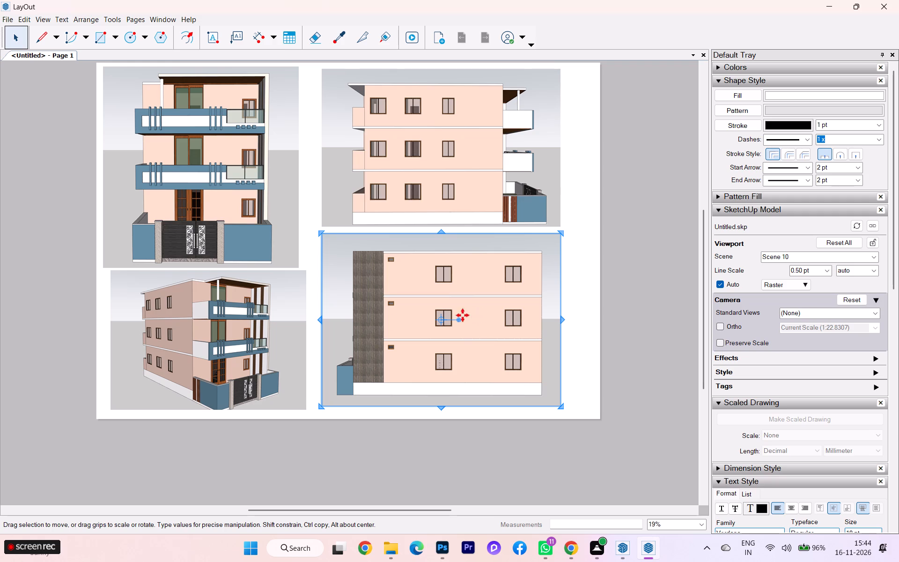
pyautogui.click(578, 293)
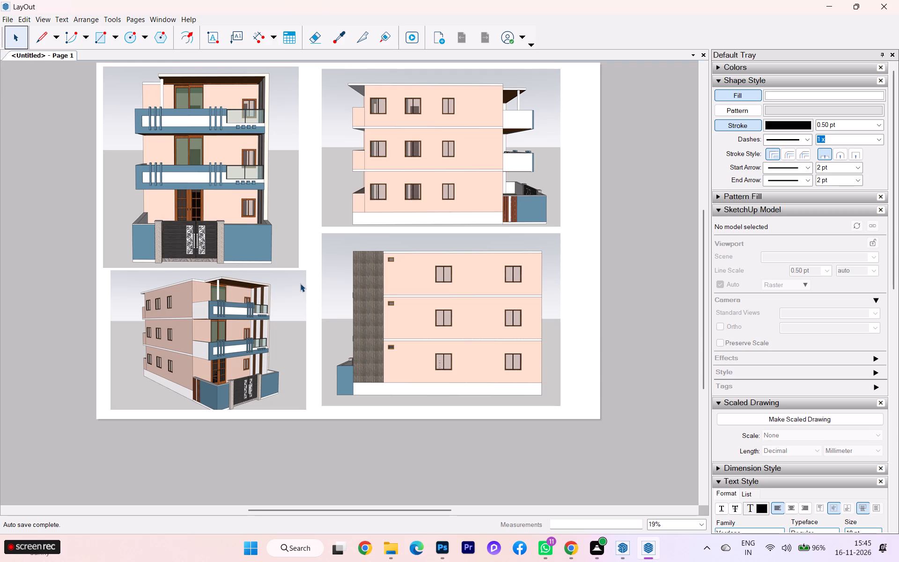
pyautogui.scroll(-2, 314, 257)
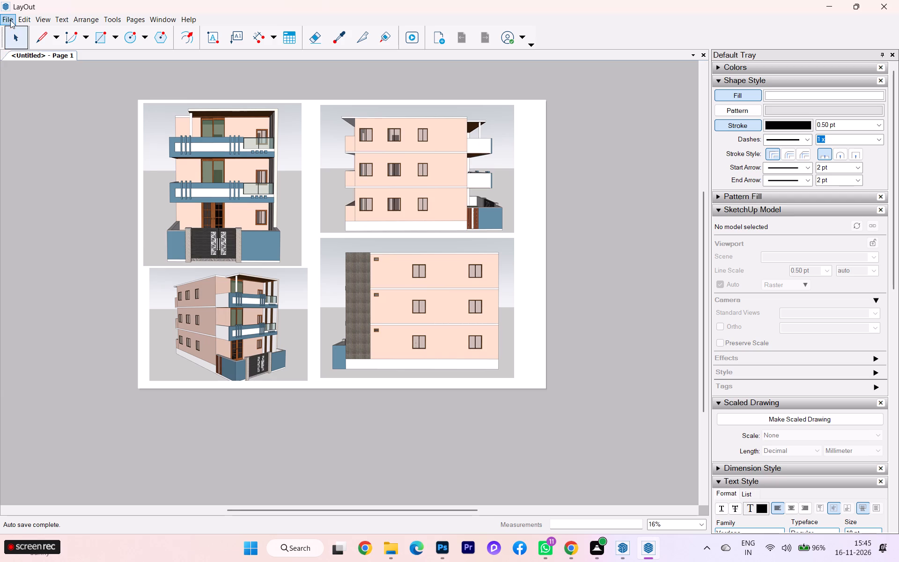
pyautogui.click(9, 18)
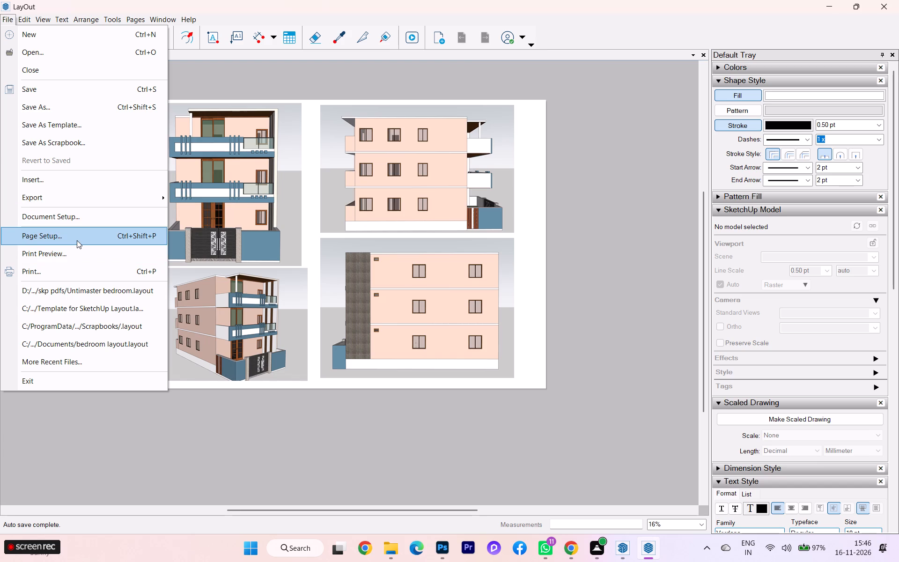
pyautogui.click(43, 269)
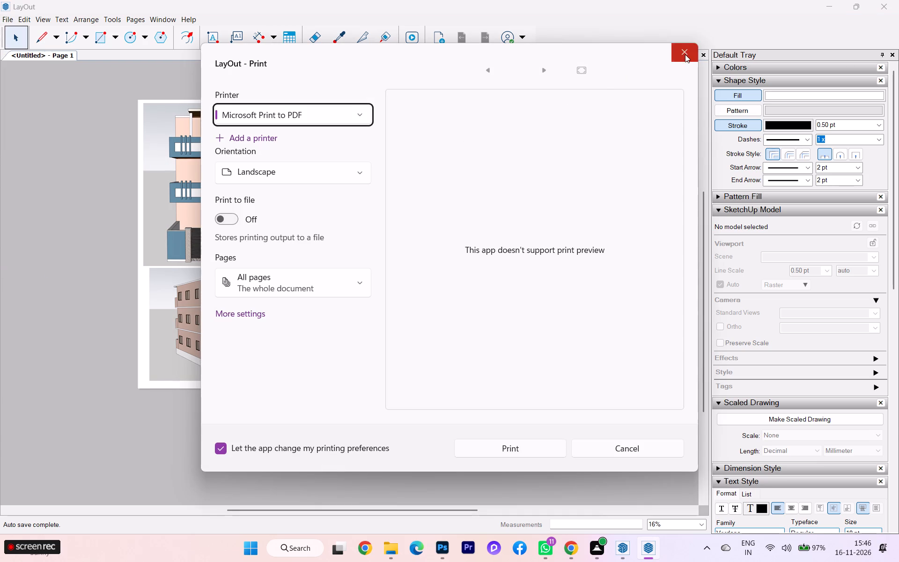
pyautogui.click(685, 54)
# Start a PDF export of the sheet and choose the "skp pdfs" folder inside "internship files" as its destination.
pyautogui.click(9, 20)
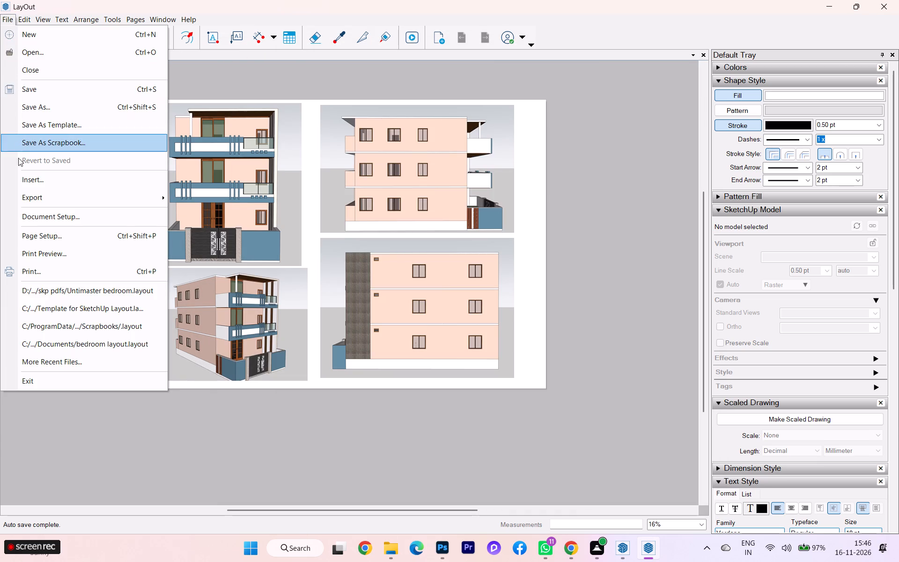
pyautogui.click(21, 196)
pyautogui.click(192, 219)
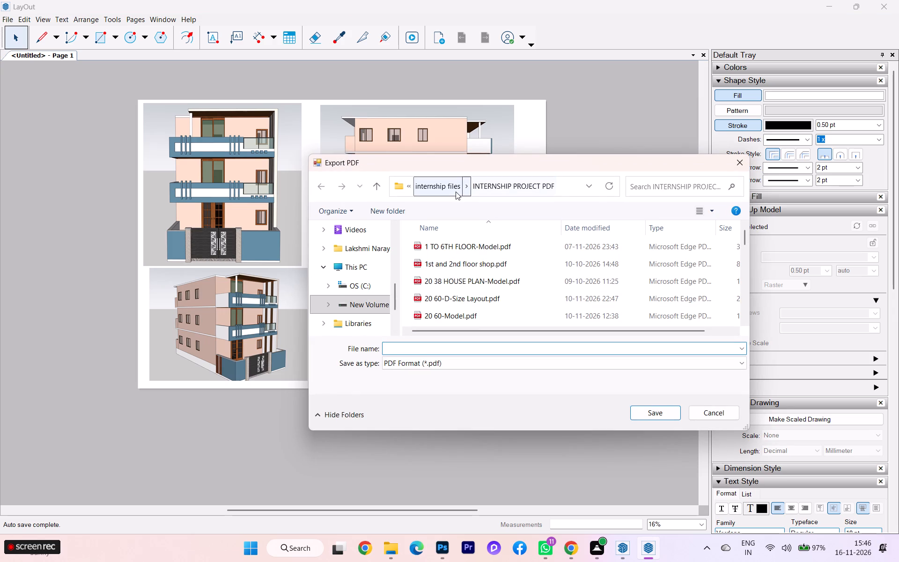
pyautogui.click(455, 192)
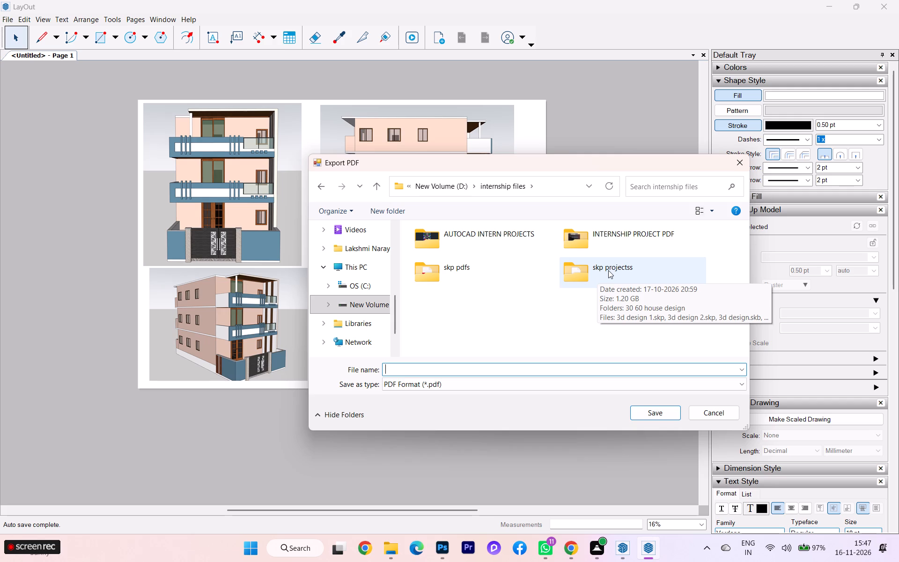
pyautogui.doubleClick(474, 263)
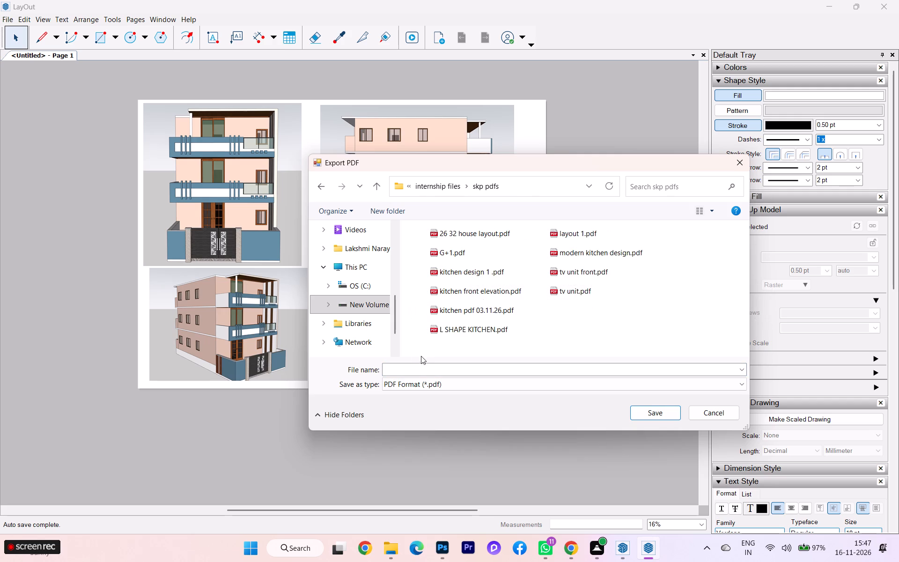
# Name the PDF "25*45 layout 1.pdf" and try to save it.
pyautogui.click(410, 366)
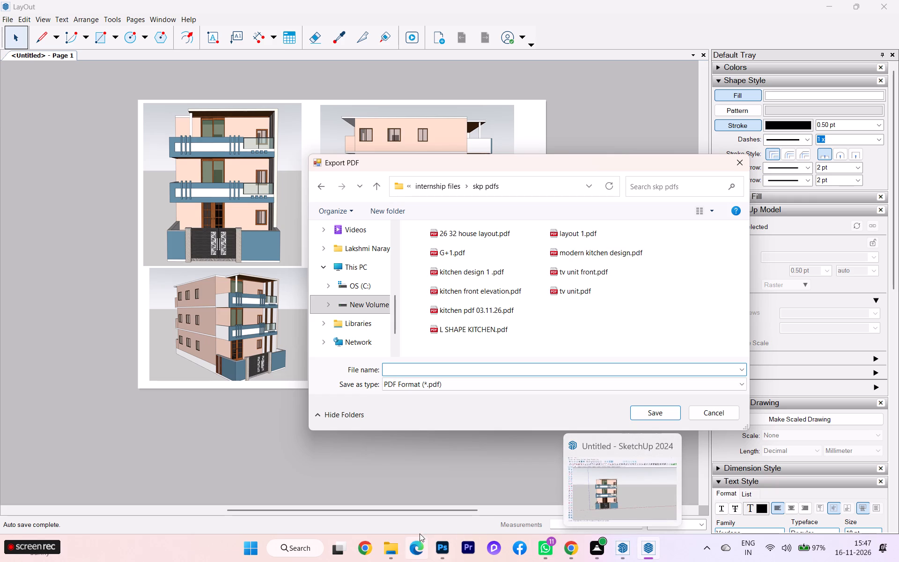
pyautogui.click(405, 371)
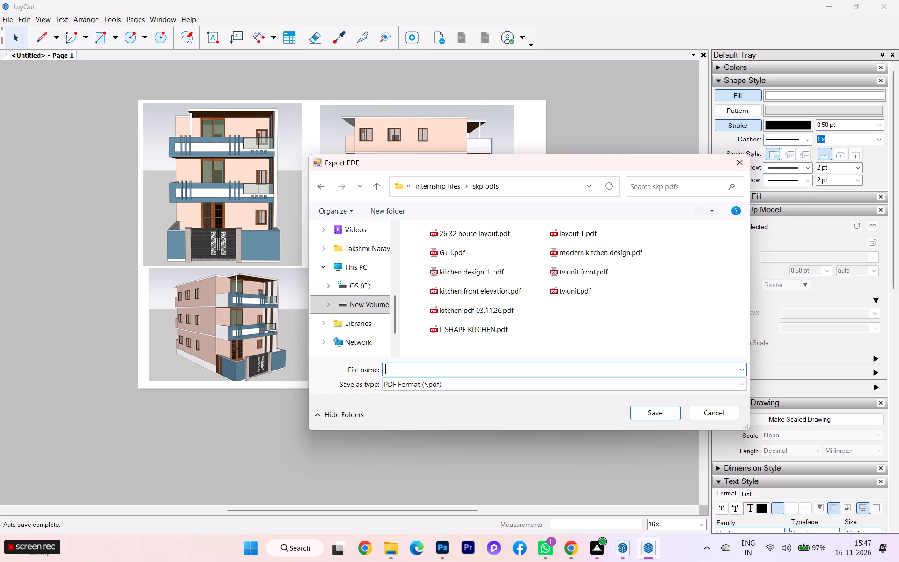
pyautogui.write('25*45')
pyautogui.write('.pdf')
pyautogui.click(404, 372)
pyautogui.press('space')
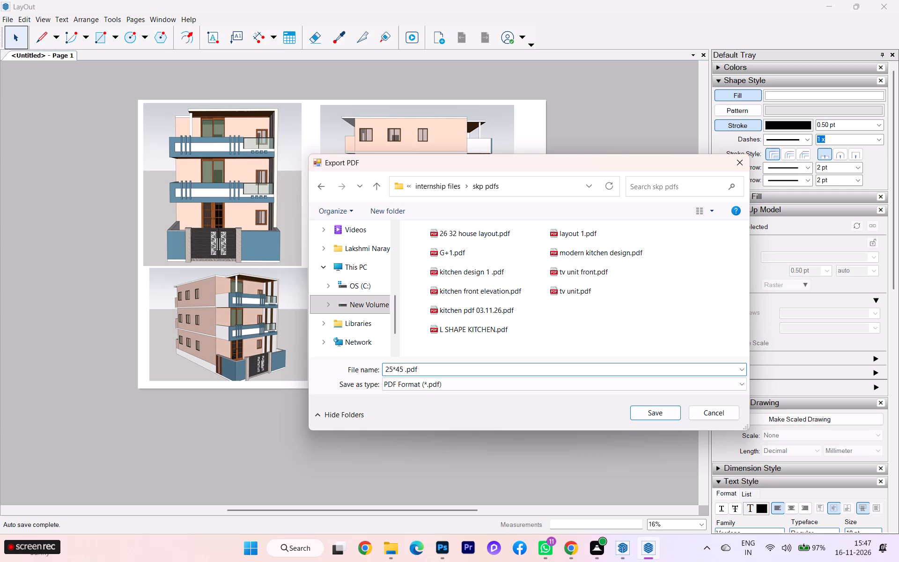
pyautogui.write('layout')
pyautogui.press('space')
pyautogui.press('1')
pyautogui.scroll(-1, 669, 0)
pyautogui.click(654, 415)
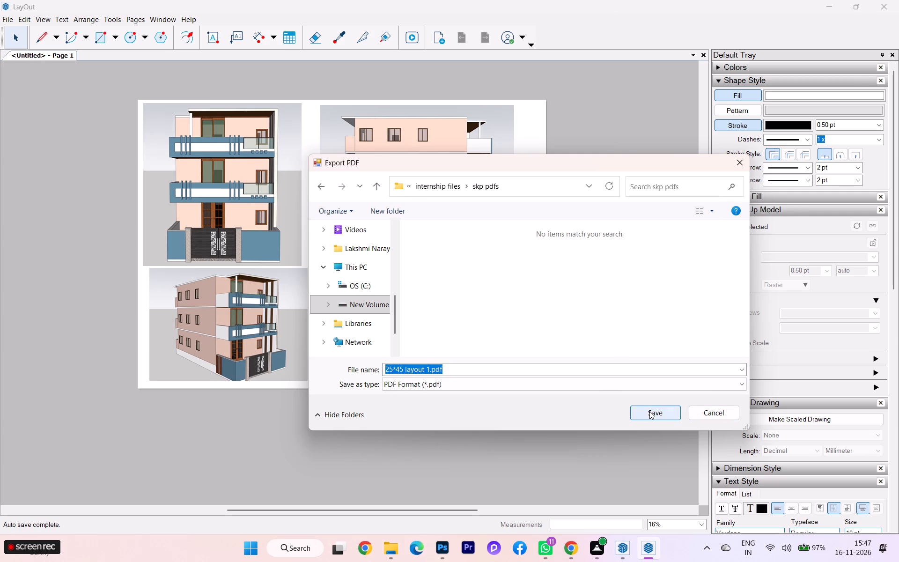
pyautogui.click(649, 411)
pyautogui.click(648, 413)
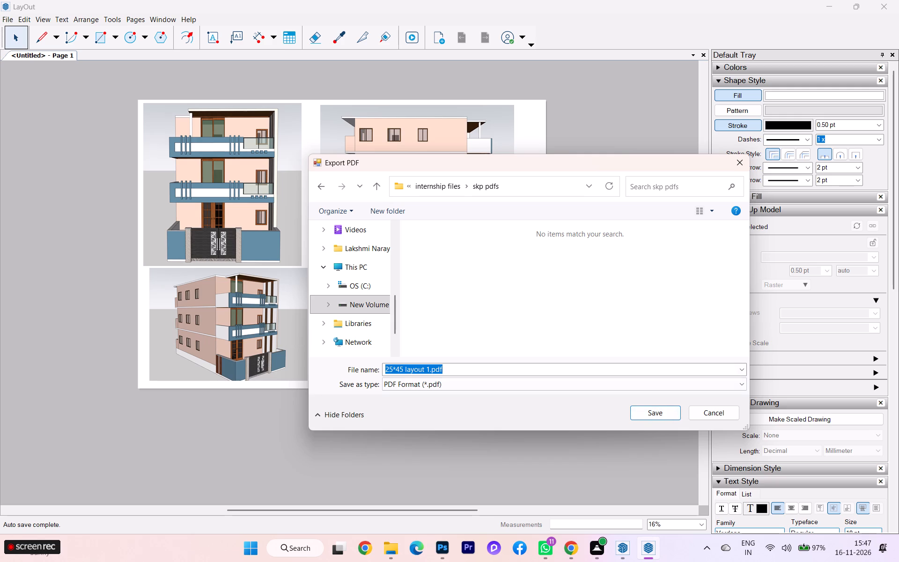
# Replace the asterisk in the file name with a space, giving "25 45 layout 1.pdf", and export all pages with JPEG compression.
pyautogui.click(397, 369)
pyautogui.click(396, 370)
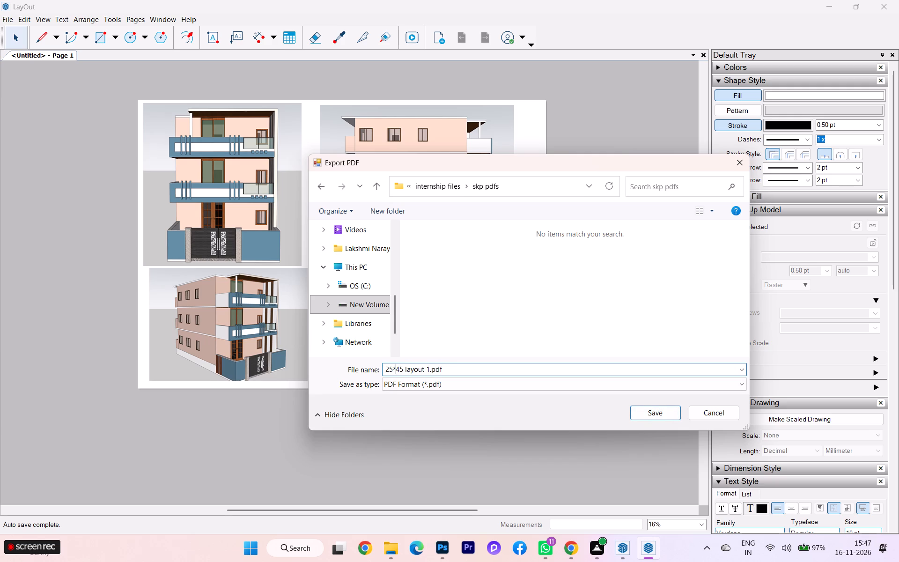
pyautogui.press('BackSpace')
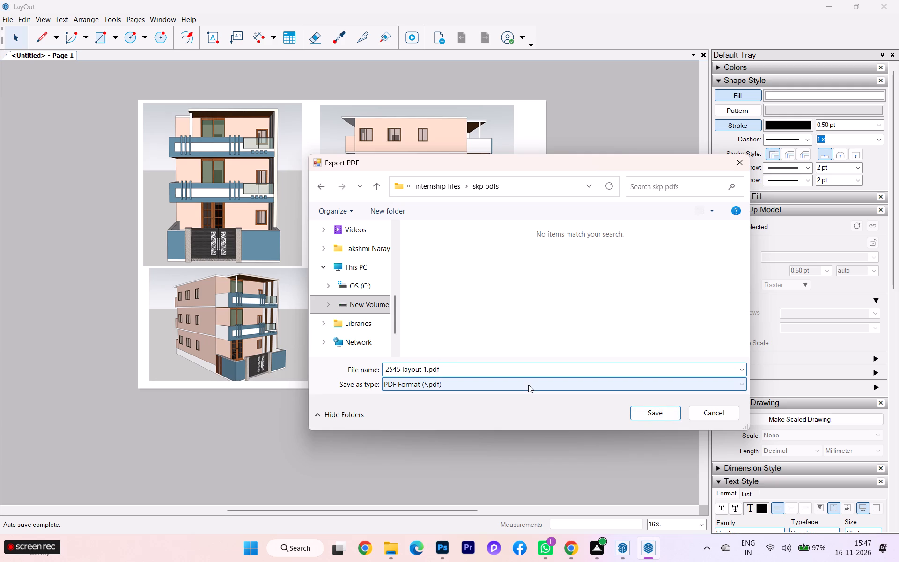
pyautogui.press('space')
pyautogui.click(670, 417)
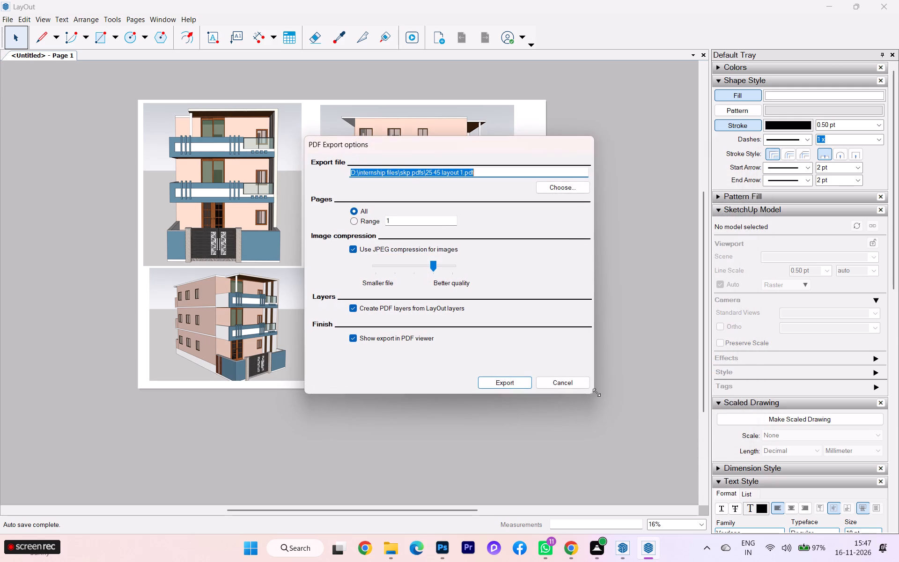
pyautogui.click(511, 387)
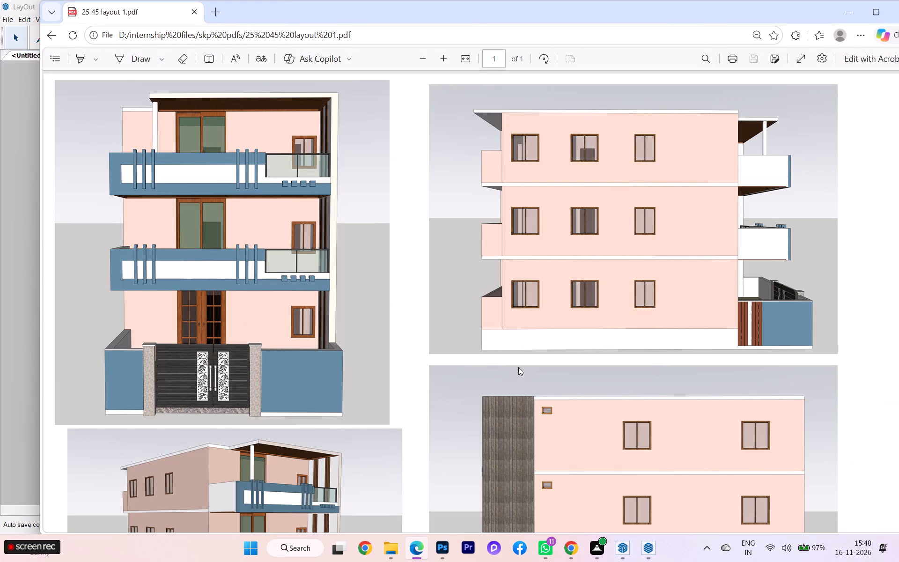
# Examine the exported PDF page, checking the front, perspective and both side views of the building.
pyautogui.scroll(-3, 345, 380)
pyautogui.scroll(1, 352, 377)
pyautogui.scroll(-2, 352, 377)
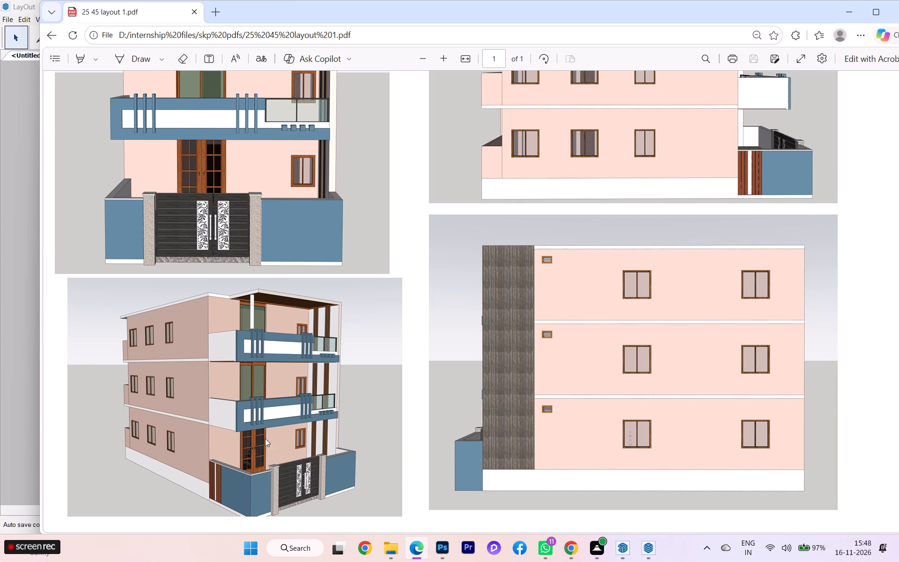
pyautogui.scroll(-2, 146, 436)
pyautogui.scroll(5, 146, 436)
pyautogui.scroll(-2, 146, 436)
pyautogui.scroll(1, 146, 436)
pyautogui.scroll(-1, 146, 436)
pyautogui.scroll(-3, 190, 400)
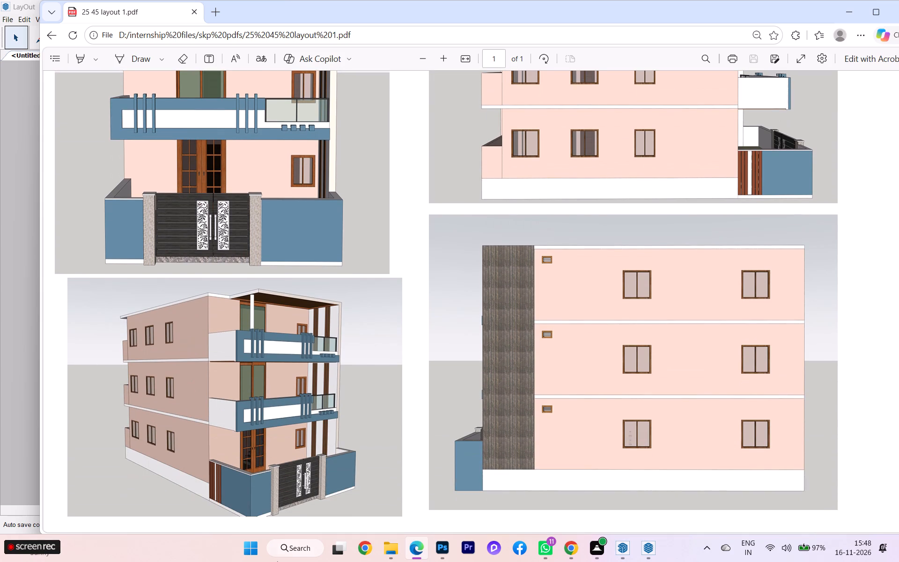
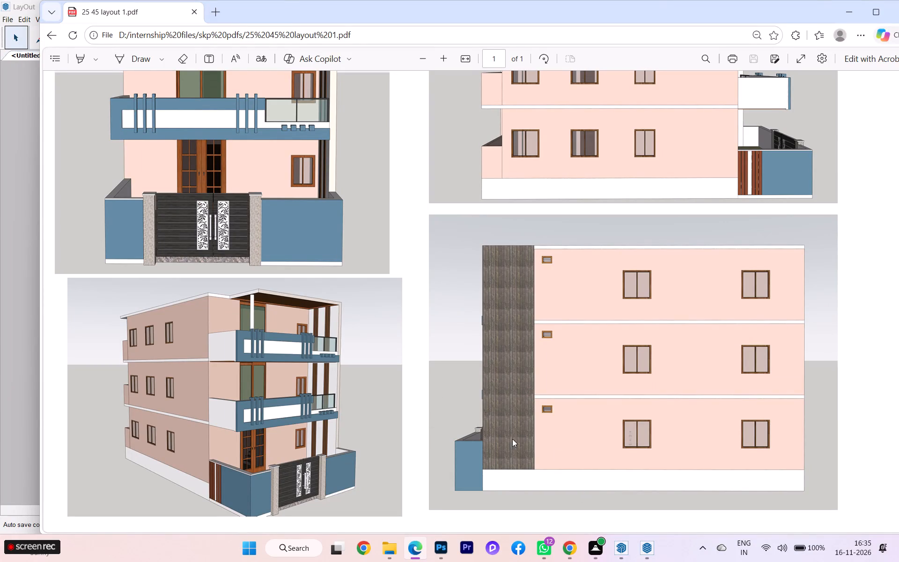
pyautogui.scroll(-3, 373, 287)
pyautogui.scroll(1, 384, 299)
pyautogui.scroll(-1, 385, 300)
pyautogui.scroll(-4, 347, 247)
# Switch to LayOut and change the front elevation viewport's standard view, trying Bottom and Front before choosing Back.
pyautogui.click(641, 495)
pyautogui.click(259, 209)
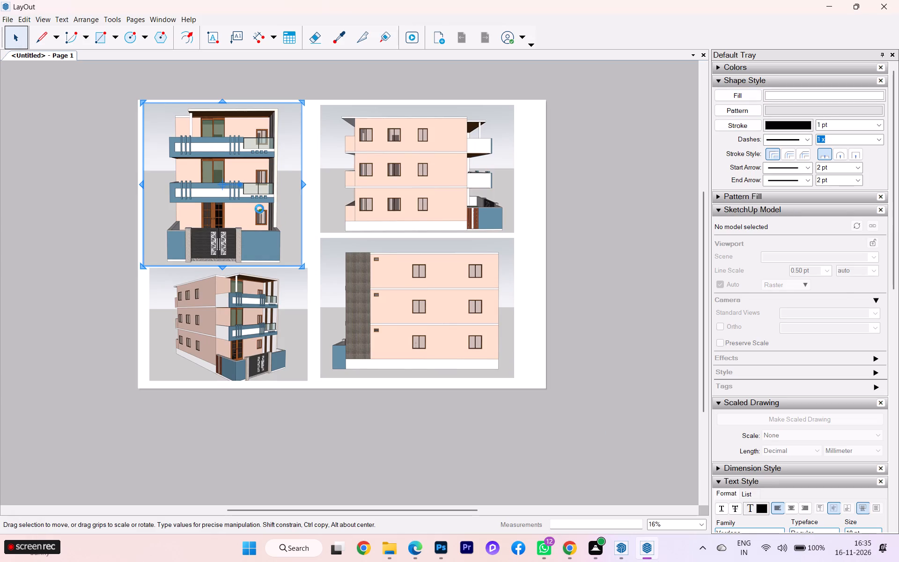
pyautogui.scroll(4, 251, 215)
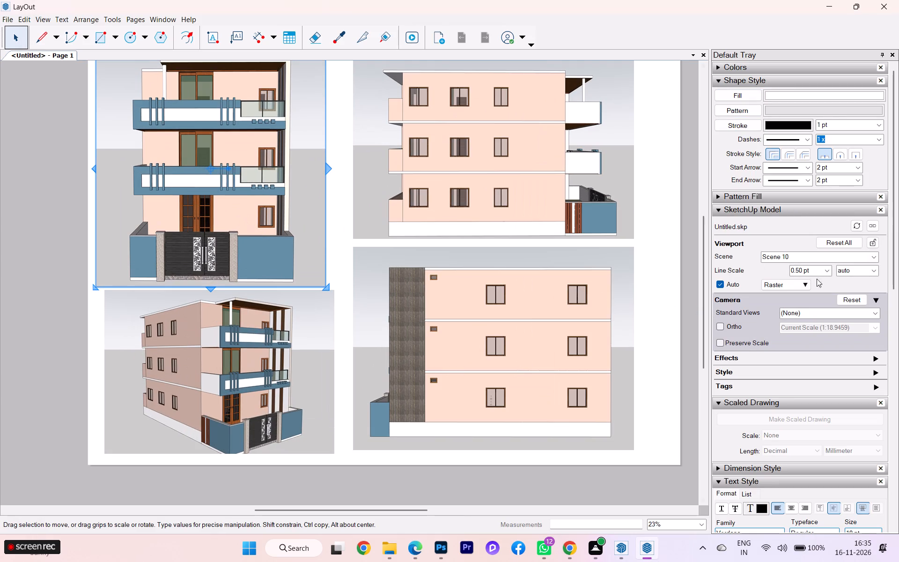
pyautogui.click(835, 314)
pyautogui.click(874, 315)
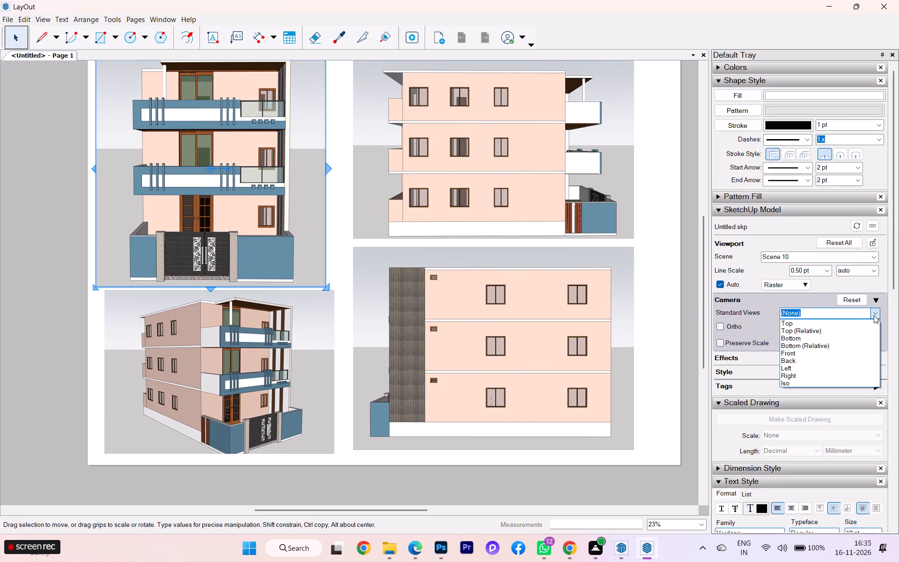
pyautogui.click(796, 337)
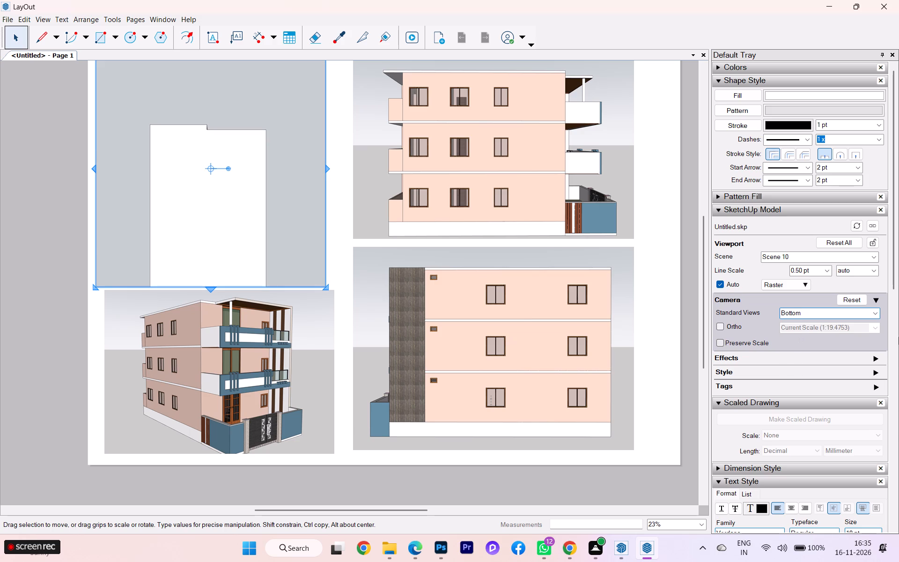
pyautogui.click(875, 314)
pyautogui.click(796, 351)
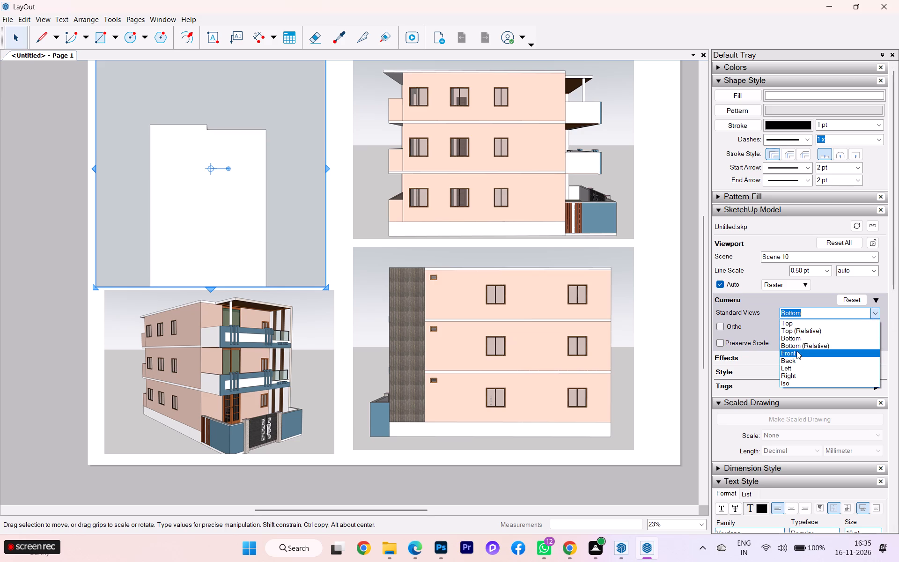
pyautogui.click(876, 315)
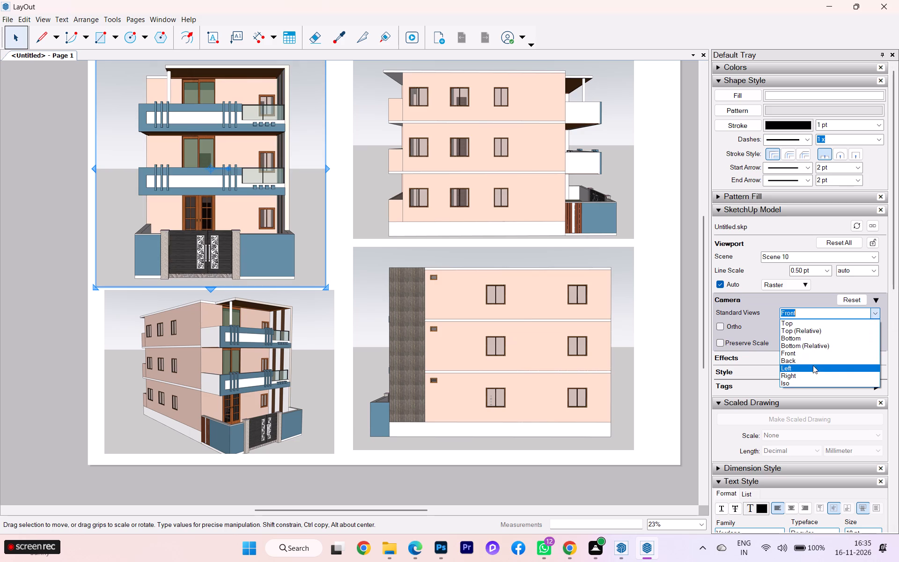
pyautogui.click(809, 359)
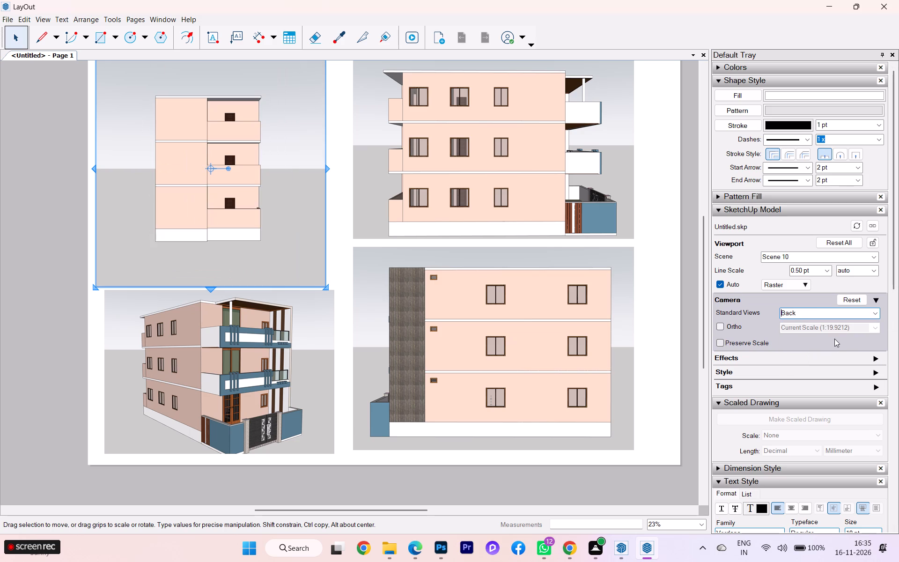
# Switch the perspective viewport to Scene 8.
pyautogui.scroll(2, 261, 213)
pyautogui.click(261, 352)
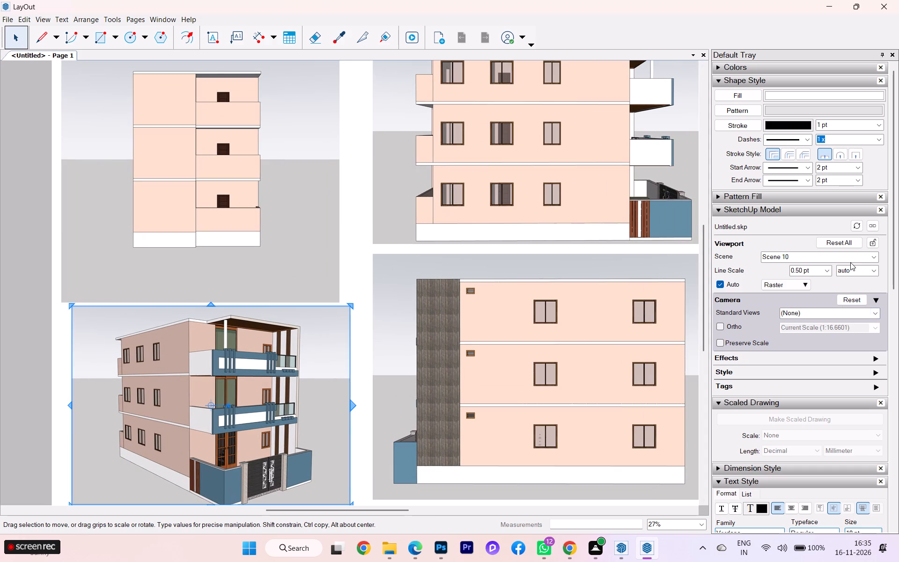
pyautogui.click(876, 258)
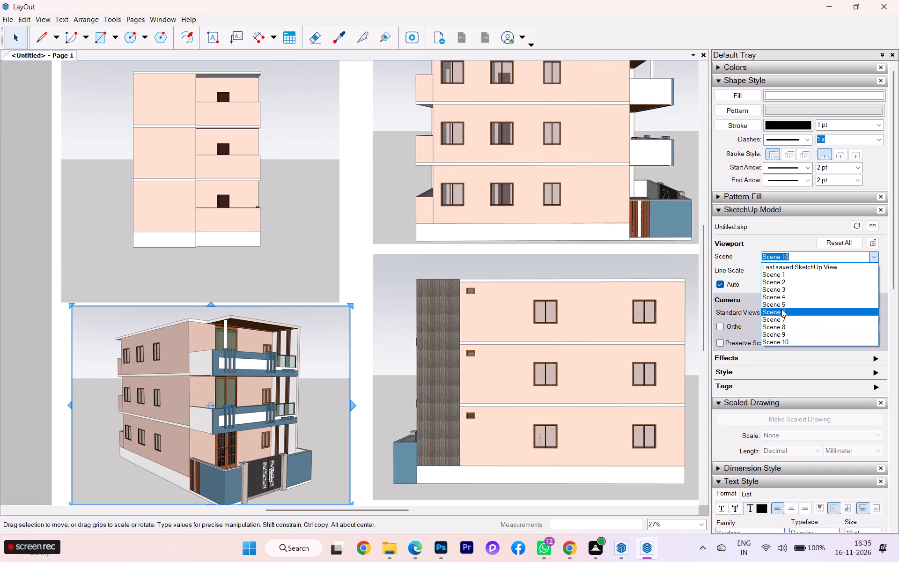
pyautogui.click(788, 329)
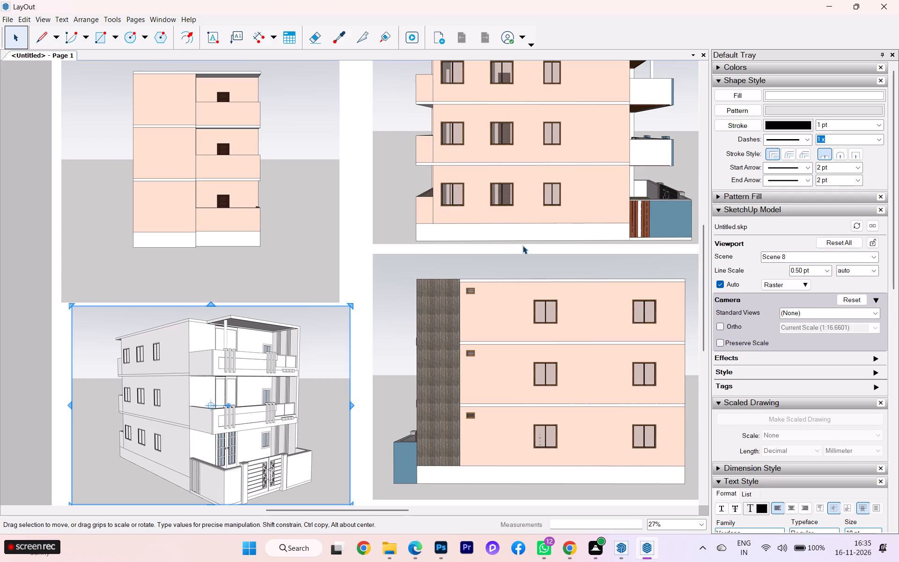
# Switch the upper side-view viewport to Scene 7.
pyautogui.click(513, 221)
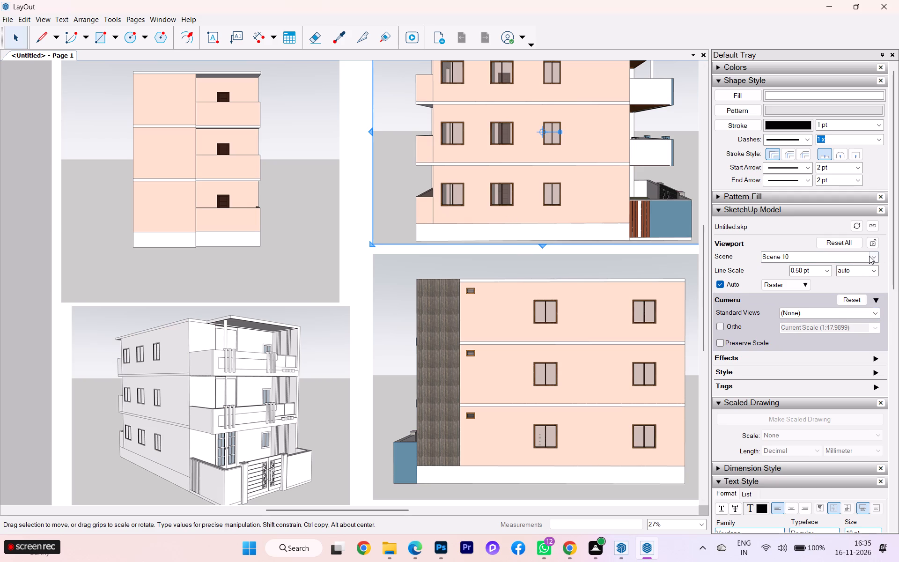
pyautogui.click(467, 181)
pyautogui.click(876, 256)
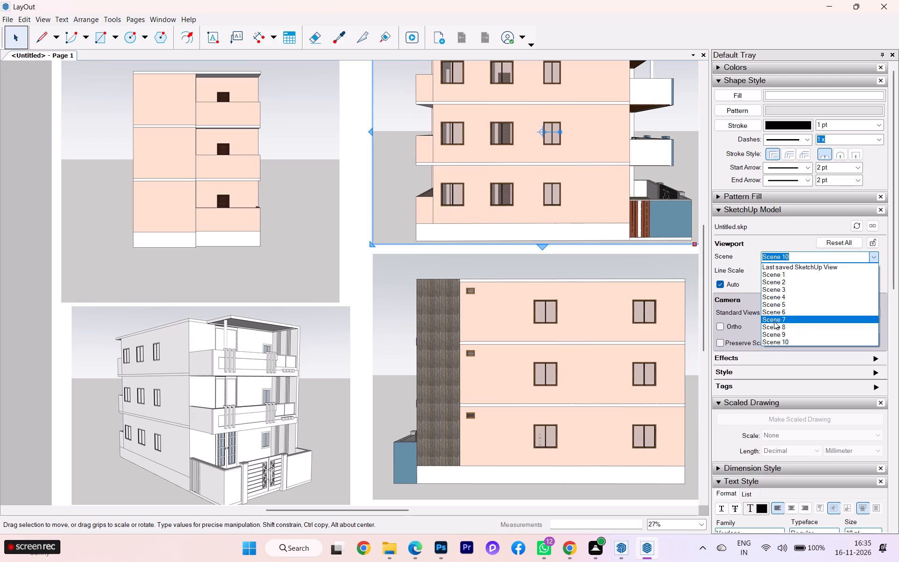
pyautogui.click(774, 321)
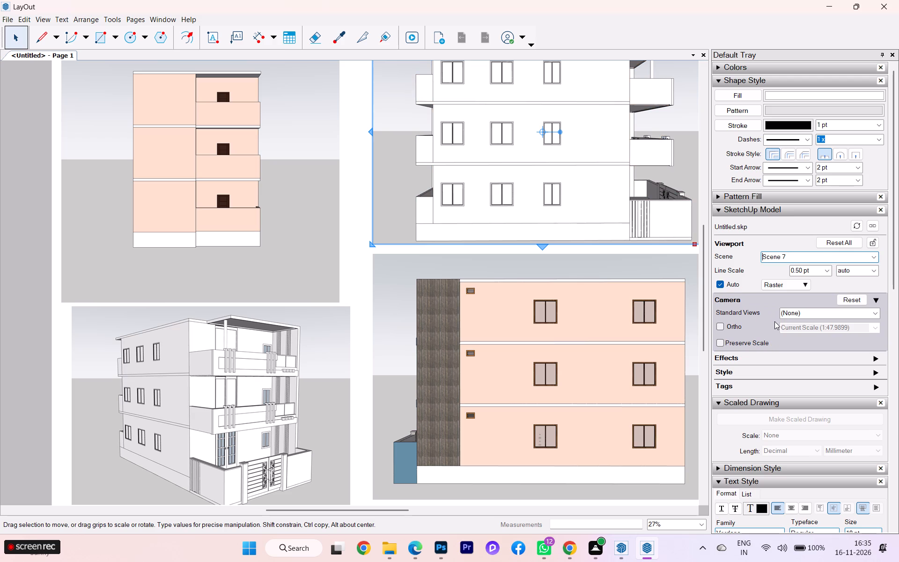
# Change the scene of the lower side-view viewport, trying Scene 5, Scene 8 and Scene 9 before choosing Scene 4.
pyautogui.click(633, 335)
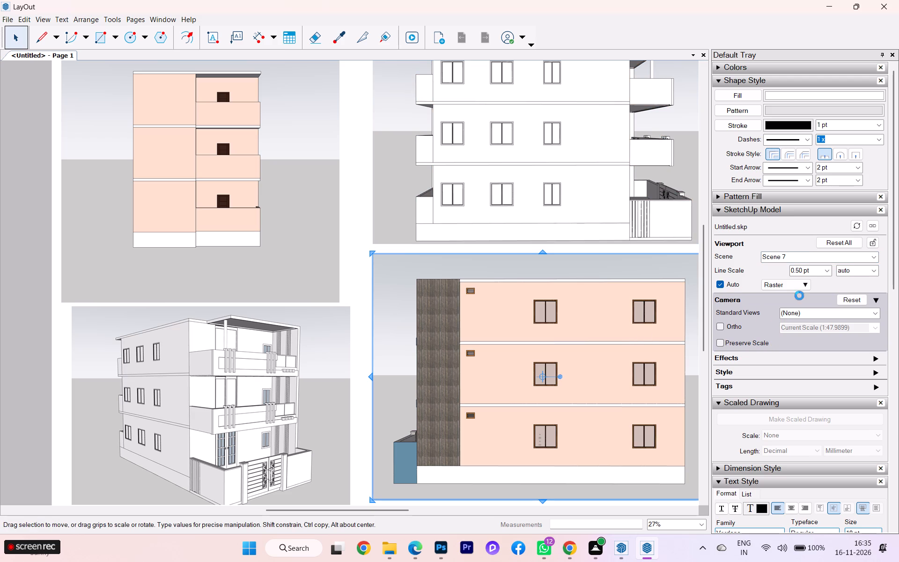
pyautogui.click(874, 259)
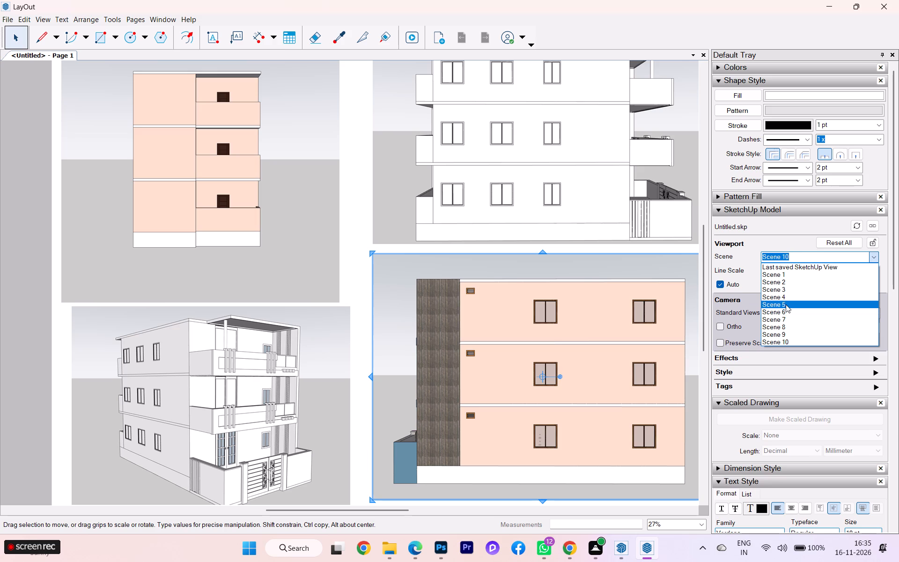
pyautogui.click(786, 304)
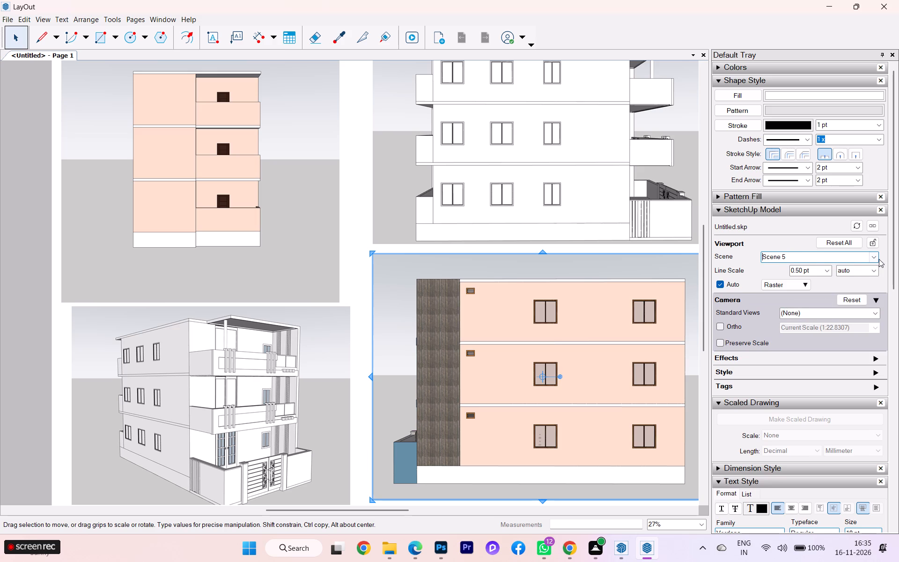
pyautogui.click(872, 255)
pyautogui.click(797, 323)
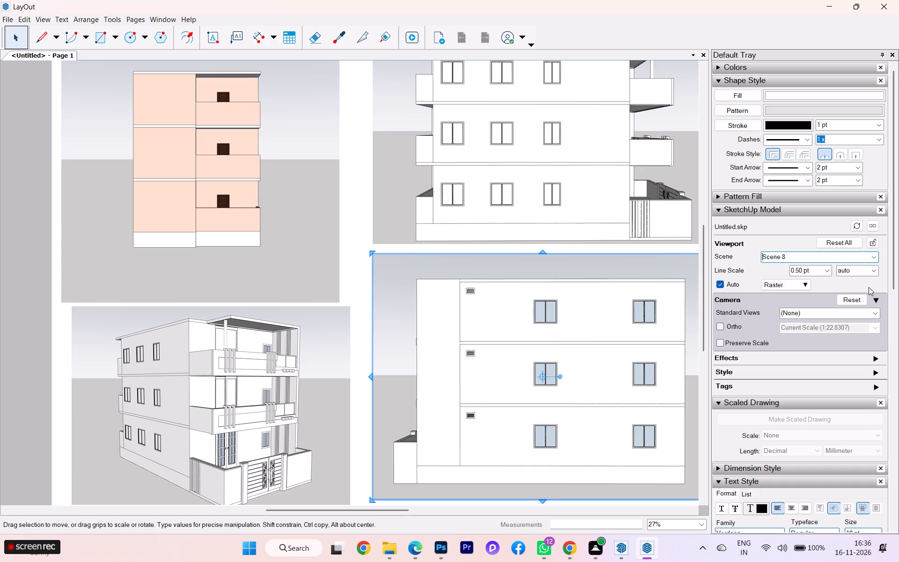
pyautogui.click(873, 255)
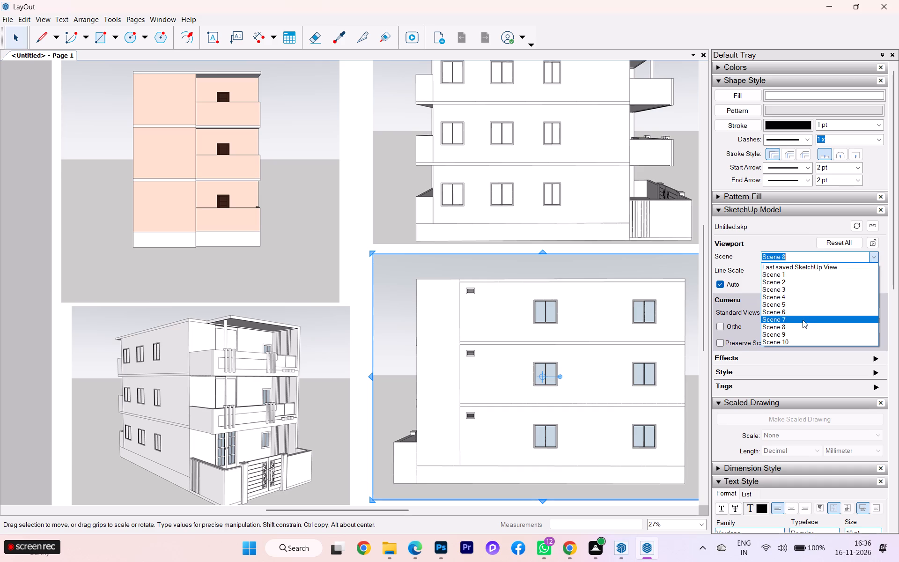
pyautogui.click(788, 333)
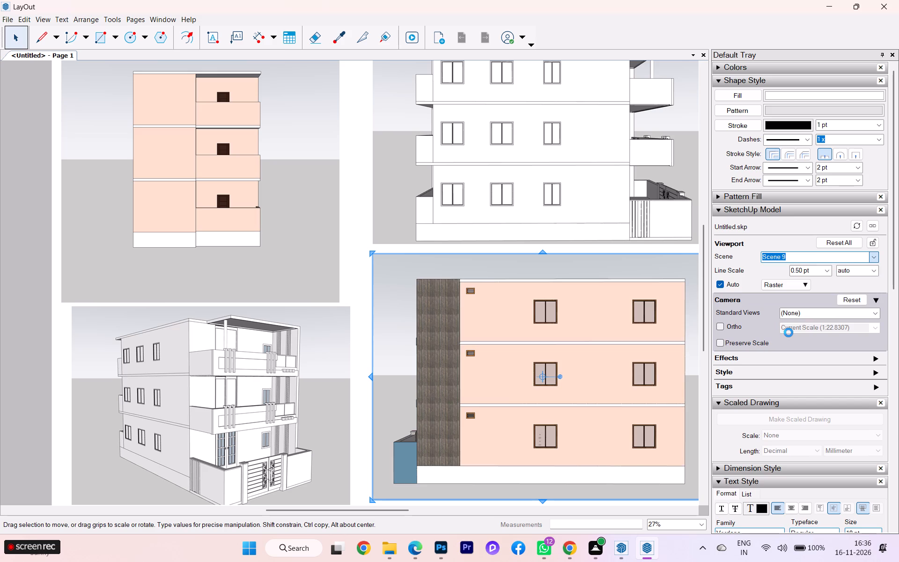
pyautogui.click(871, 258)
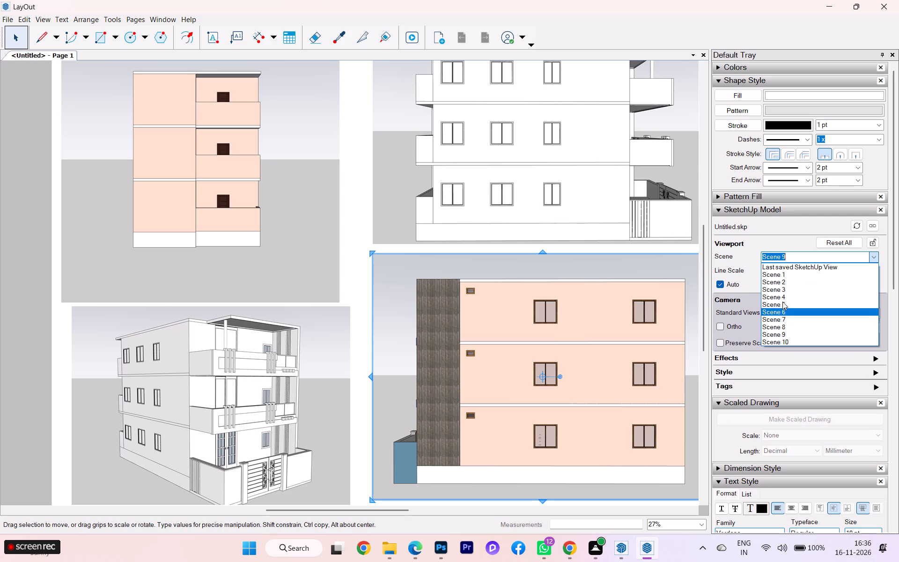
pyautogui.click(782, 299)
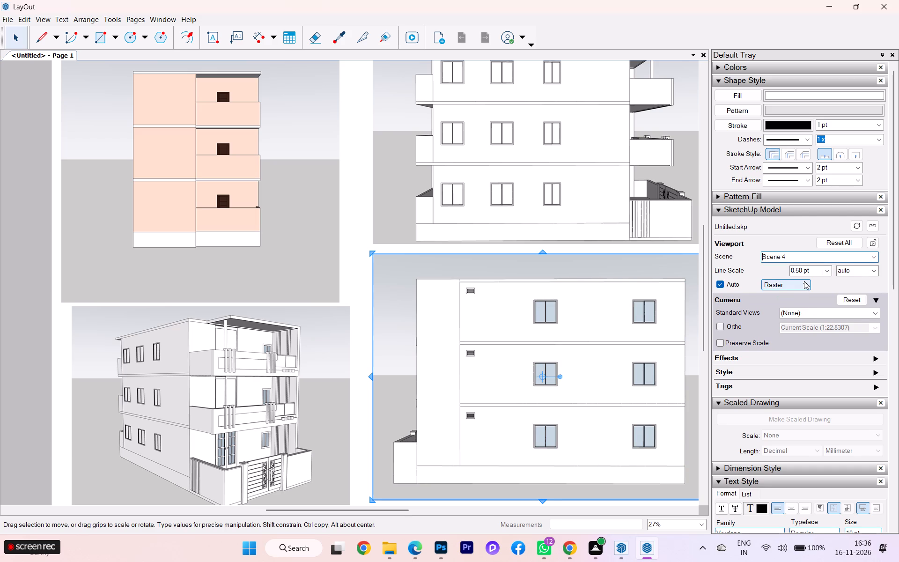
# Set the standard view of the lower side-view viewport to Right.
pyautogui.click(874, 312)
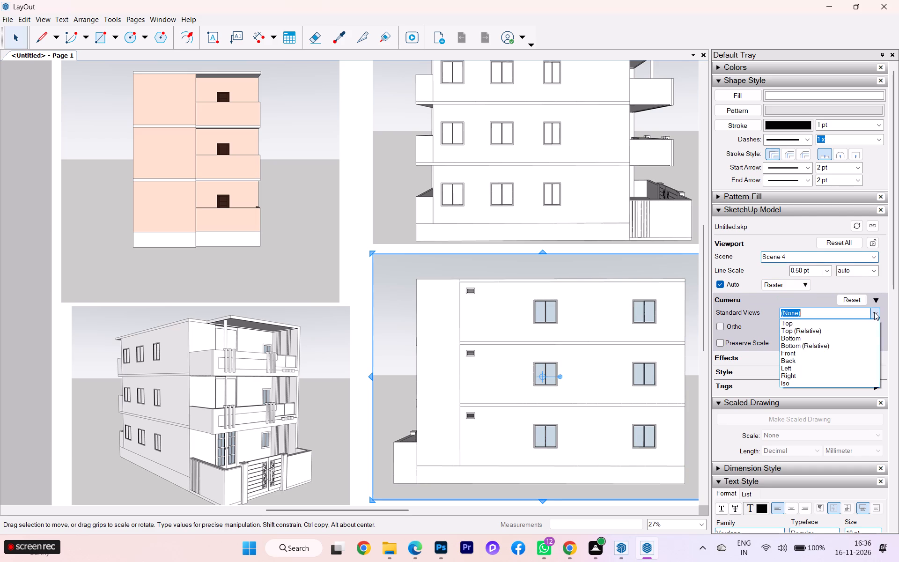
pyautogui.click(808, 376)
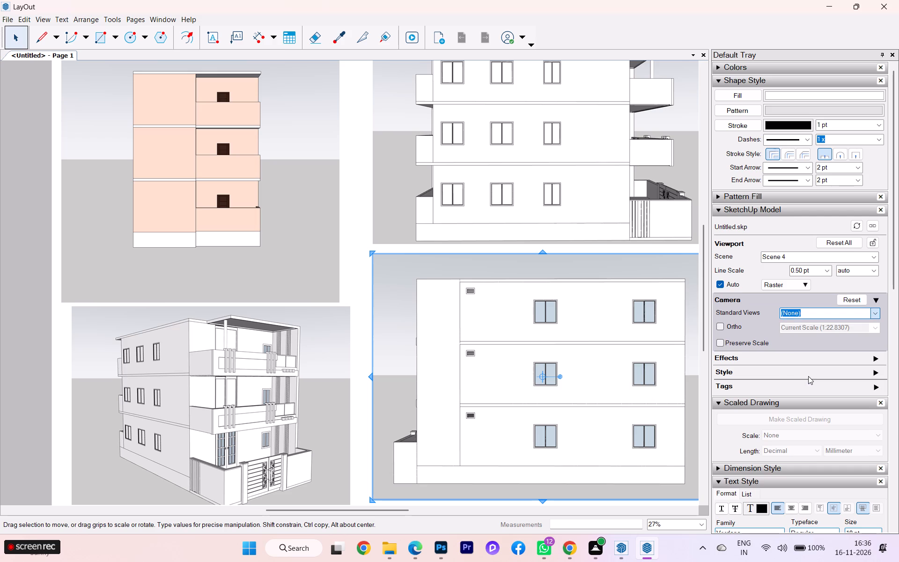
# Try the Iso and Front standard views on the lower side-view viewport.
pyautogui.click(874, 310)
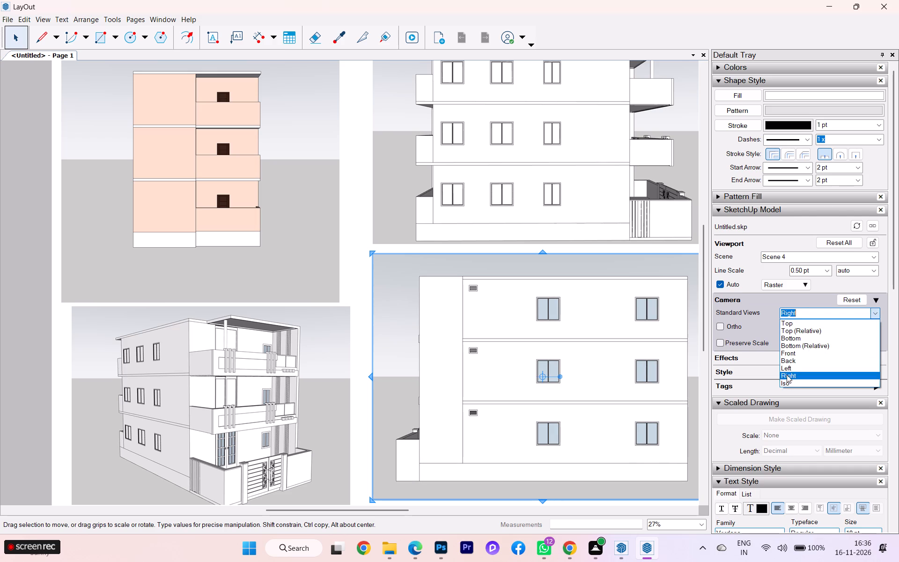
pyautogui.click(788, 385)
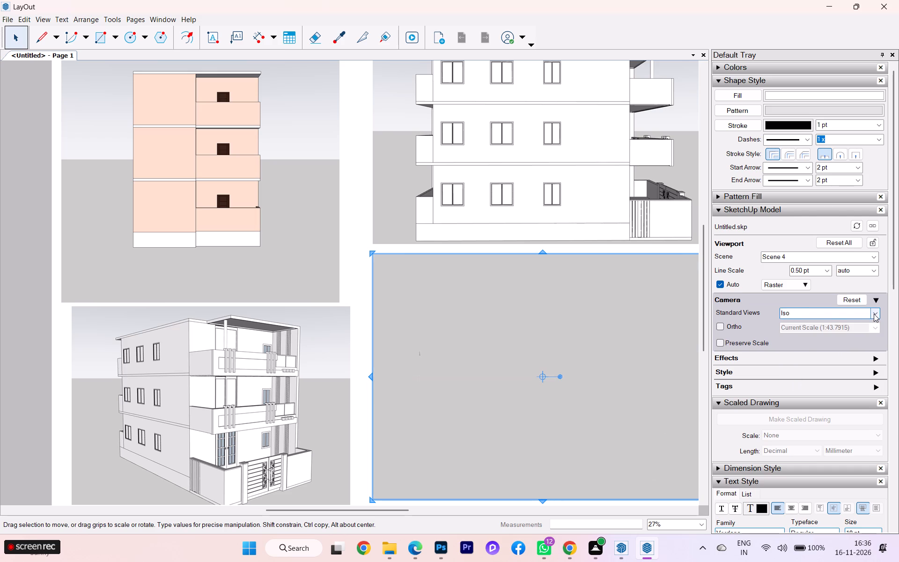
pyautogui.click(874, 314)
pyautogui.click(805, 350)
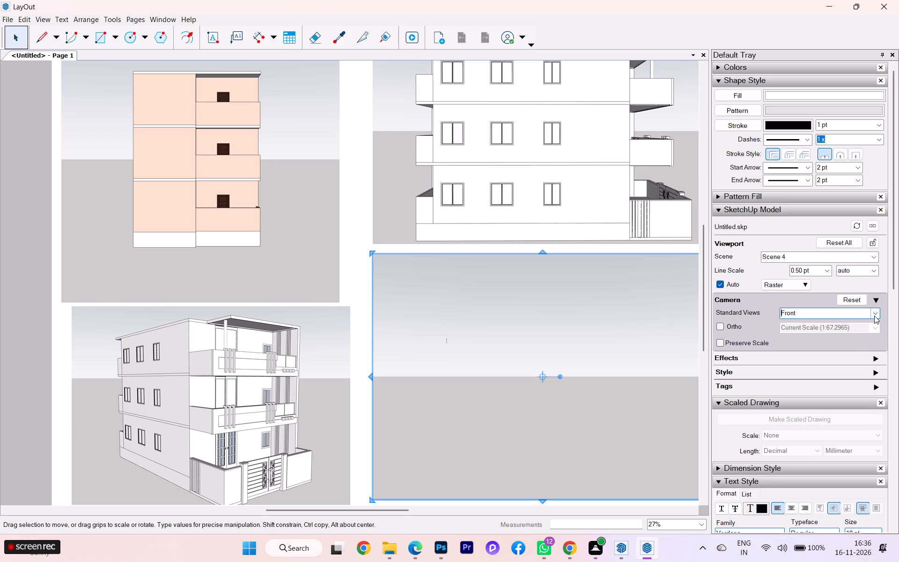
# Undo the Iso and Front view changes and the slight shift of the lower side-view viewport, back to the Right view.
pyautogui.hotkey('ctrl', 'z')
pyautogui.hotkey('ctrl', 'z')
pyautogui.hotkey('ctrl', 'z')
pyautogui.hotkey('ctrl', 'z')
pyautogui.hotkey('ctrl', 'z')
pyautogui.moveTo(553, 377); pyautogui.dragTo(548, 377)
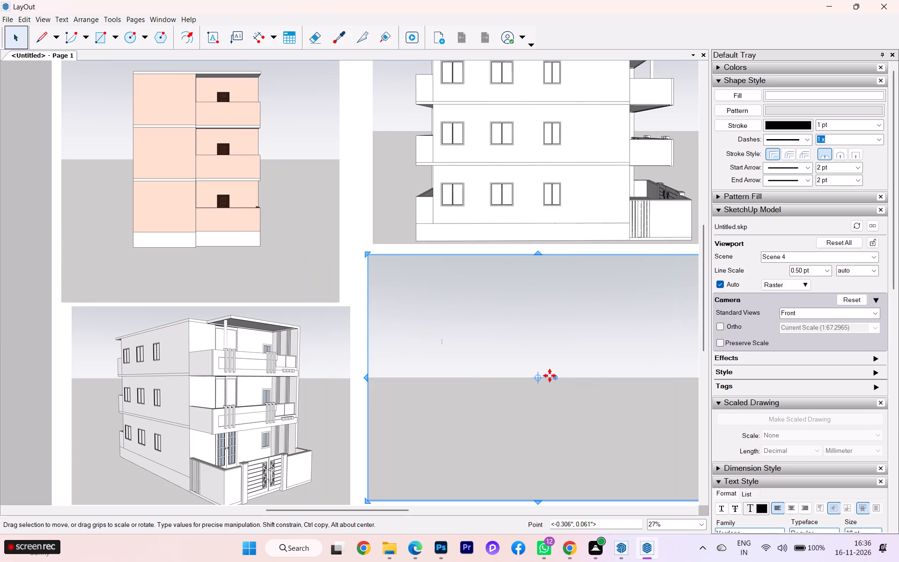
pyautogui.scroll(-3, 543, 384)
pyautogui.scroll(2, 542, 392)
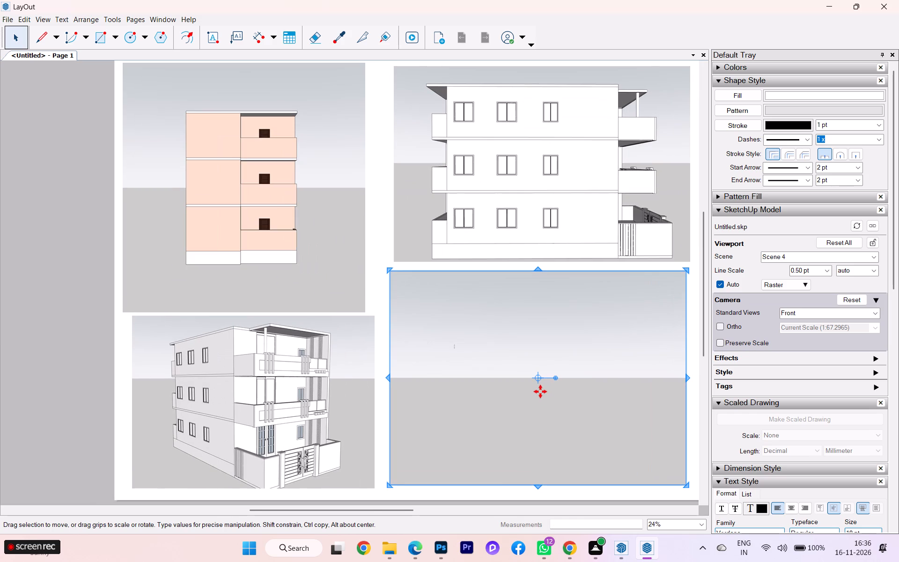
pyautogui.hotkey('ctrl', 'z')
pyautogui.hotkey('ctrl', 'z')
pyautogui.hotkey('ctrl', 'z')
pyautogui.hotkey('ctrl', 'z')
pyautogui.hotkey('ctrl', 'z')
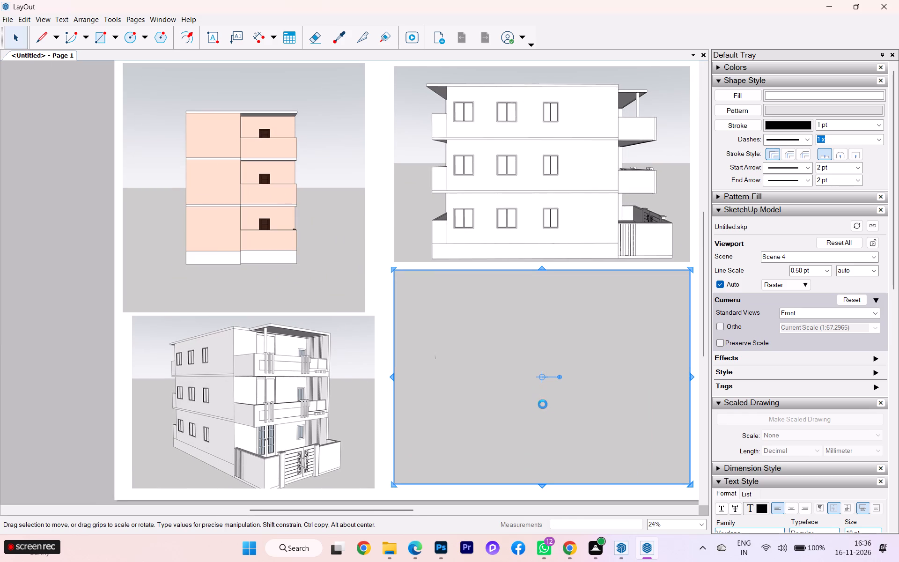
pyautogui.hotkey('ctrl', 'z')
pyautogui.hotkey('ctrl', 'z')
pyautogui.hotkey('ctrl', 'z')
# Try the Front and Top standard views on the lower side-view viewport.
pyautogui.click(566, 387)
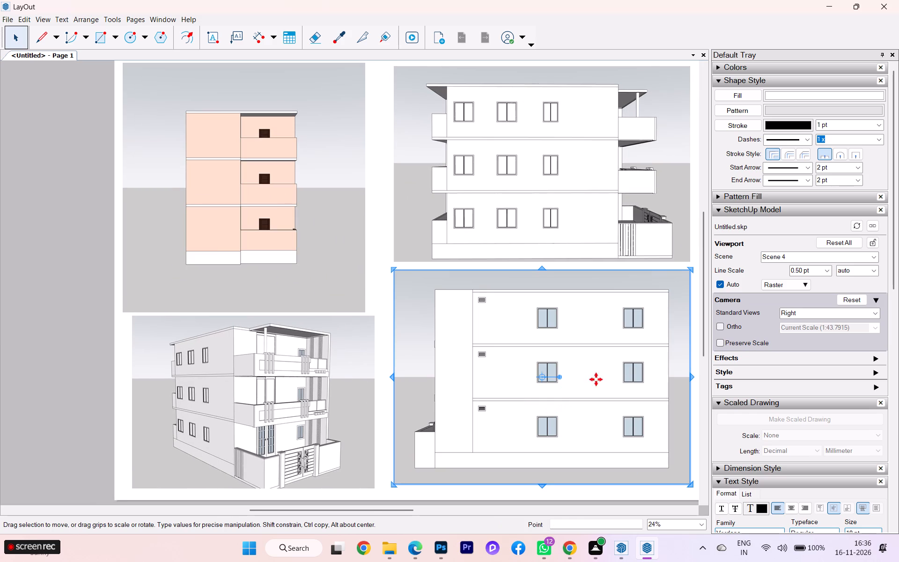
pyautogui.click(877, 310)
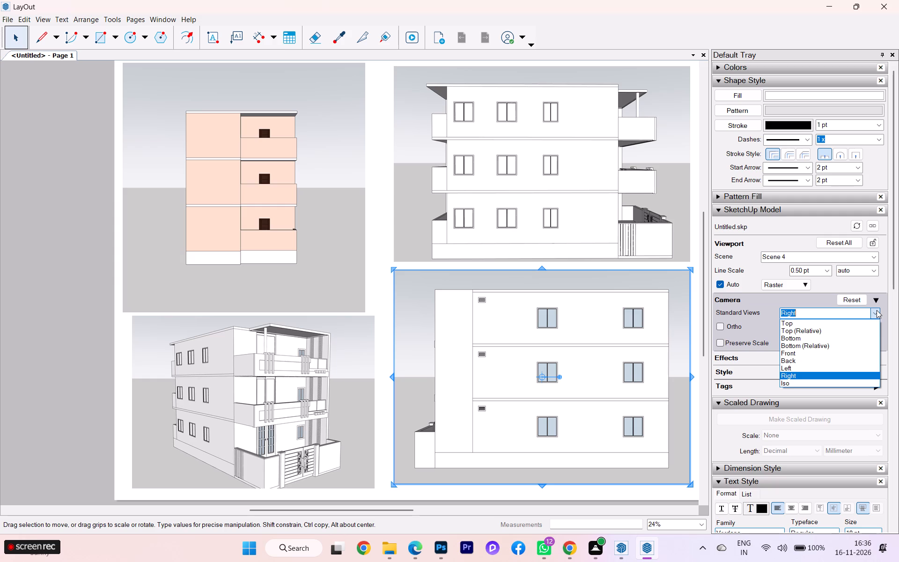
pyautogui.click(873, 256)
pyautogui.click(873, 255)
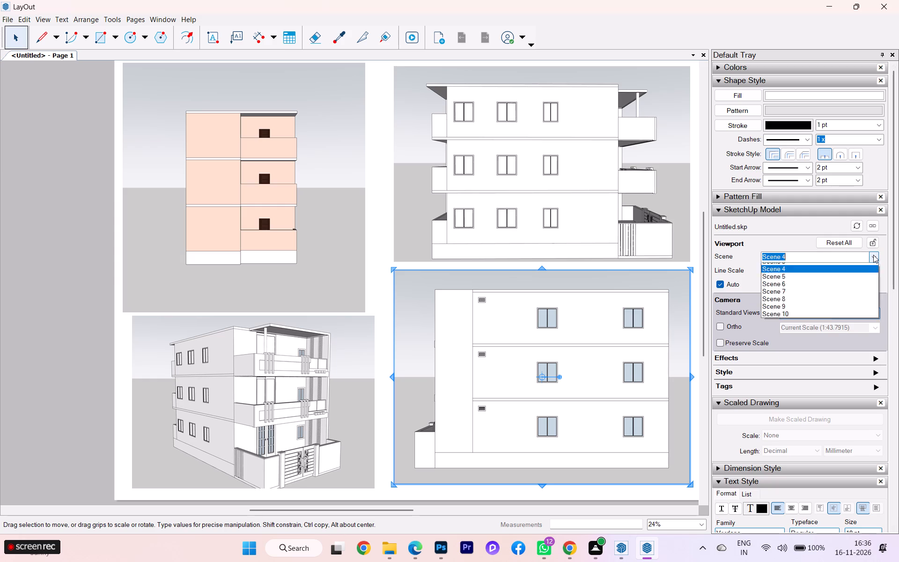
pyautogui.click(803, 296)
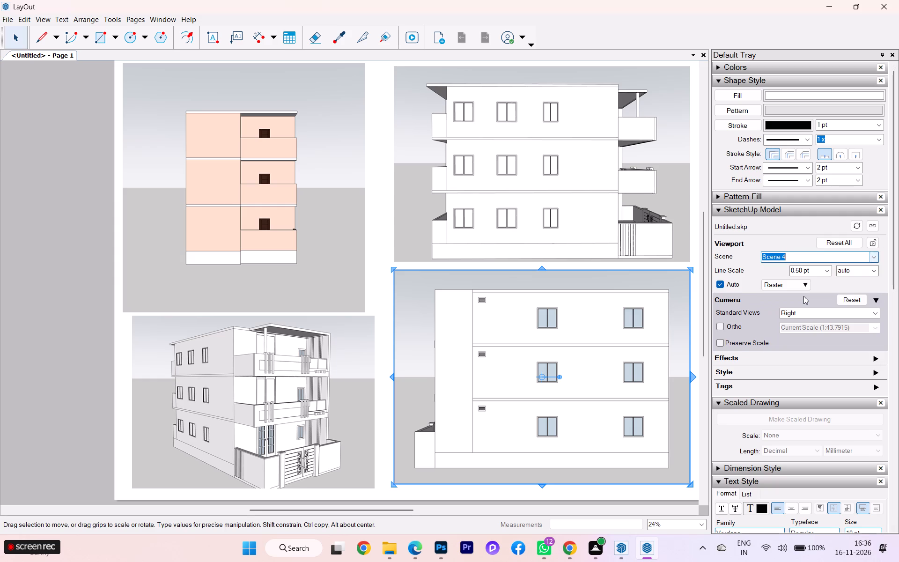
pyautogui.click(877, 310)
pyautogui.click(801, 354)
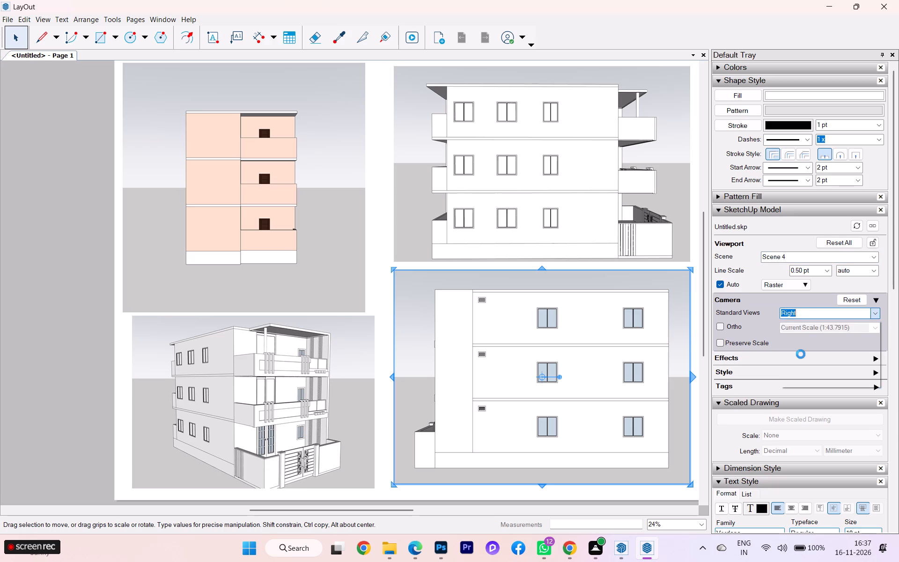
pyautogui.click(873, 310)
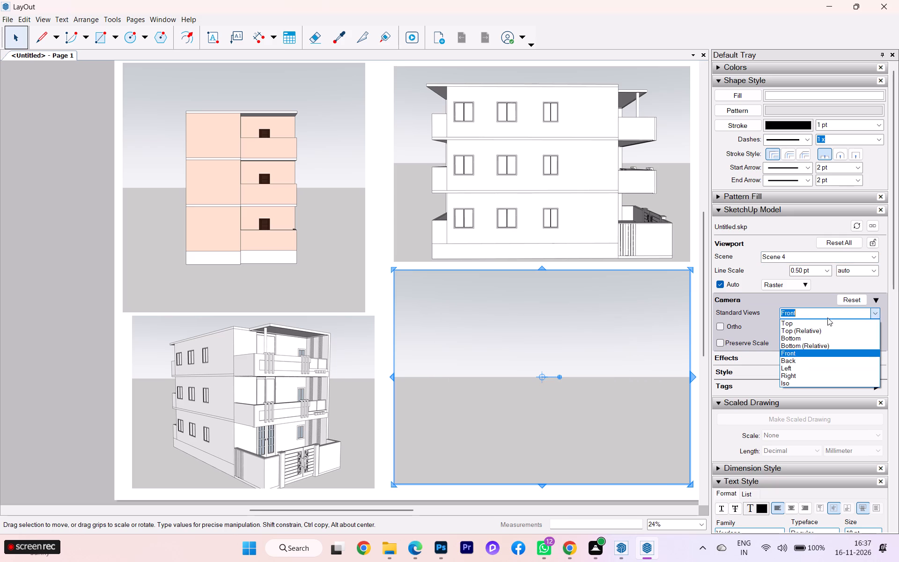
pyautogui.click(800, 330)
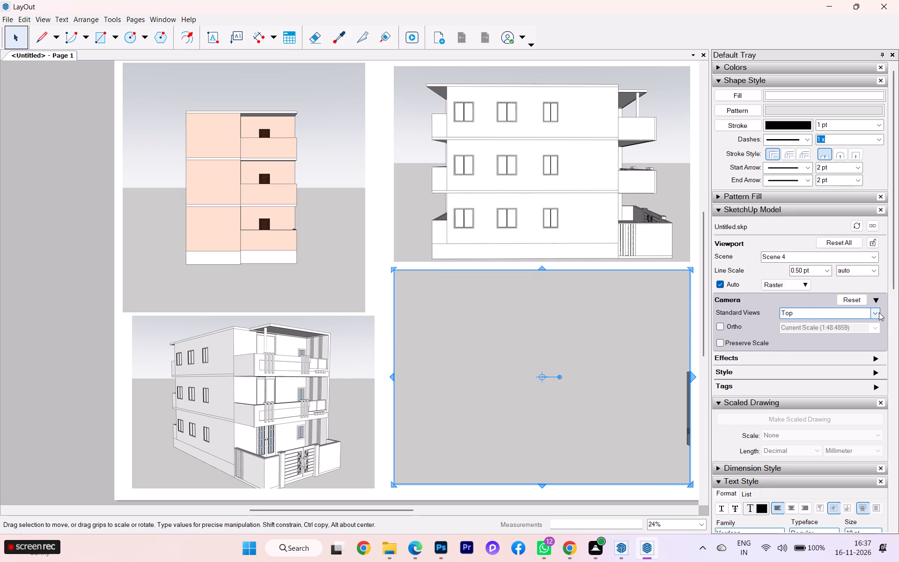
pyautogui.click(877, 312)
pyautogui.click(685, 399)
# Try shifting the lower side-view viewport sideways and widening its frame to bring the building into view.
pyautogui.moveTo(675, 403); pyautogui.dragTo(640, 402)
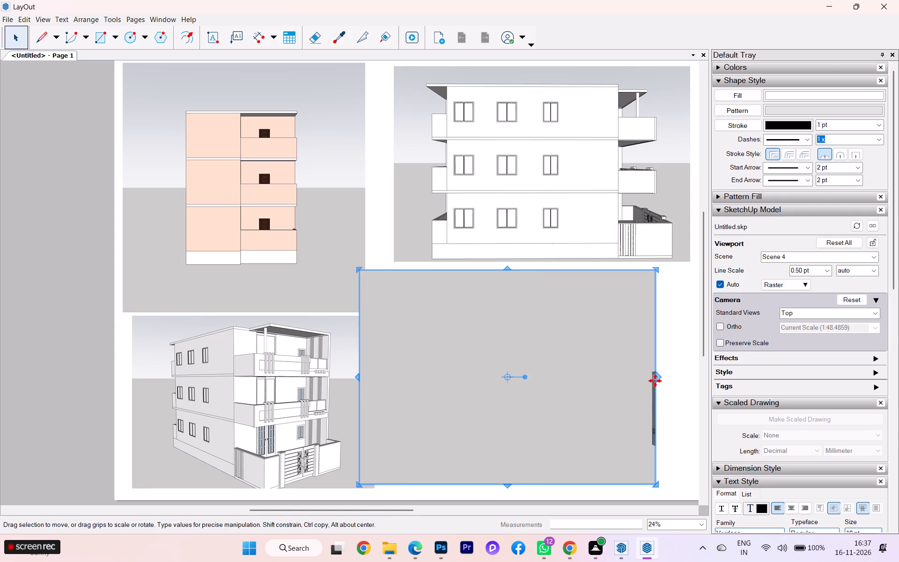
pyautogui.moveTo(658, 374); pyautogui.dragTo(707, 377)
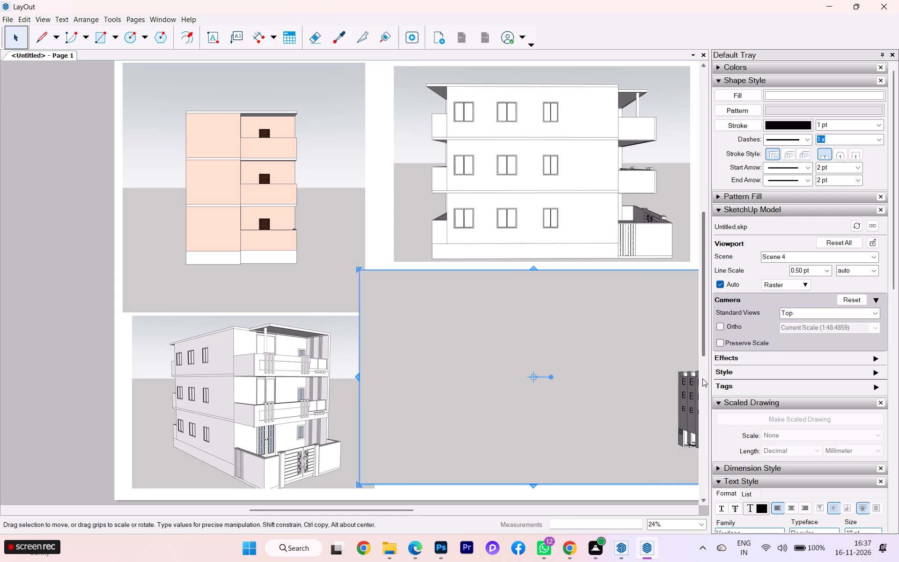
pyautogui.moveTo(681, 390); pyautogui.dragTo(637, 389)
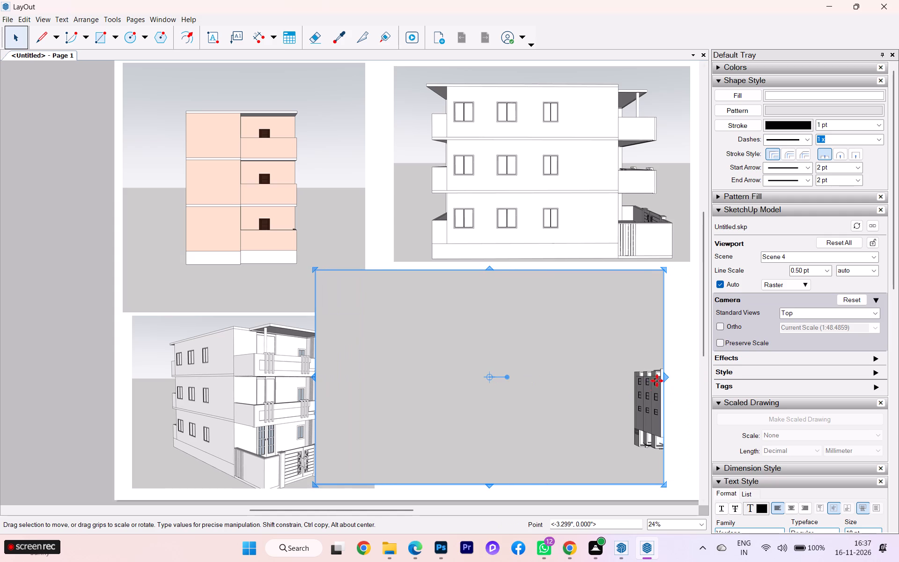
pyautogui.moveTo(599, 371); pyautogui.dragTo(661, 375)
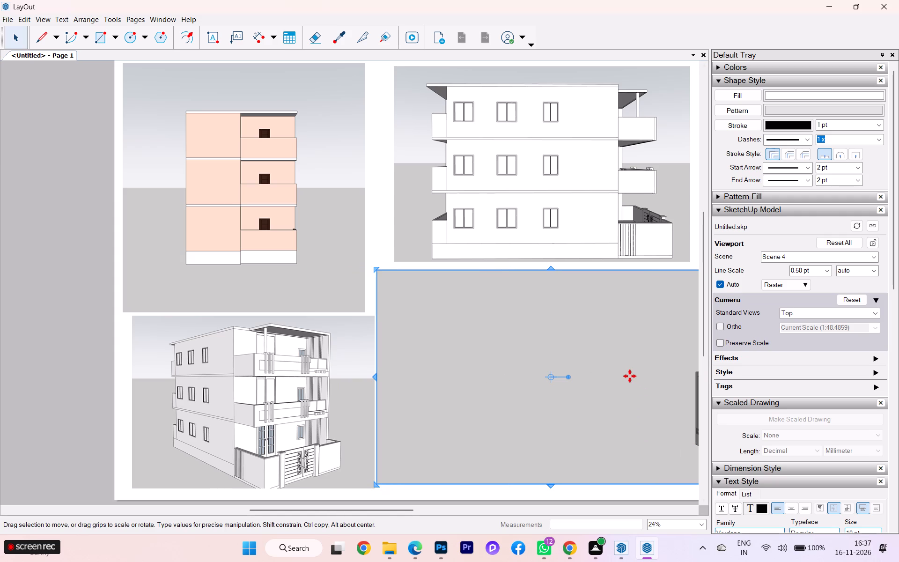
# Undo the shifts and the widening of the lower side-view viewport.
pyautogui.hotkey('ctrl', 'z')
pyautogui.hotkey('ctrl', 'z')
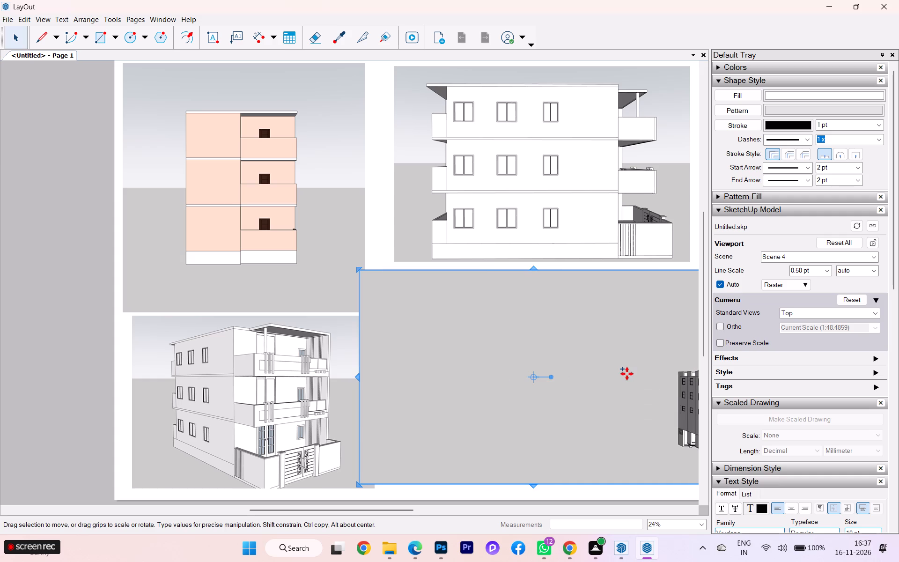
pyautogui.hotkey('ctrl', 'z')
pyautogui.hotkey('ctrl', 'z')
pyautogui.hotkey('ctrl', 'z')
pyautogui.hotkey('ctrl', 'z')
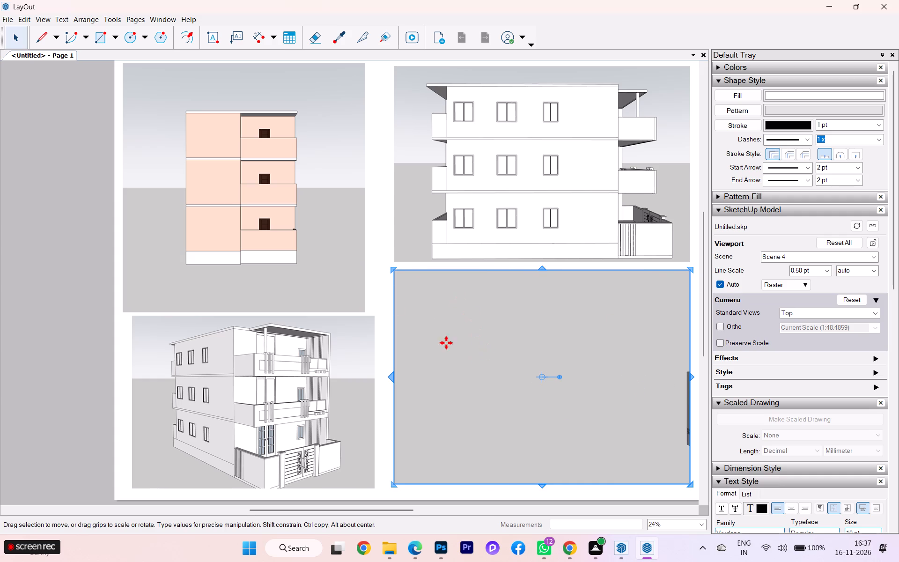
# Delete the viewport below the side elevation.
pyautogui.press('Escape')
pyautogui.click(509, 220)
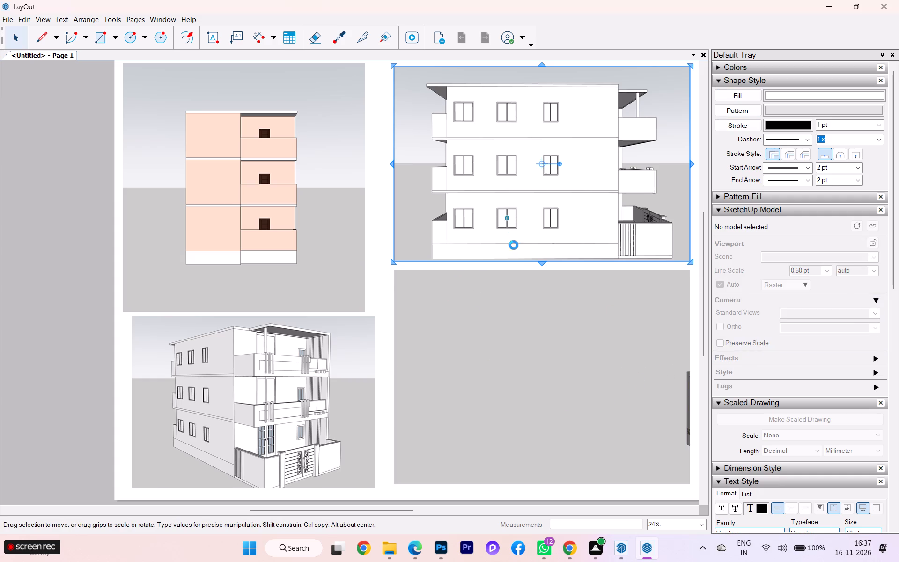
pyautogui.click(493, 294)
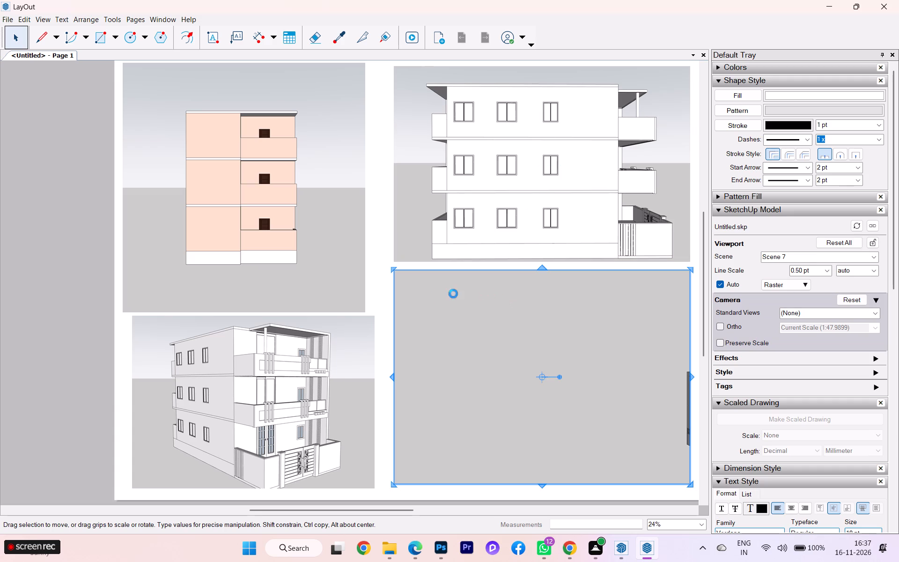
pyautogui.rightClick(438, 294)
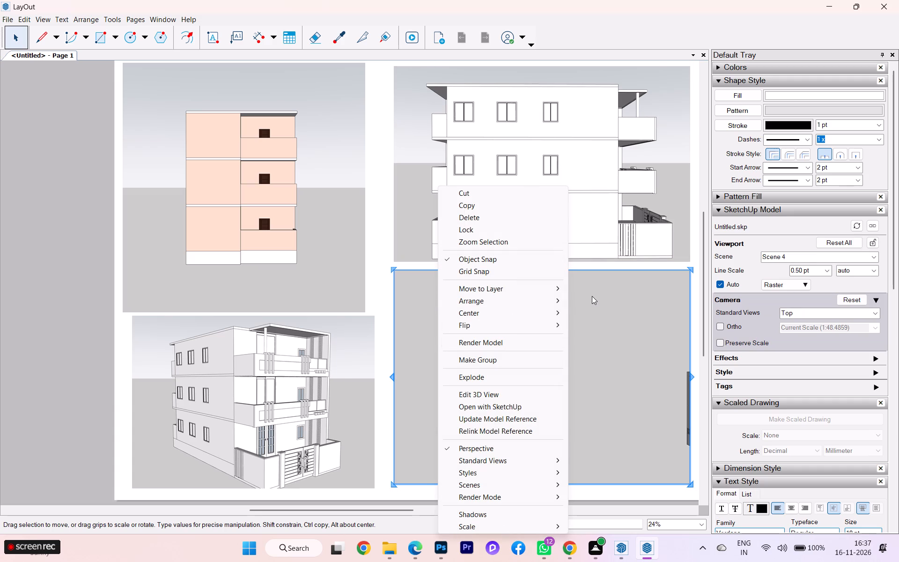
pyautogui.click(592, 296)
pyautogui.press('Delete')
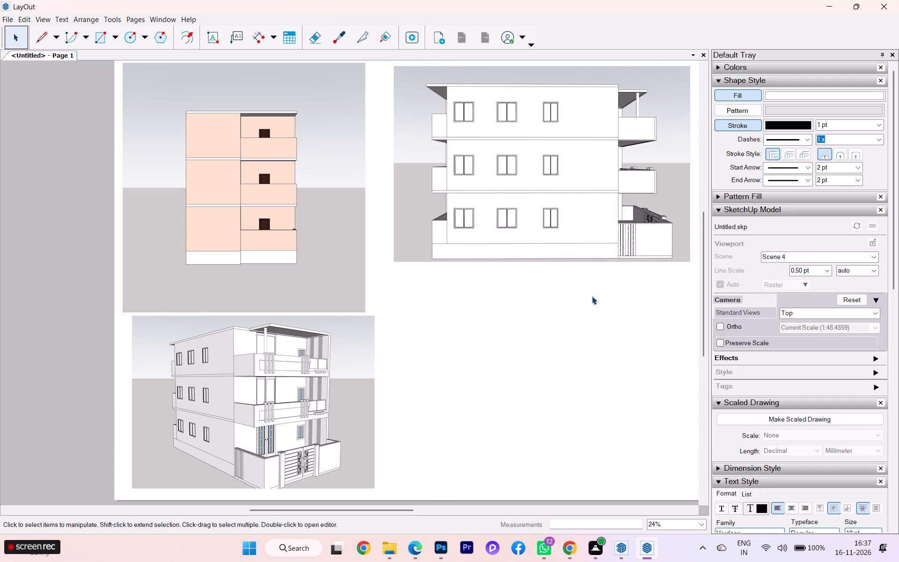
# Move the side-elevation viewport straight down into the empty space and place a copy of it directly above.
pyautogui.click(521, 190)
pyautogui.moveTo(532, 197); pyautogui.dragTo(529, 427)
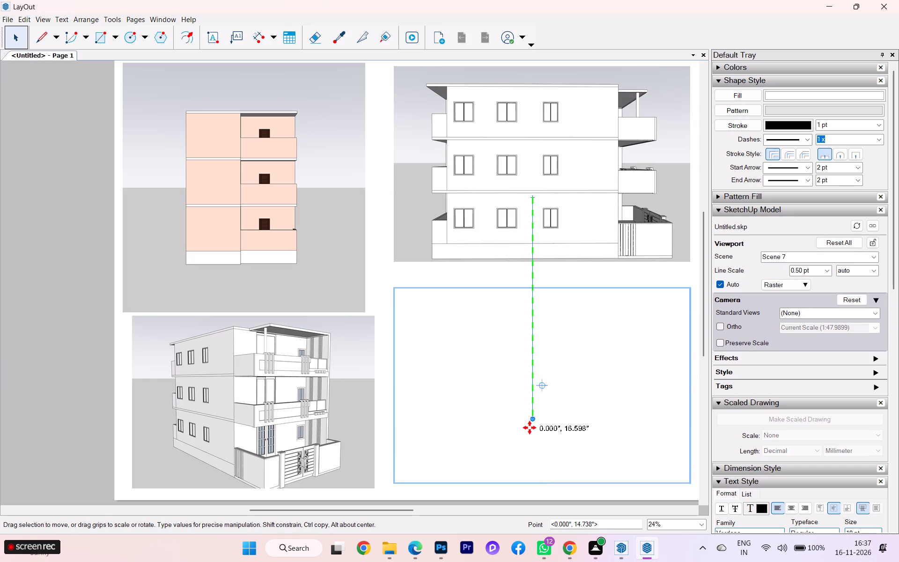
pyautogui.moveTo(529, 427); pyautogui.dragTo(531, 429)
pyautogui.keyDown('ctrl'); pyautogui.moveTo(536, 402); pyautogui.dragTo(544, 350); pyautogui.keyUp('ctrl')
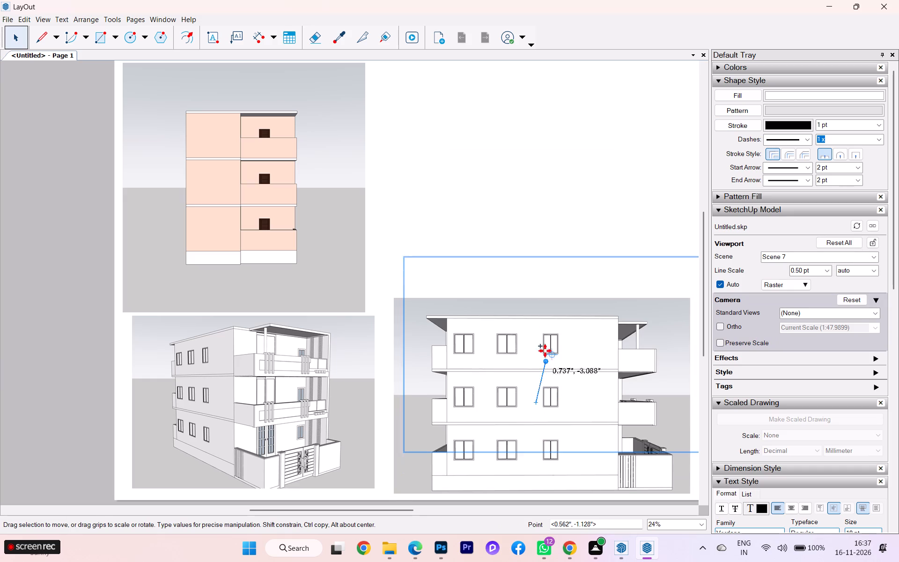
pyautogui.keyDown('ctrl'); pyautogui.moveTo(544, 350); pyautogui.dragTo(531, 196); pyautogui.keyUp('ctrl')
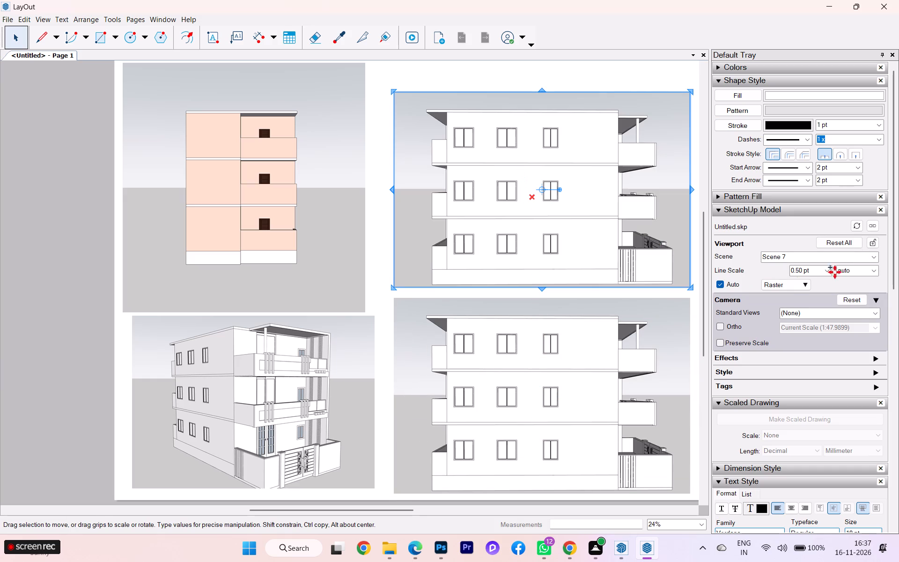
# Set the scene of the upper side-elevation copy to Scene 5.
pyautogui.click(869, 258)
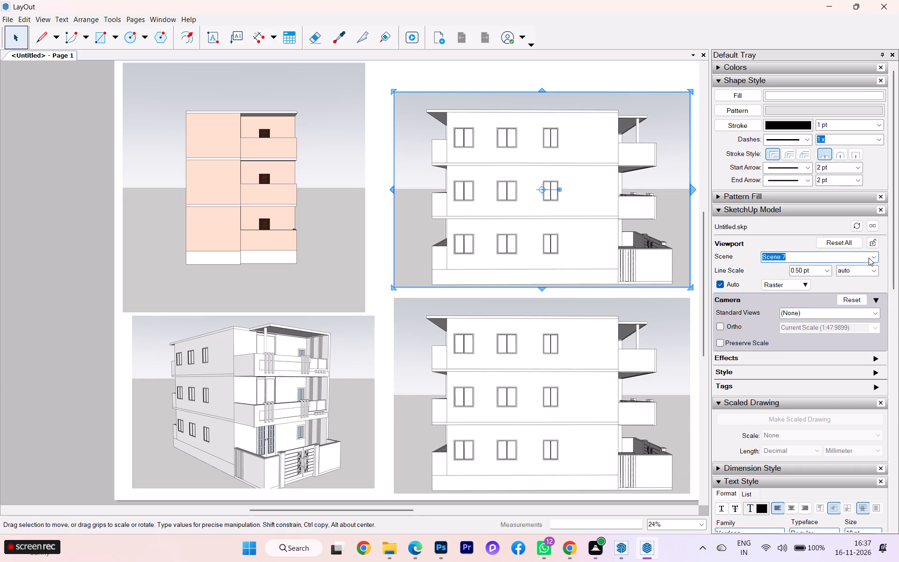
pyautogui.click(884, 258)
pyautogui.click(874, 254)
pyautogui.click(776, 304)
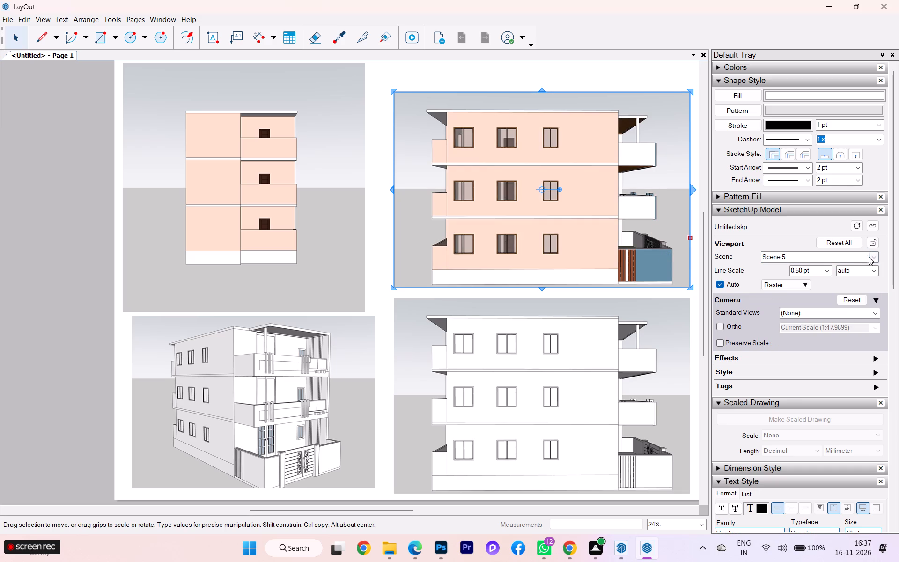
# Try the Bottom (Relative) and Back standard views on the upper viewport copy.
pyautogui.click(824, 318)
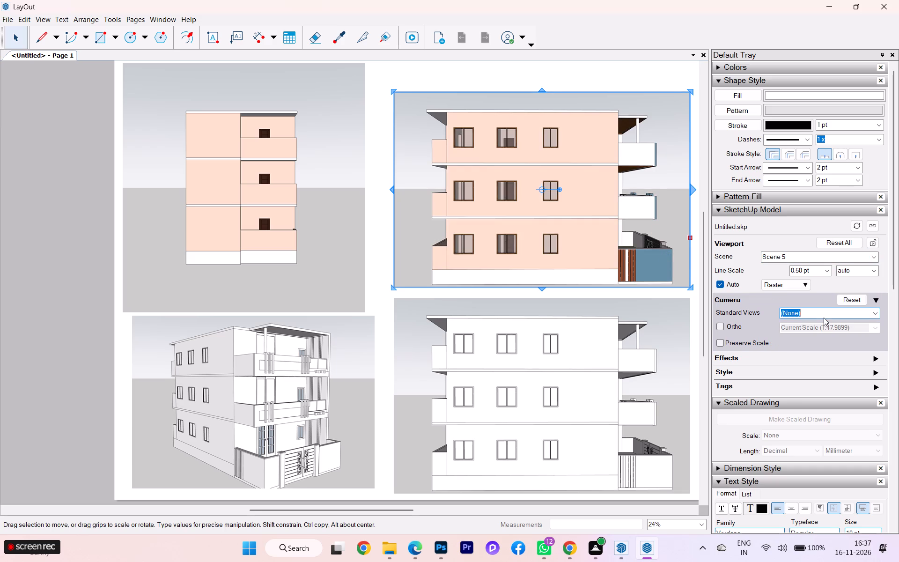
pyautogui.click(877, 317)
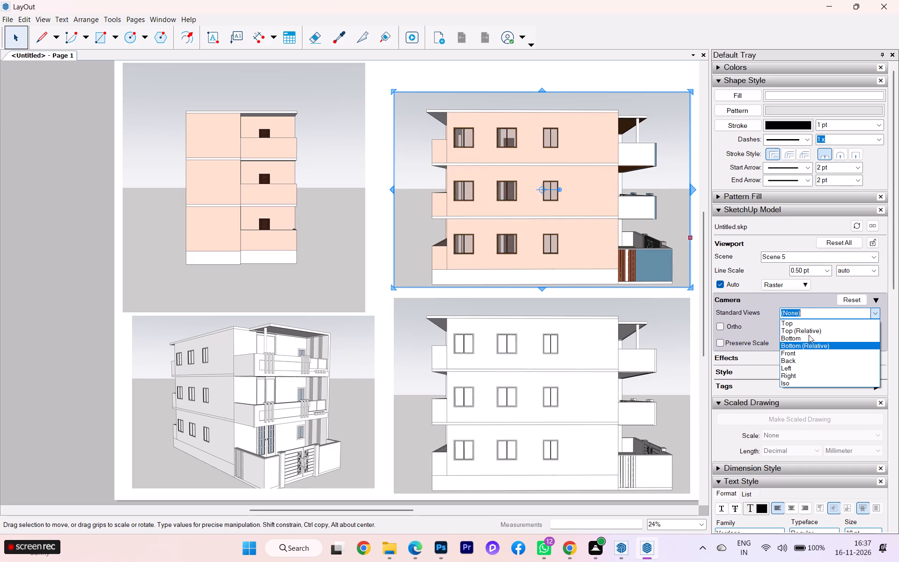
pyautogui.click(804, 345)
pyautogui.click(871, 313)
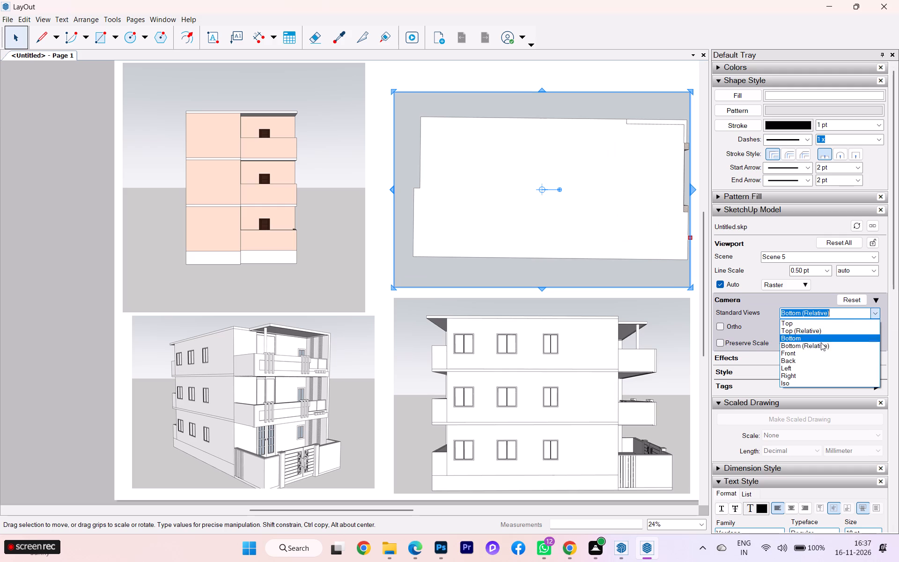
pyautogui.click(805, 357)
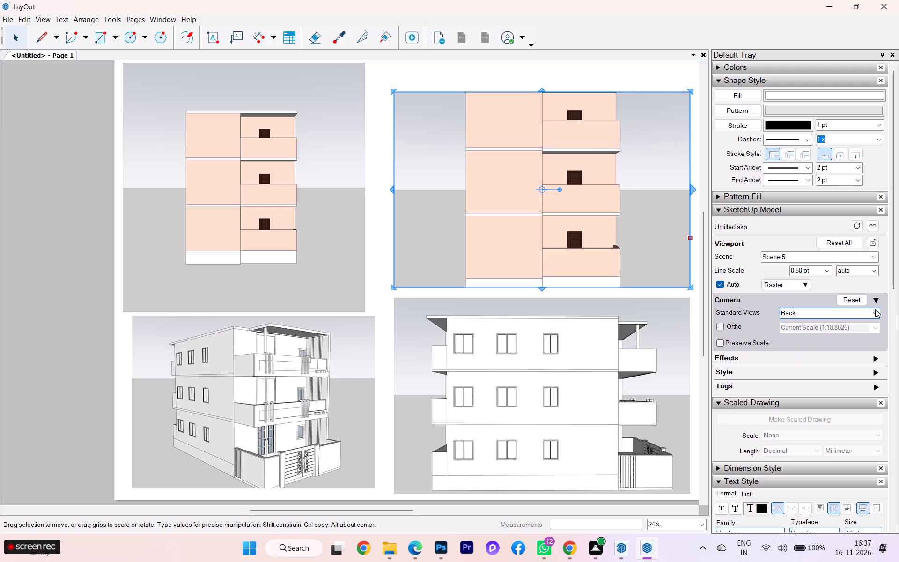
# Set the standard view of the upper viewport copy to Front.
pyautogui.click(877, 311)
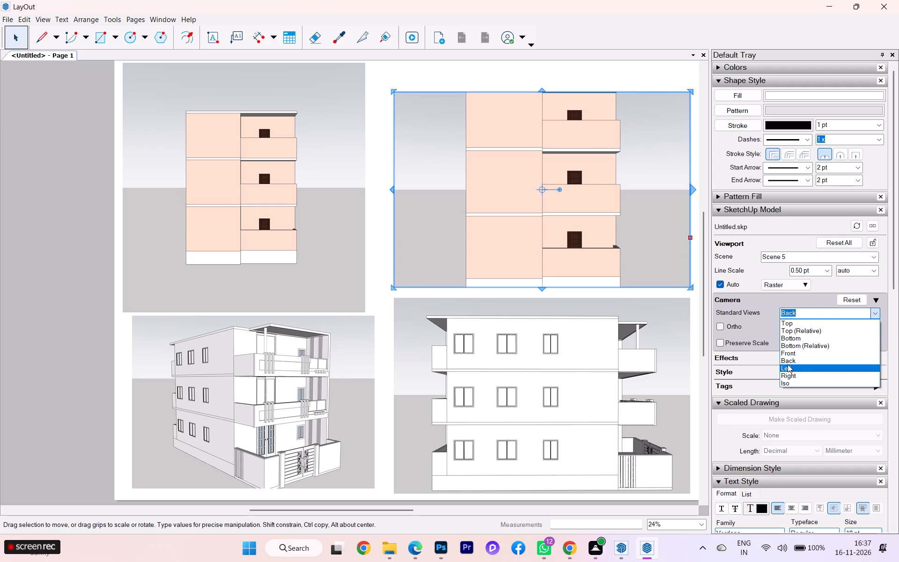
pyautogui.click(790, 354)
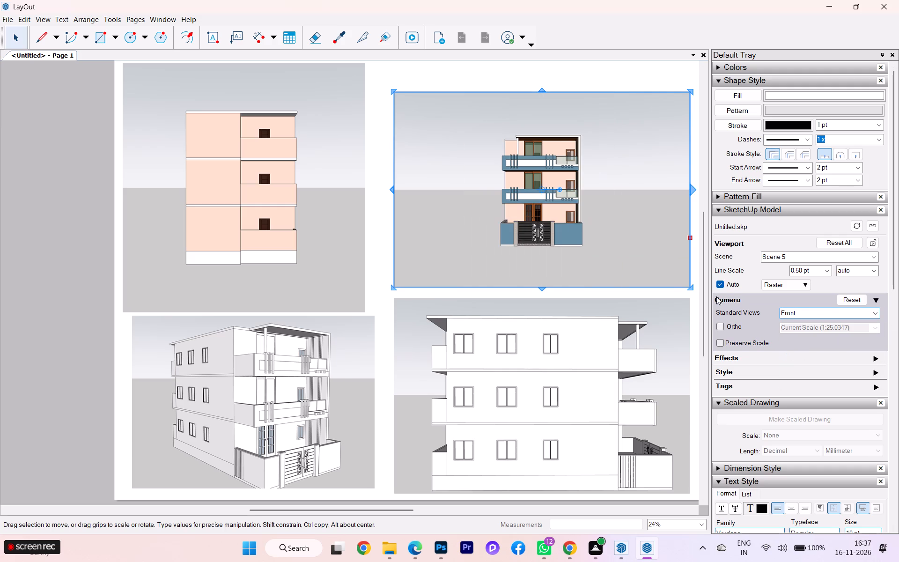
# Set the scene of the front-elevation viewport to Scene 7.
pyautogui.scroll(2, 559, 140)
pyautogui.scroll(1, 547, 233)
pyautogui.scroll(-2, 547, 237)
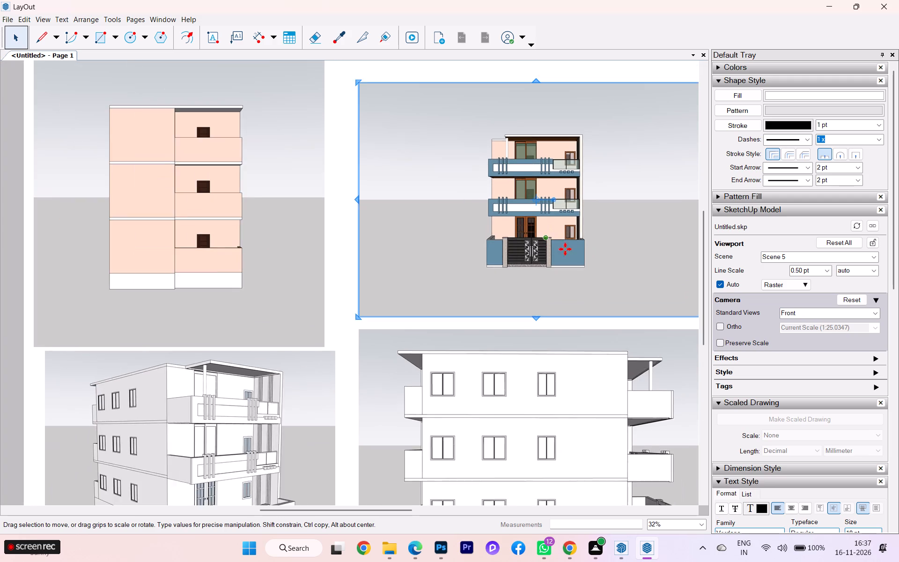
pyautogui.click(871, 259)
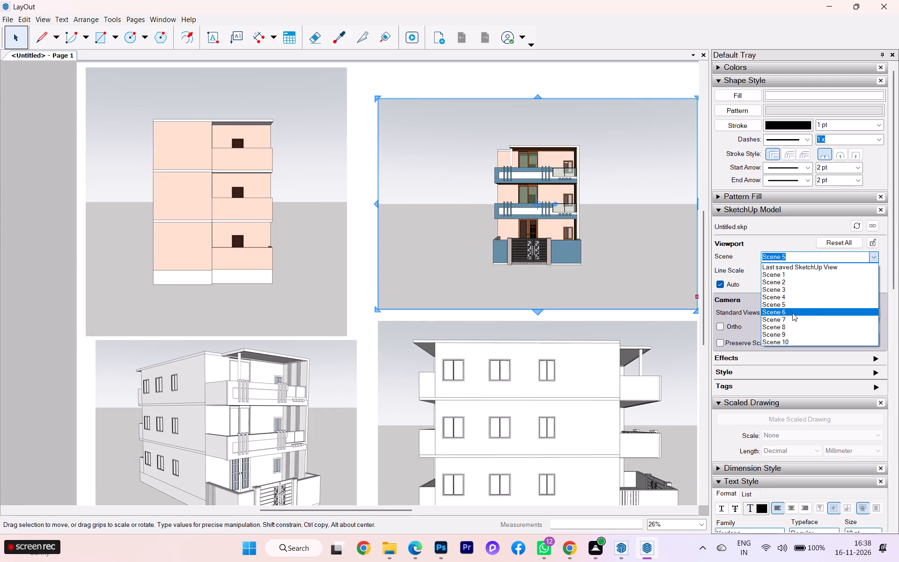
pyautogui.click(791, 318)
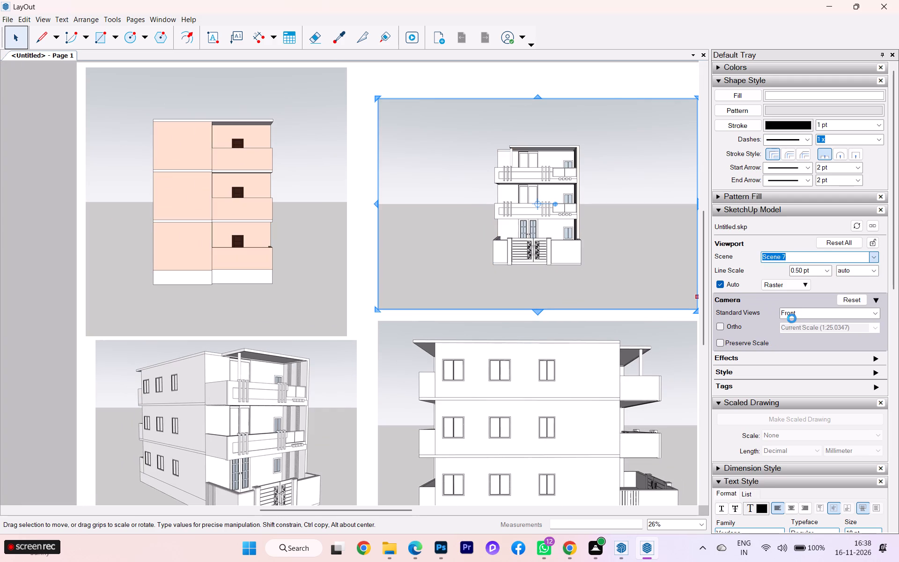
# Enlarge the building inside the front-elevation viewport's camera view so it nearly fills the frame's height.
pyautogui.scroll(1, 510, 202)
pyautogui.click(544, 228)
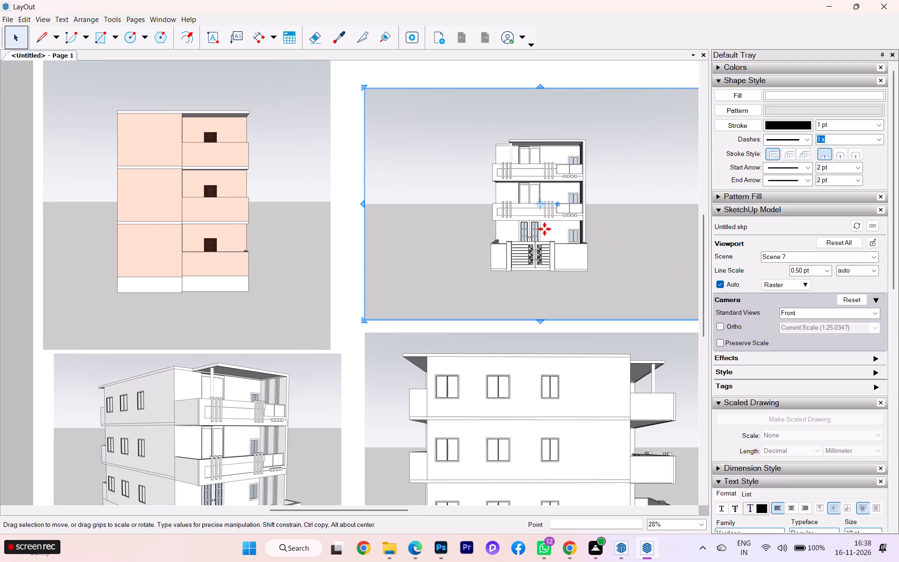
pyautogui.doubleClick(544, 228)
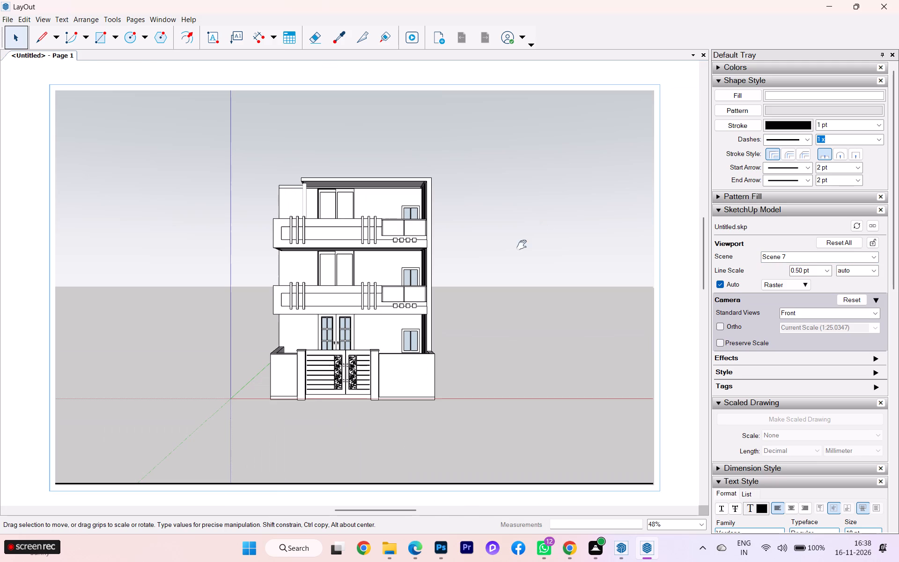
pyautogui.scroll(-4, 386, 287)
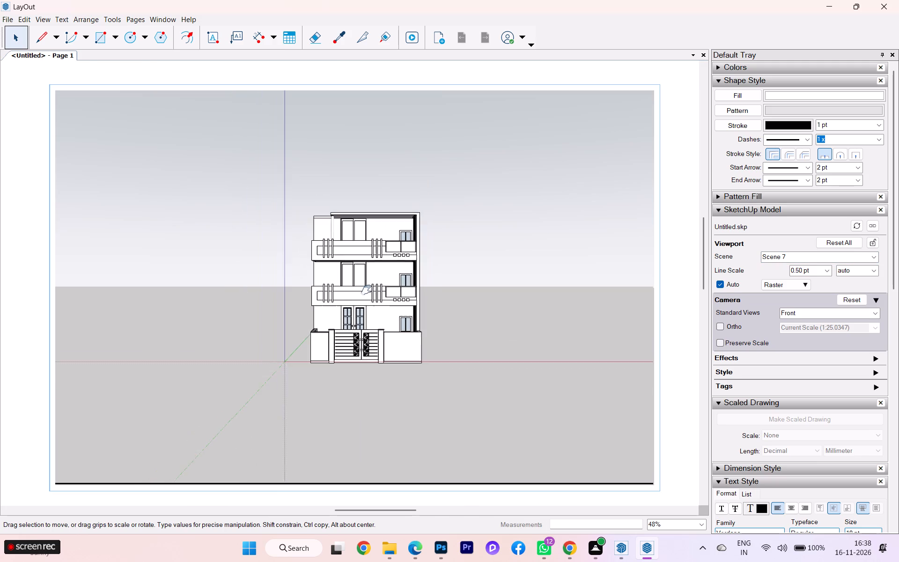
pyautogui.scroll(10, 366, 290)
pyautogui.scroll(-2, 511, 272)
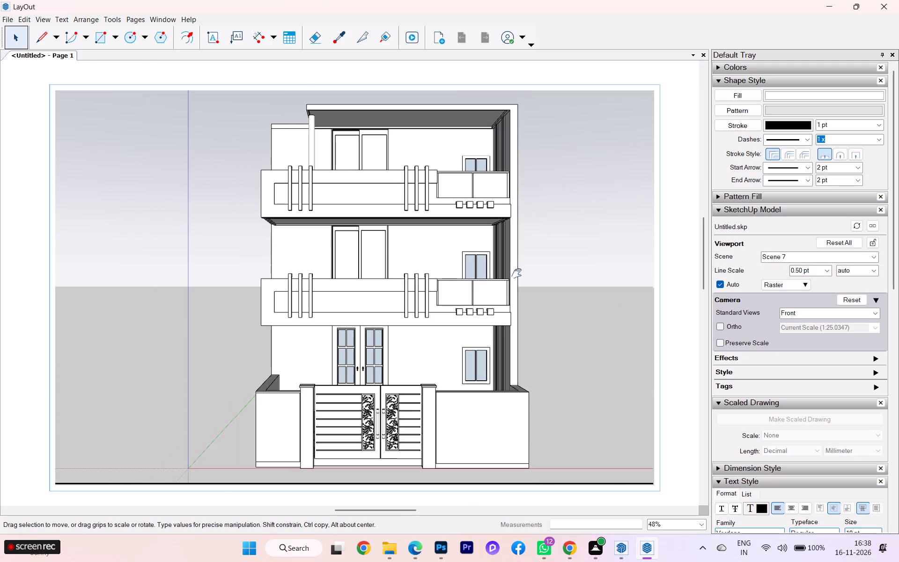
pyautogui.click(551, 273)
pyautogui.click(653, 286)
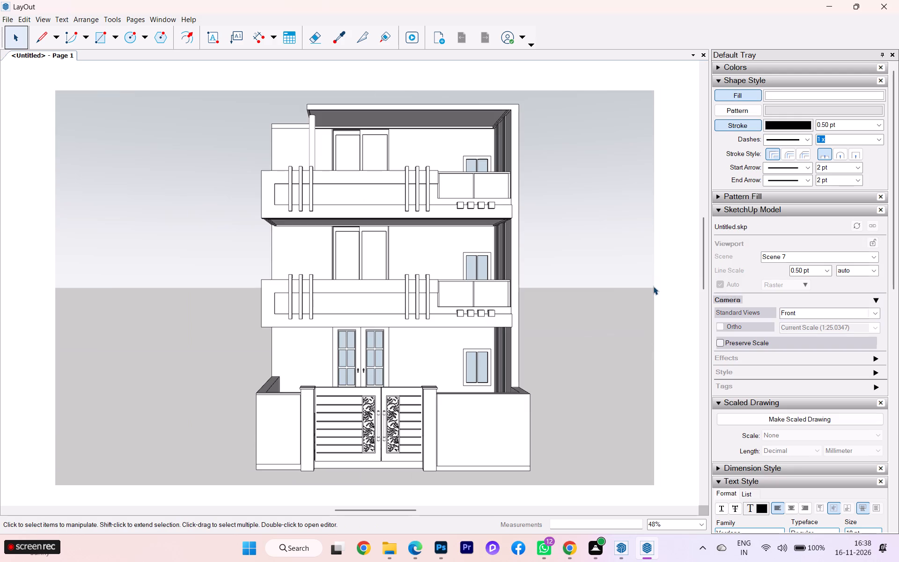
pyautogui.click(653, 274)
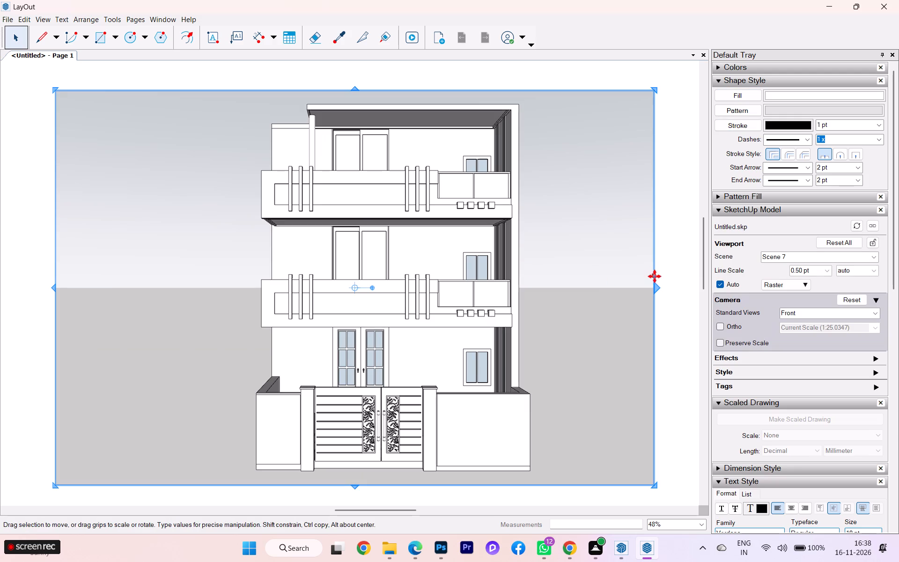
pyautogui.click(676, 274)
# Swap the perspective and rear-elevation viewports, aligning the perspective beside the front elevation and placing the rear elevation beneath it.
pyautogui.scroll(-2, 680, 274)
pyautogui.scroll(1, 680, 278)
pyautogui.scroll(-4, 680, 278)
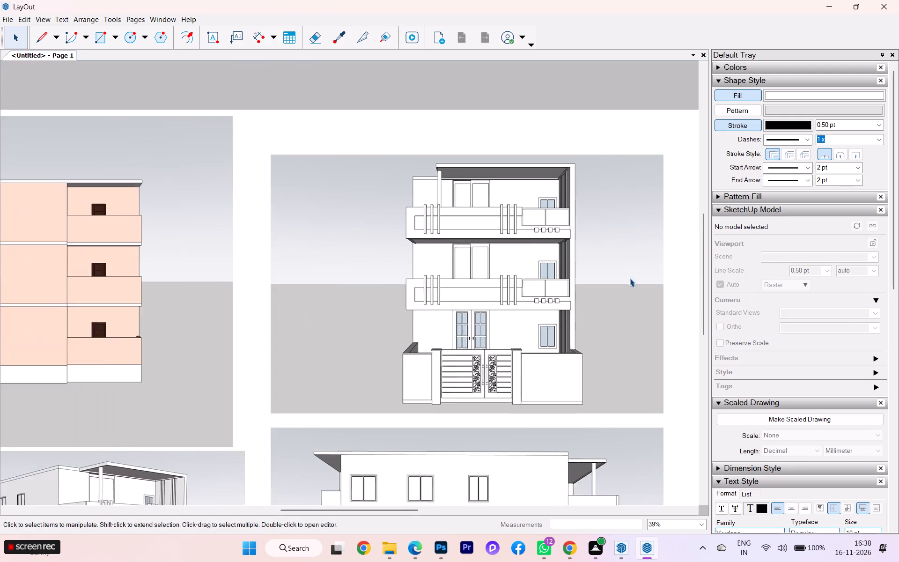
pyautogui.click(525, 285)
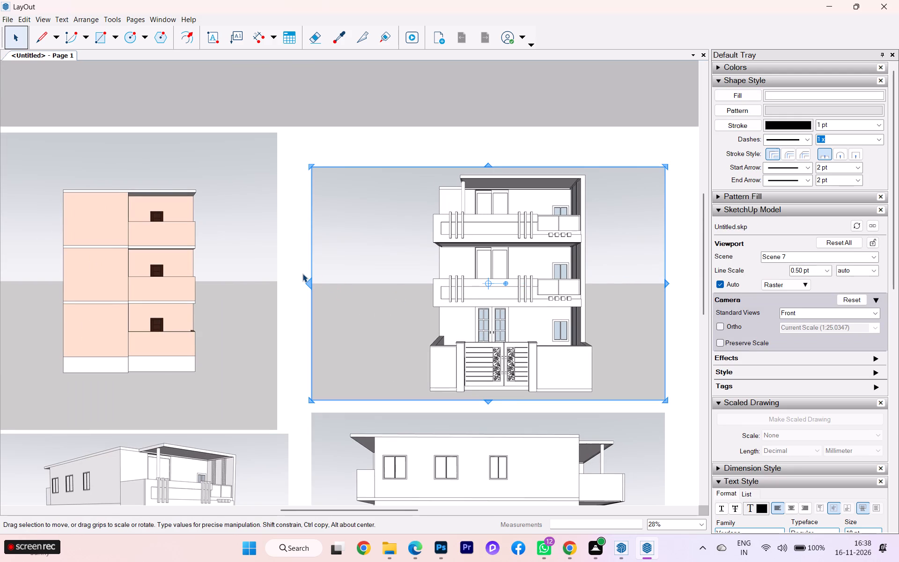
pyautogui.scroll(1, 302, 274)
pyautogui.scroll(-5, 347, 280)
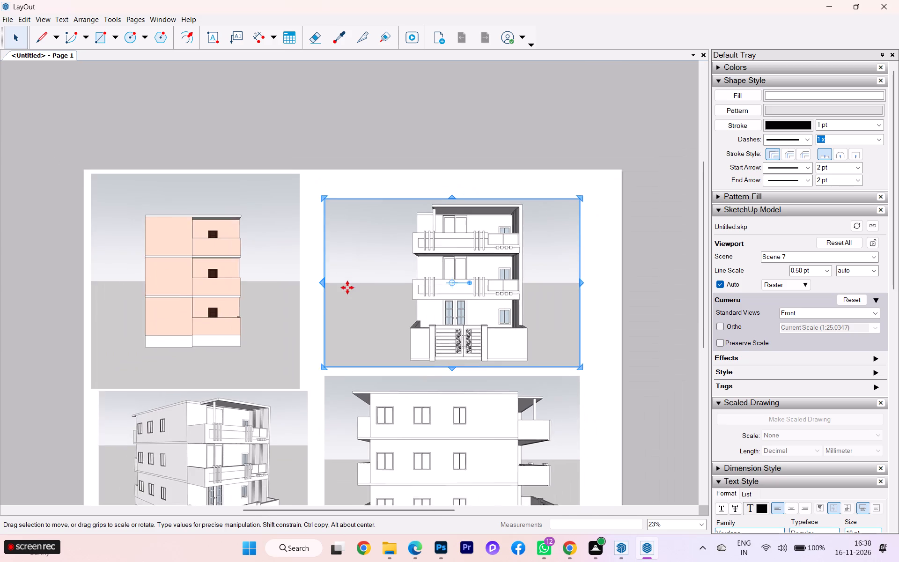
pyautogui.click(195, 426)
pyautogui.moveTo(199, 421); pyautogui.dragTo(235, 236)
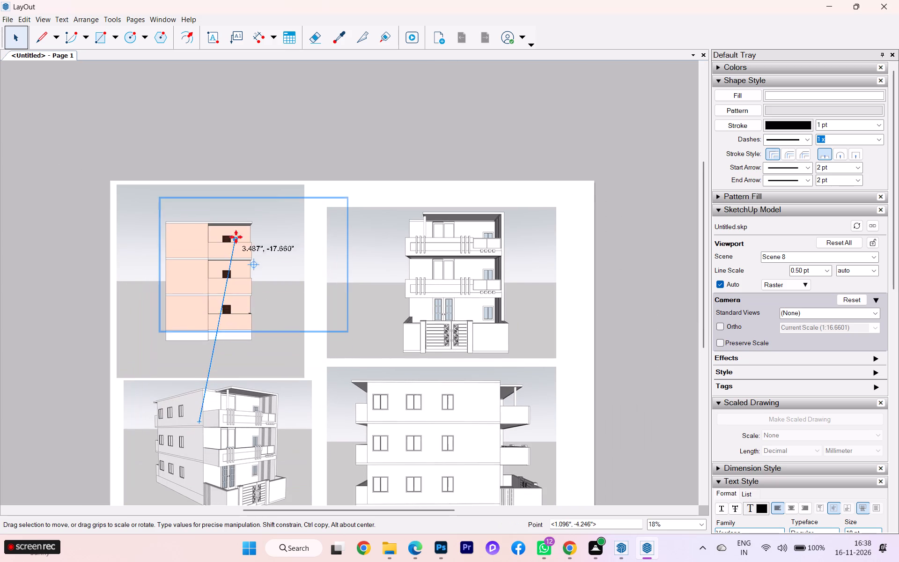
pyautogui.moveTo(235, 236); pyautogui.dragTo(234, 206)
pyautogui.click(223, 338)
pyautogui.moveTo(223, 331); pyautogui.dragTo(230, 426)
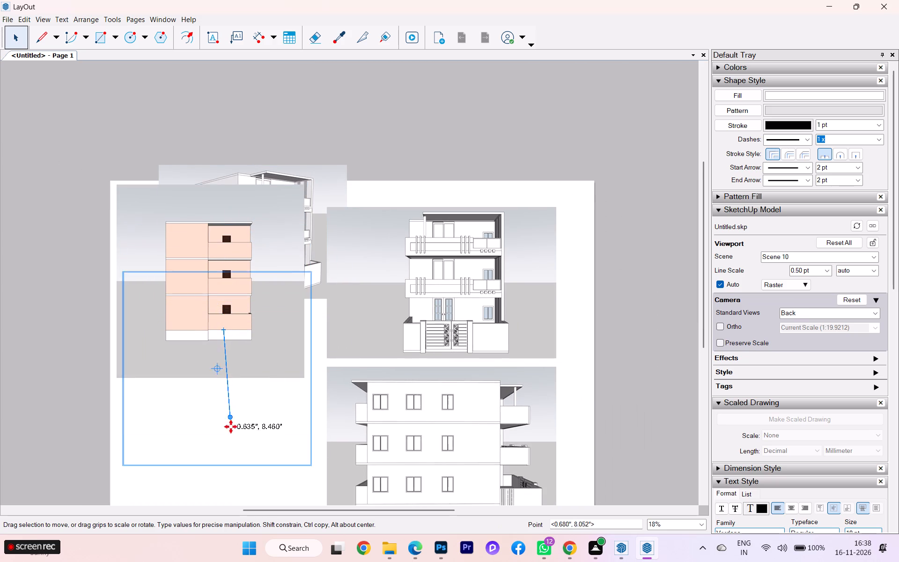
pyautogui.moveTo(230, 426); pyautogui.dragTo(237, 517)
pyautogui.click(240, 272)
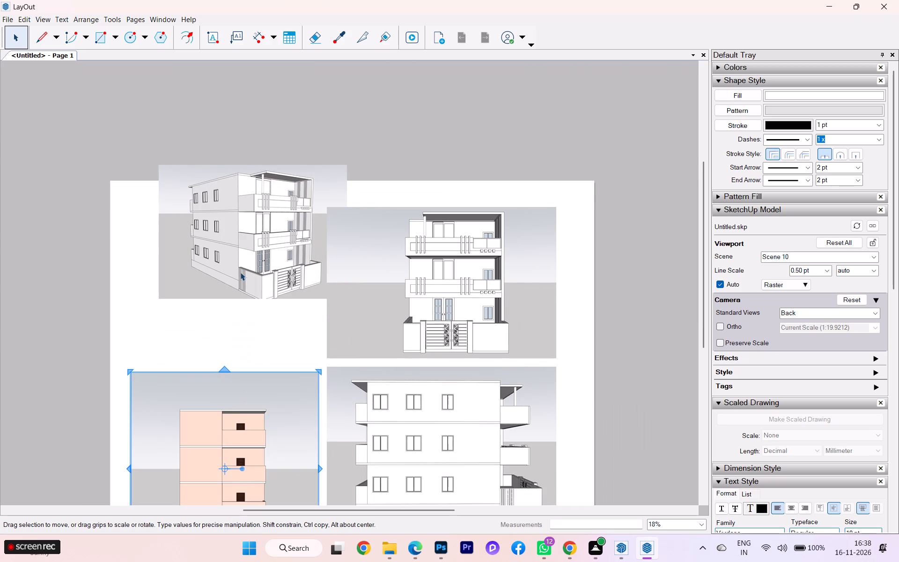
pyautogui.moveTo(249, 256); pyautogui.dragTo(224, 311)
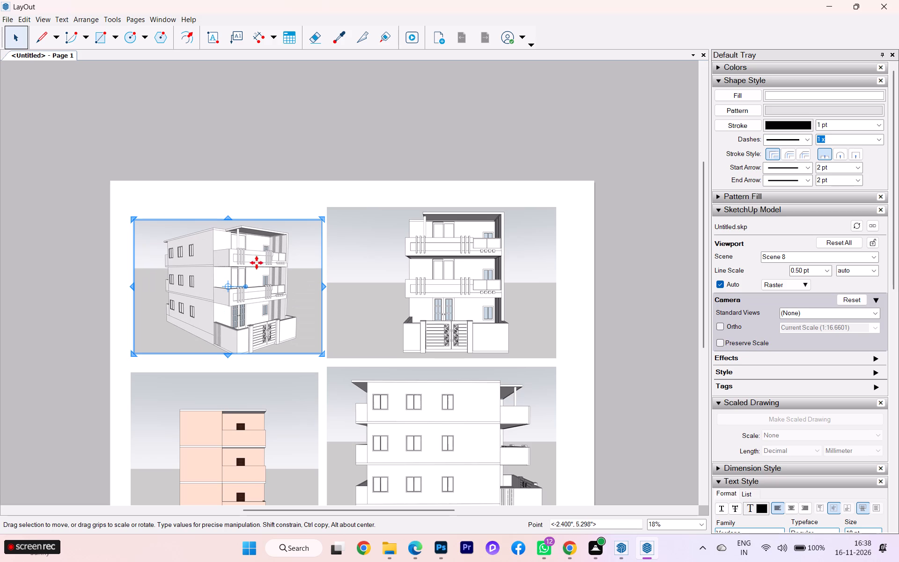
pyautogui.scroll(2, 240, 256)
pyautogui.moveTo(226, 208); pyautogui.dragTo(230, 194)
pyautogui.click(373, 227)
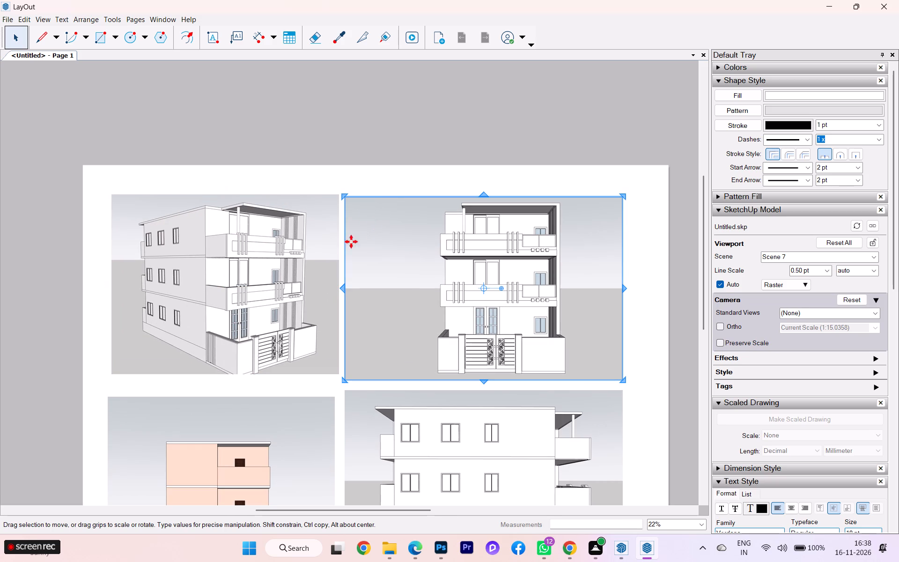
pyautogui.click(308, 176)
# Move the rear-elevation viewport up the sheet, directly beneath the perspective view.
pyautogui.scroll(2, 474, 258)
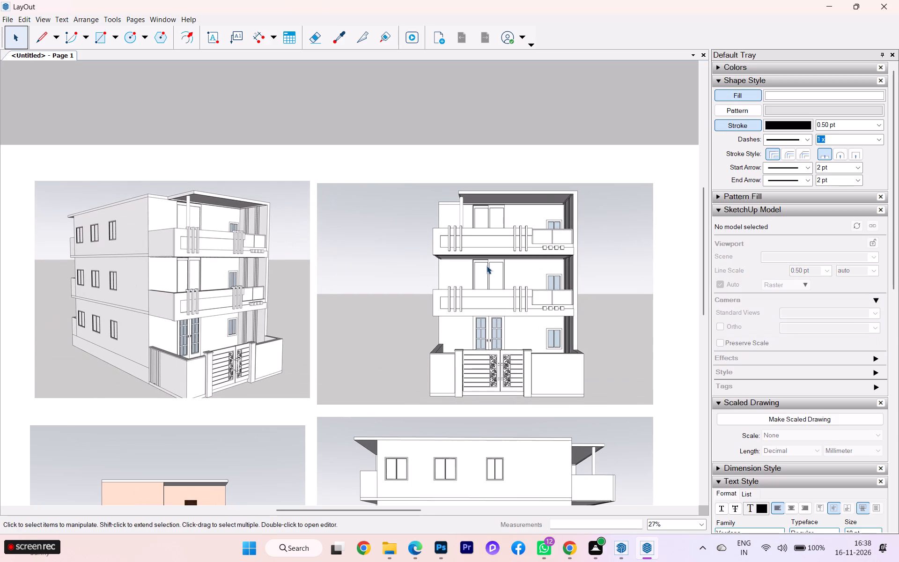
pyautogui.scroll(5, 547, 336)
pyautogui.scroll(-3, 544, 328)
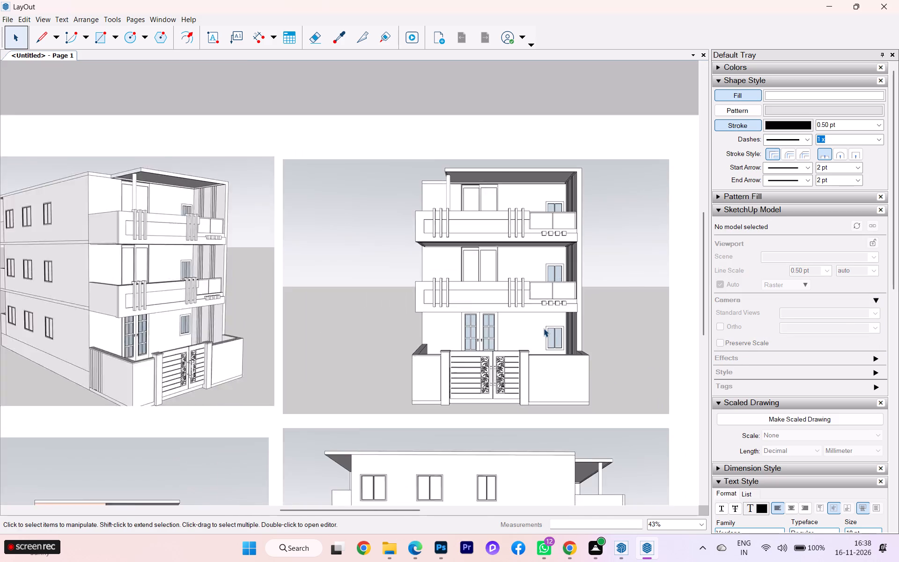
pyautogui.scroll(-2, 544, 328)
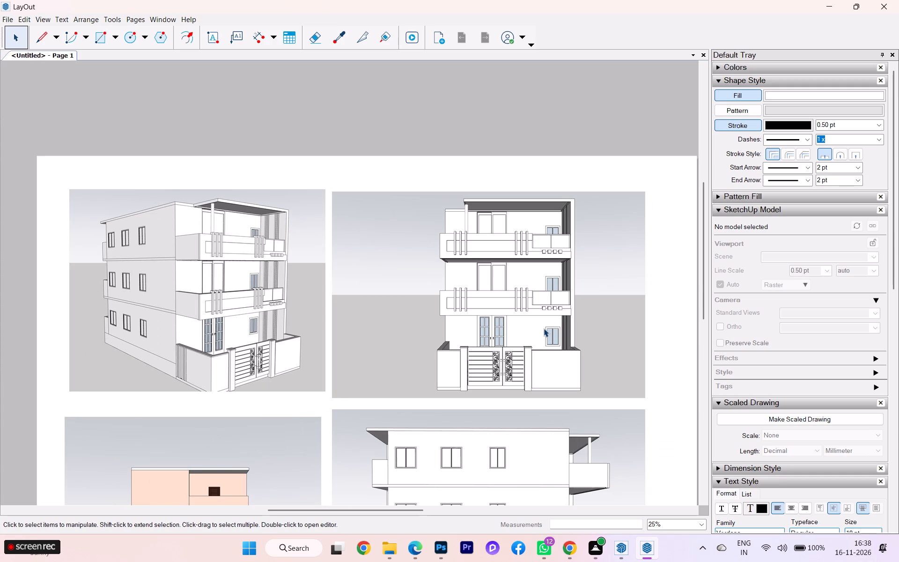
pyautogui.scroll(-7, 342, 185)
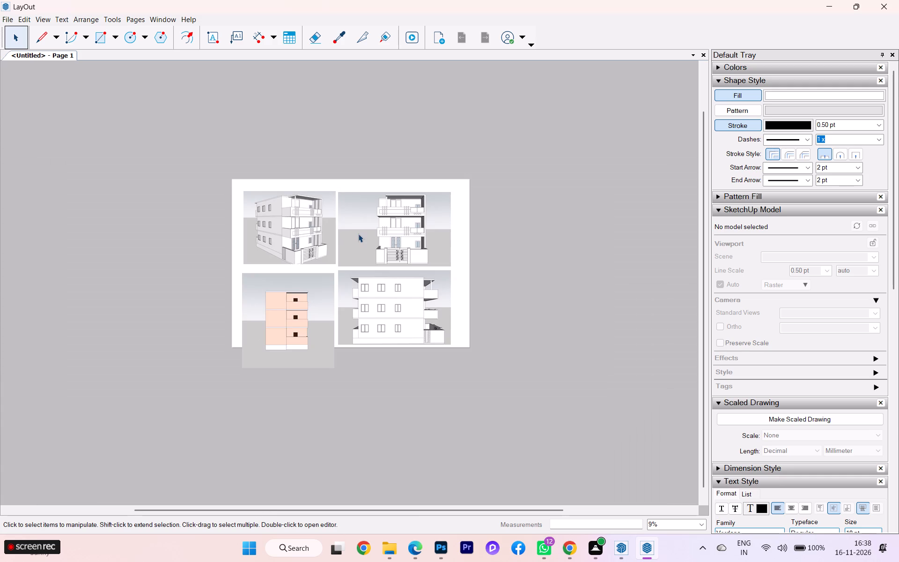
pyautogui.scroll(1, 375, 256)
pyautogui.click(292, 336)
pyautogui.scroll(4, 292, 339)
pyautogui.moveTo(287, 333); pyautogui.dragTo(289, 312)
pyautogui.scroll(1, 288, 262)
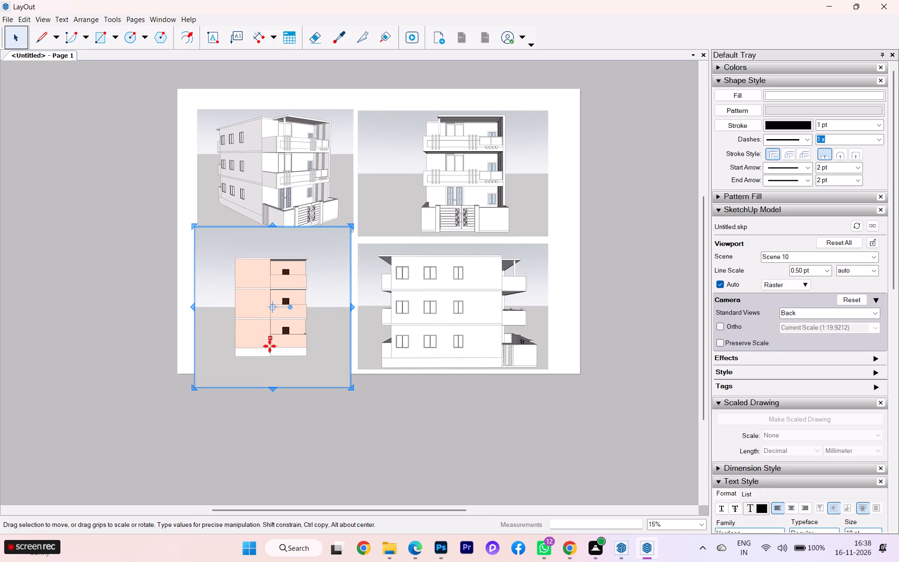
# Shorten the rear-elevation viewport's frame at its bottom and top edges to match the neighbouring side-elevation viewport's height.
pyautogui.moveTo(273, 391); pyautogui.dragTo(279, 366)
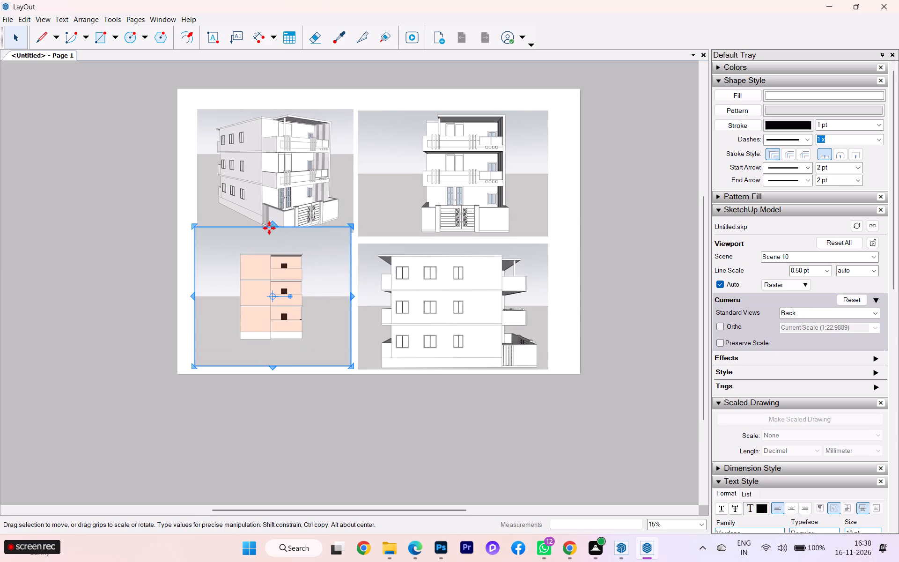
pyautogui.moveTo(272, 225); pyautogui.dragTo(280, 244)
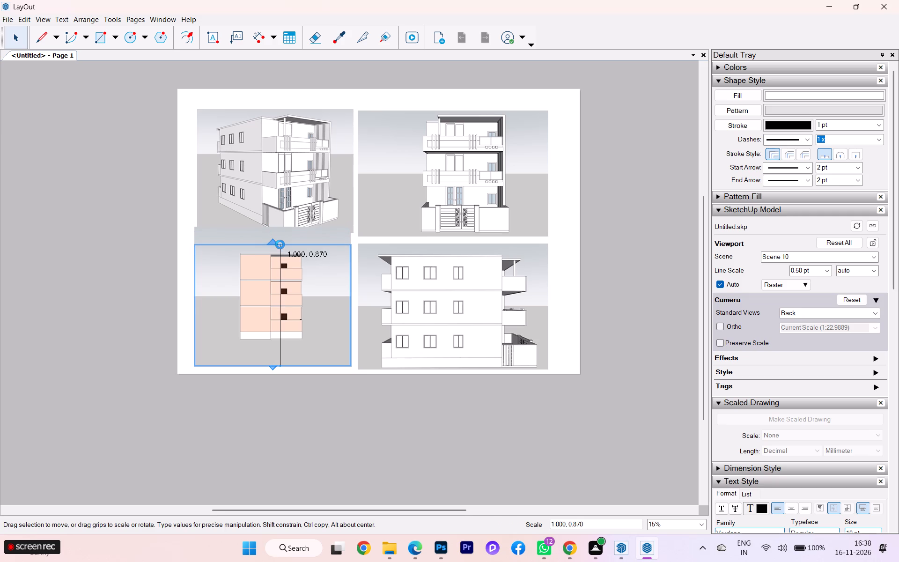
# Enlarge the building inside the rear-elevation viewport's camera view so it nearly fills the frame's height.
pyautogui.click(263, 308)
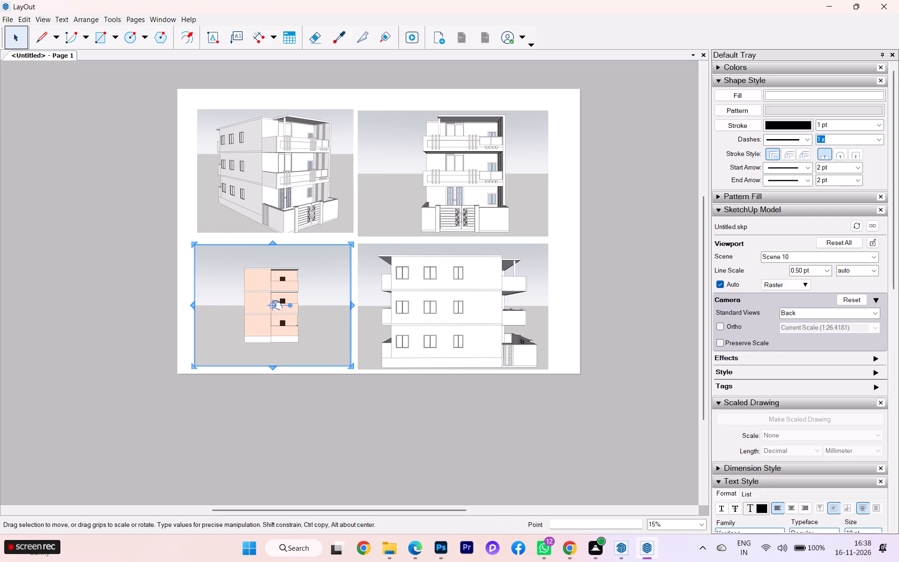
pyautogui.click(277, 304)
pyautogui.click(272, 306)
pyautogui.scroll(2, 272, 306)
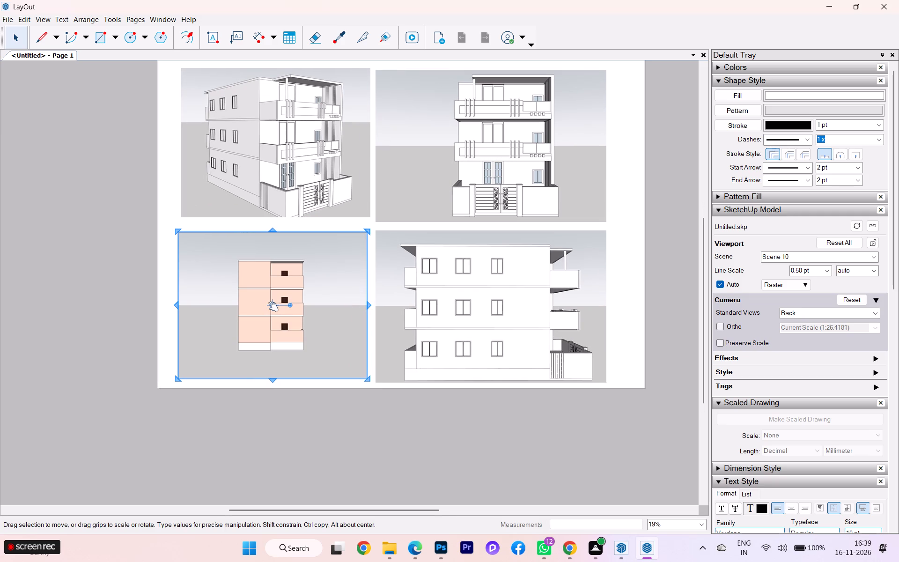
pyautogui.click(270, 307)
pyautogui.doubleClick(270, 307)
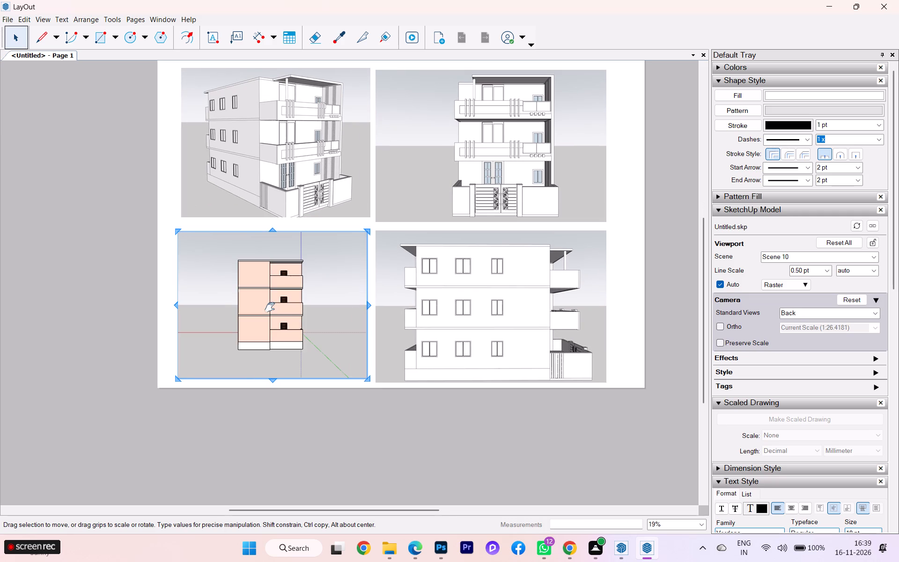
pyautogui.scroll(3, 270, 307)
pyautogui.scroll(-1, 270, 307)
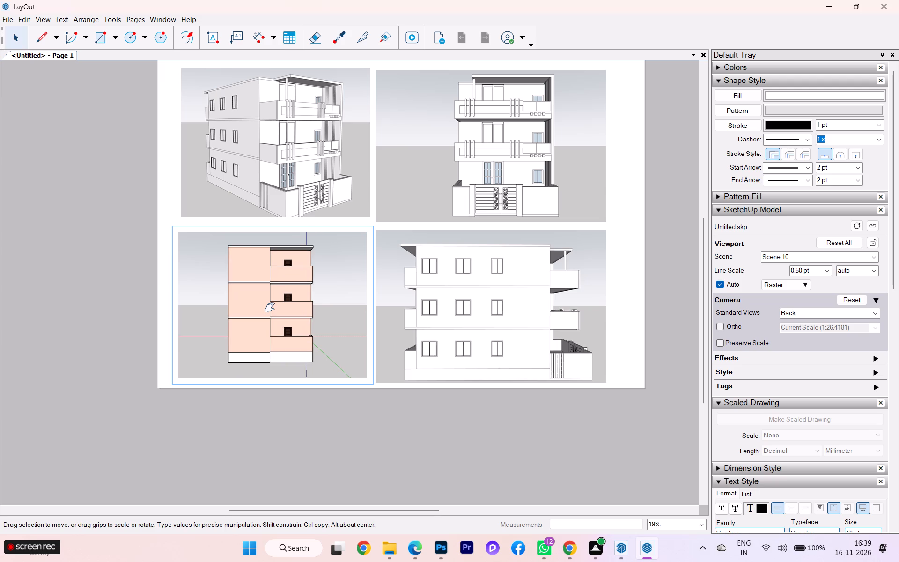
pyautogui.scroll(2, 258, 275)
pyautogui.scroll(-1, 257, 276)
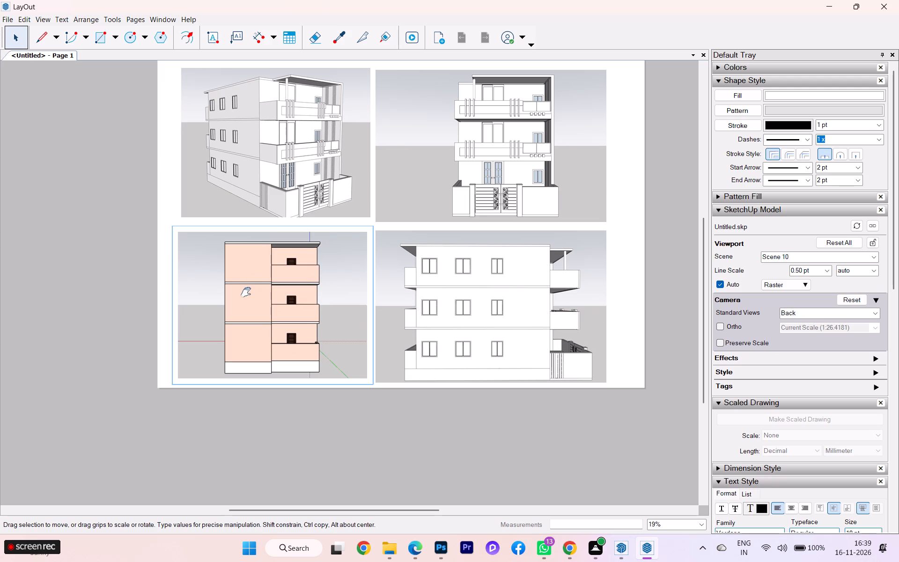
pyautogui.scroll(1, 246, 292)
pyautogui.scroll(-1, 245, 295)
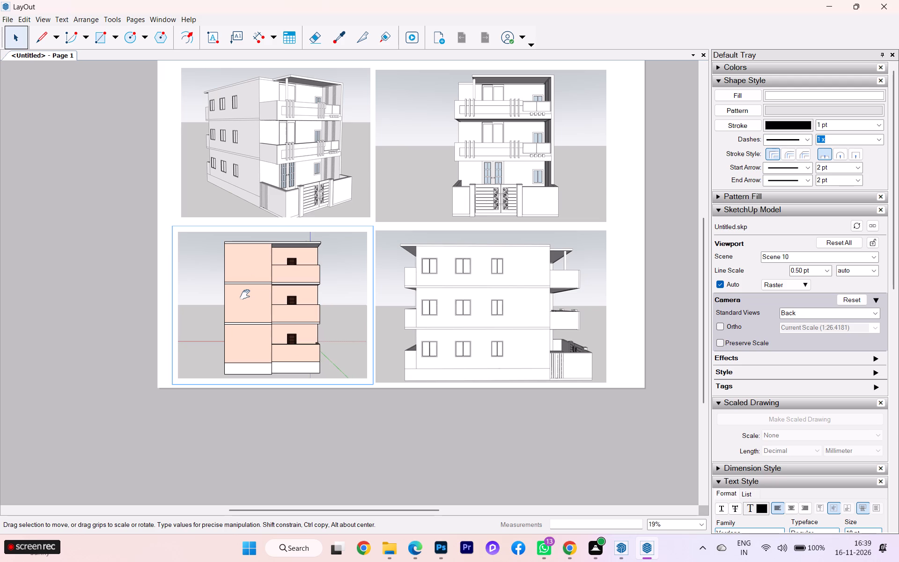
pyautogui.click(380, 270)
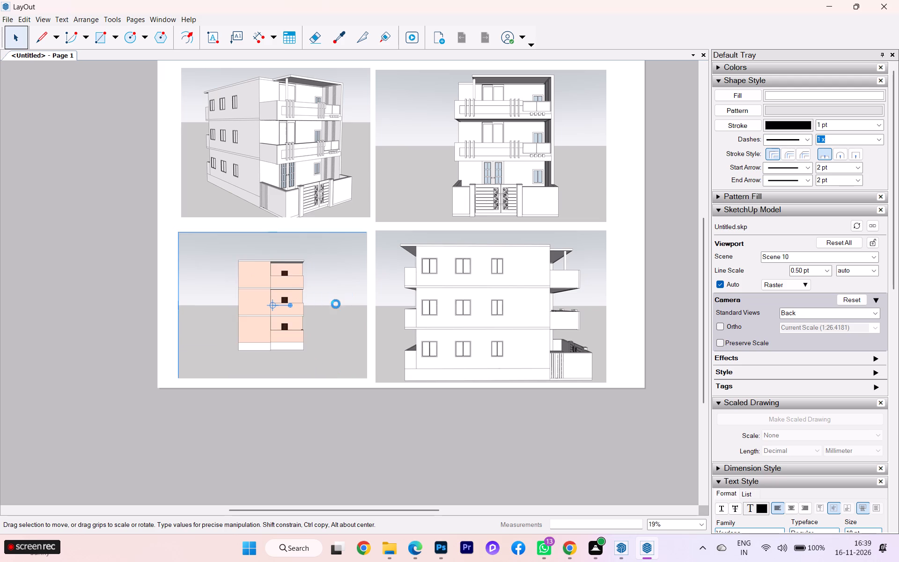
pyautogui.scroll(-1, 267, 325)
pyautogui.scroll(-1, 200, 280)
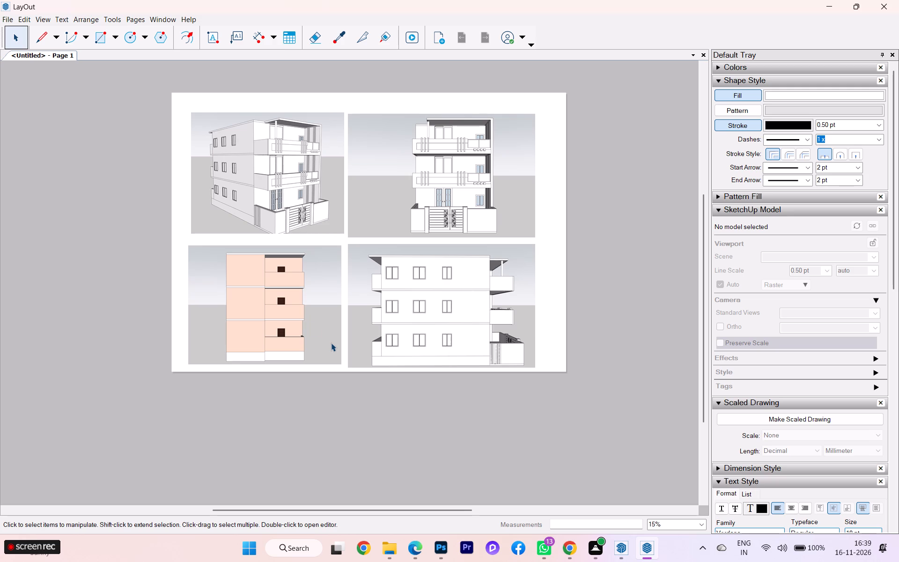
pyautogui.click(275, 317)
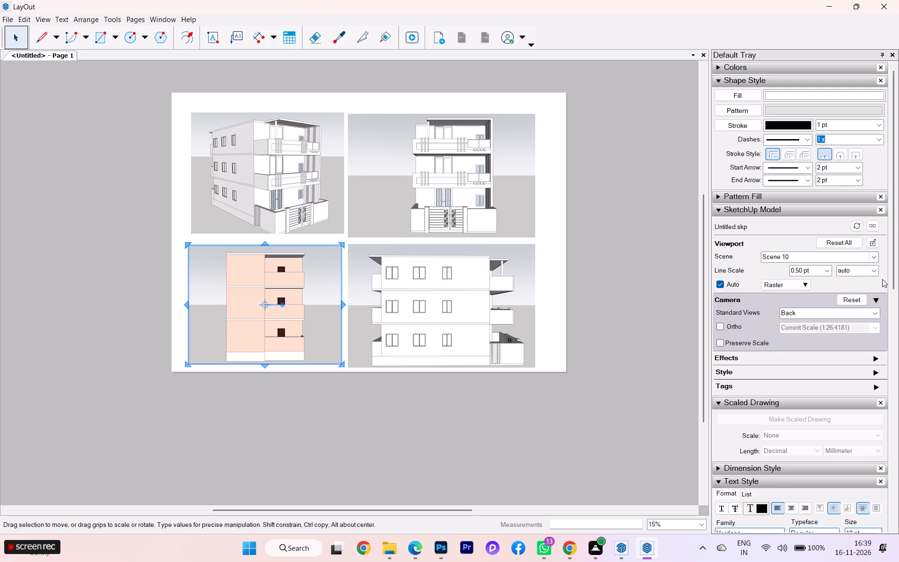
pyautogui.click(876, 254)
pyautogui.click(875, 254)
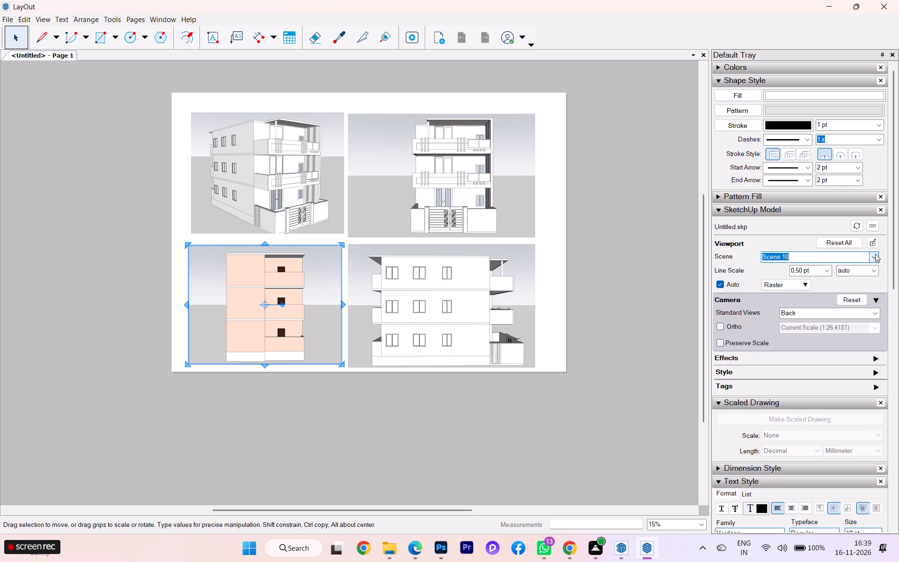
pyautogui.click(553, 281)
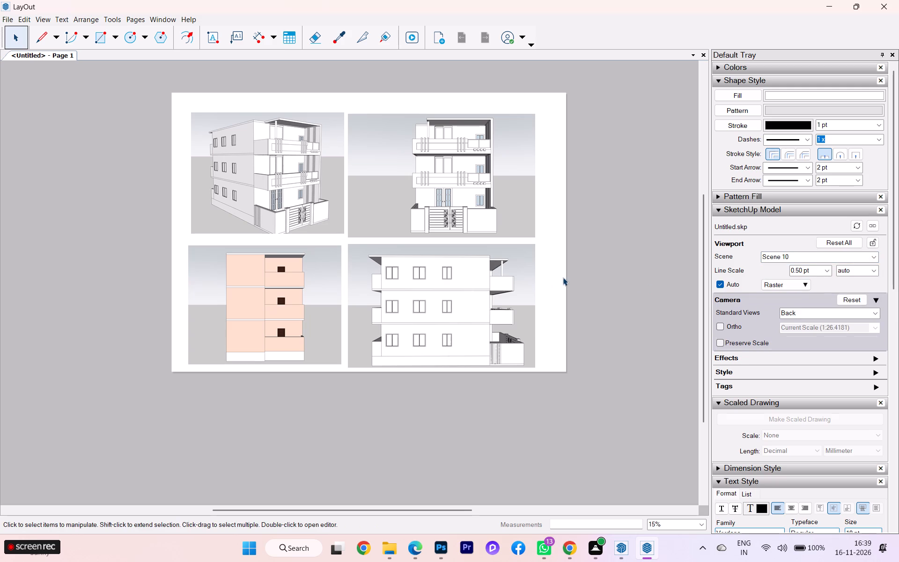
# Set the side-elevation viewport's rendering mode to Vector.
pyautogui.click(491, 276)
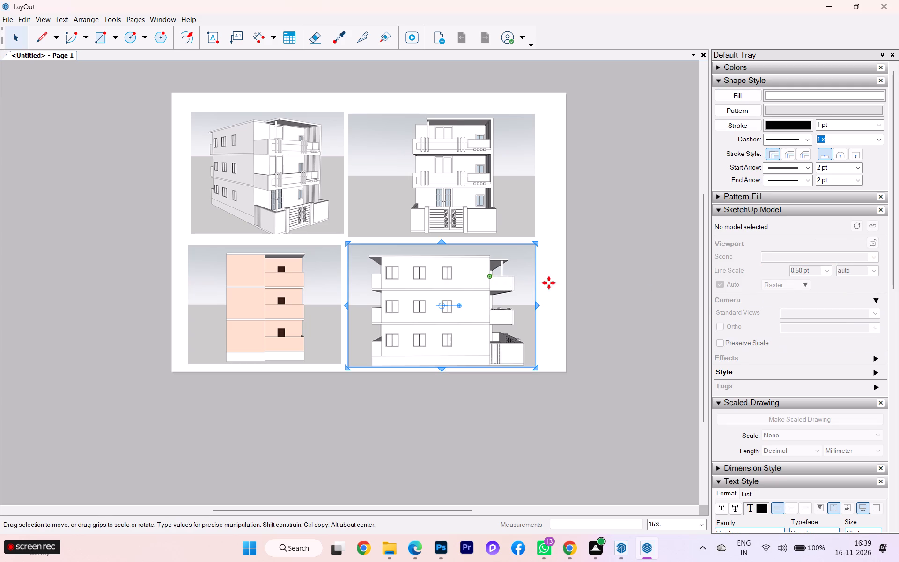
pyautogui.click(807, 284)
pyautogui.click(793, 296)
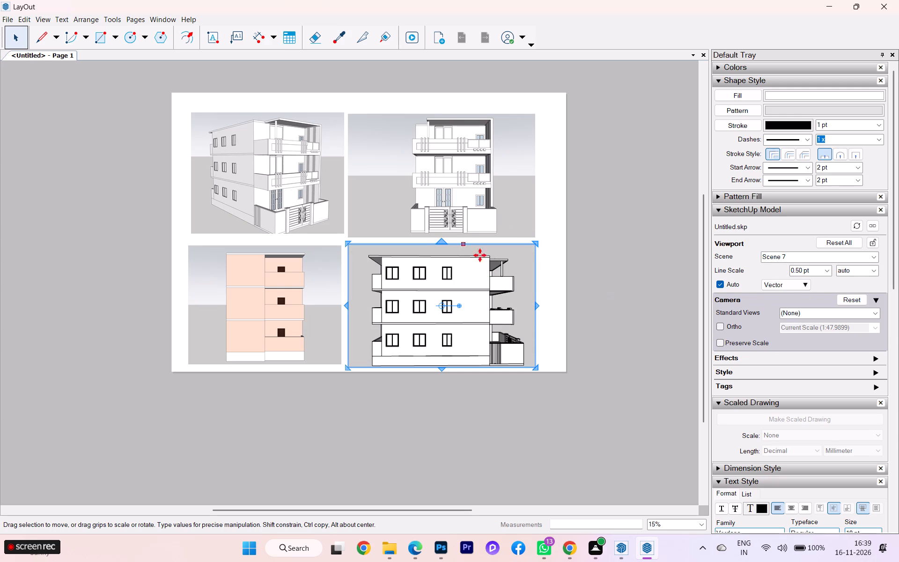
# Set the front-elevation viewport's rendering mode to Vector.
pyautogui.click(451, 205)
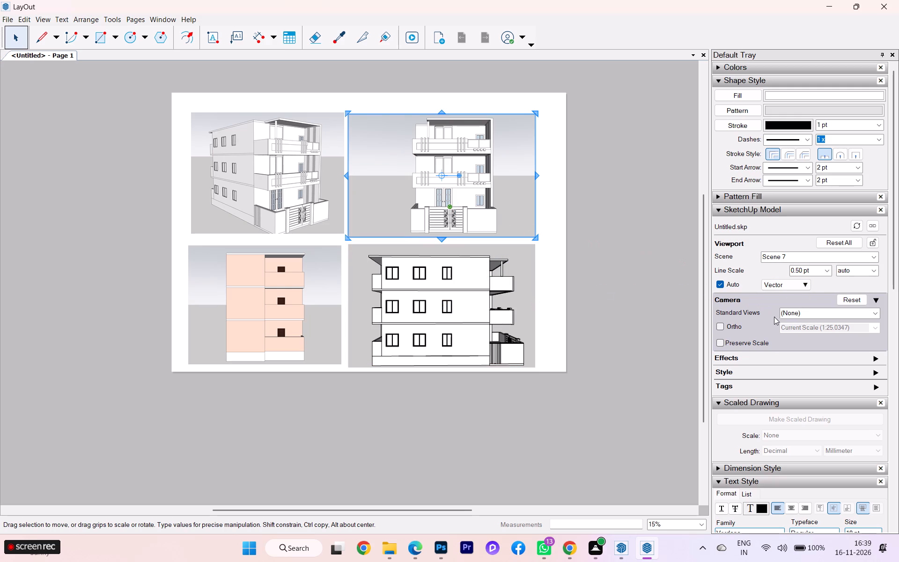
pyautogui.click(802, 281)
pyautogui.click(788, 295)
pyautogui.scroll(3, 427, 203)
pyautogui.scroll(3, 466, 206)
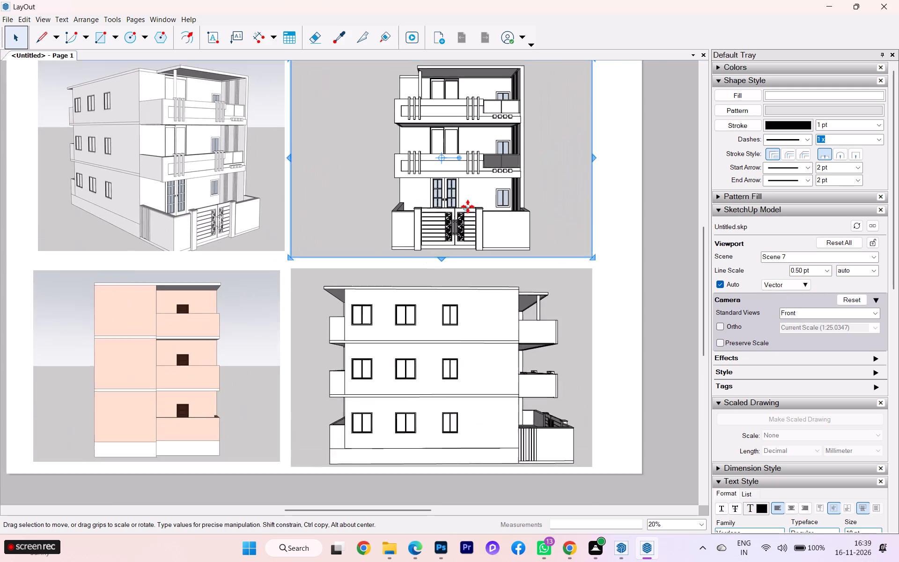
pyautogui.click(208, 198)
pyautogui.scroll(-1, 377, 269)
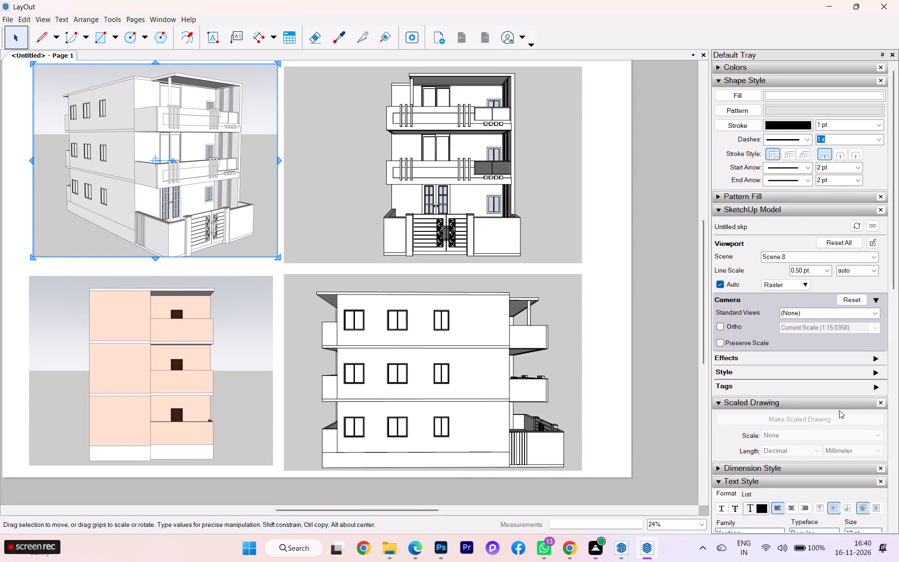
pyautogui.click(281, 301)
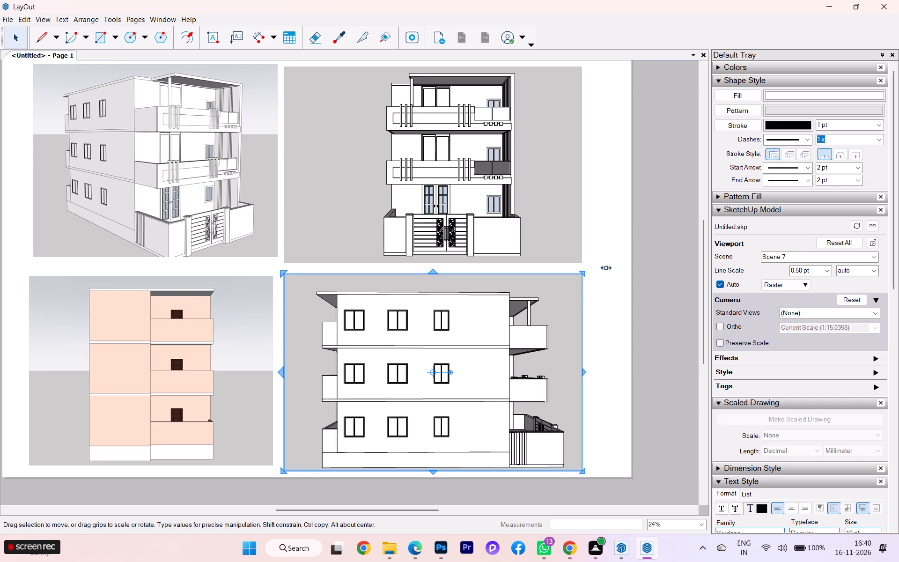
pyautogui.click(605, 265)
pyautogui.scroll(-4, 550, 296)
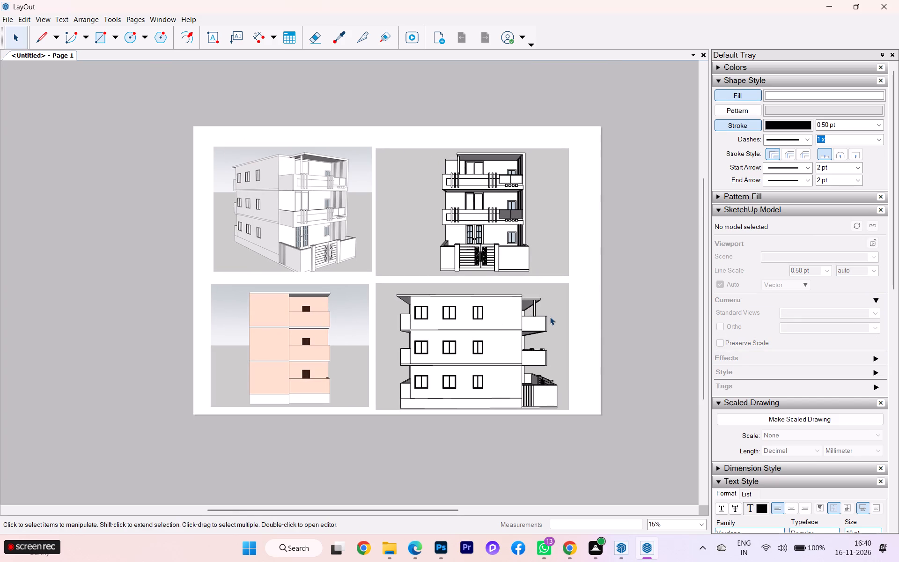
# Set the perspective viewport's rendering mode to Vector.
pyautogui.scroll(2, 581, 318)
pyautogui.click(247, 229)
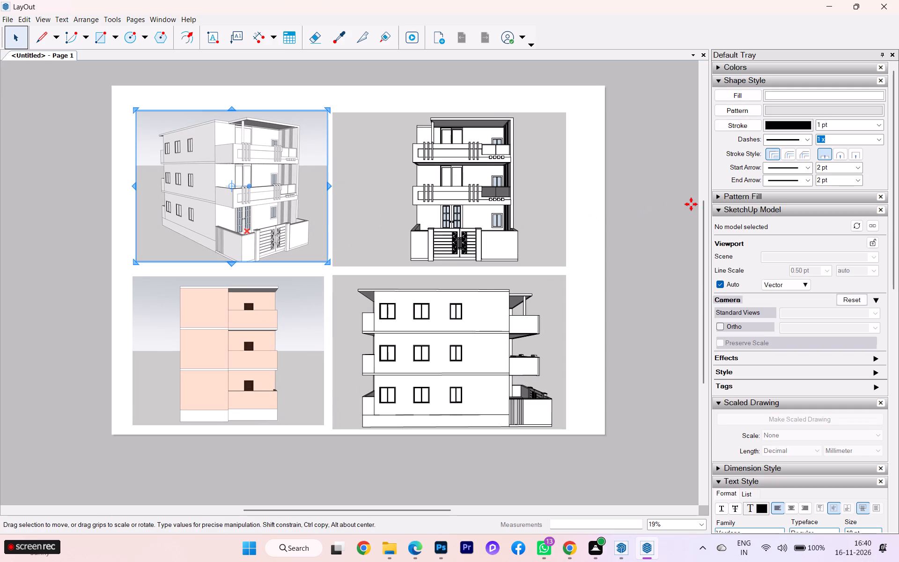
pyautogui.click(781, 288)
pyautogui.click(782, 295)
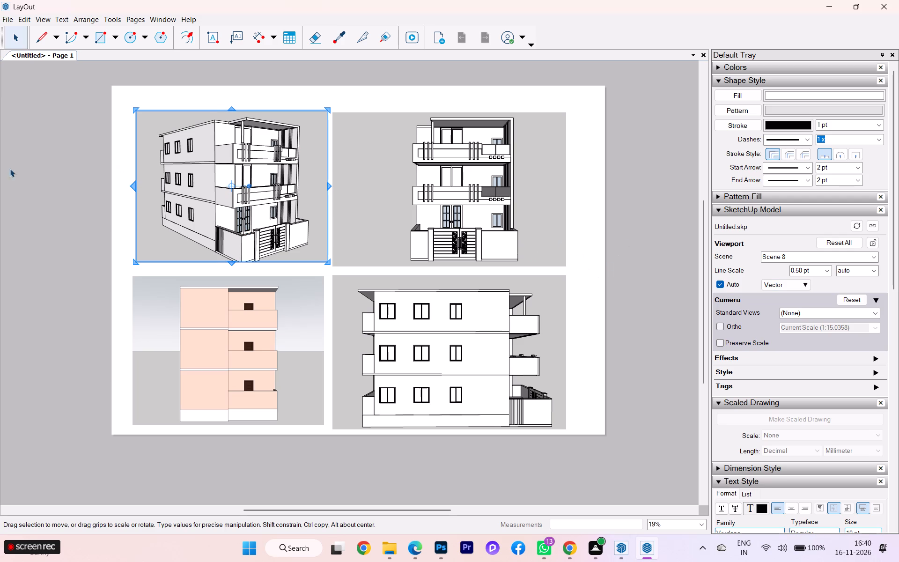
pyautogui.click(602, 192)
# Set the rear-elevation viewport's rendering mode to Vector.
pyautogui.scroll(2, 452, 245)
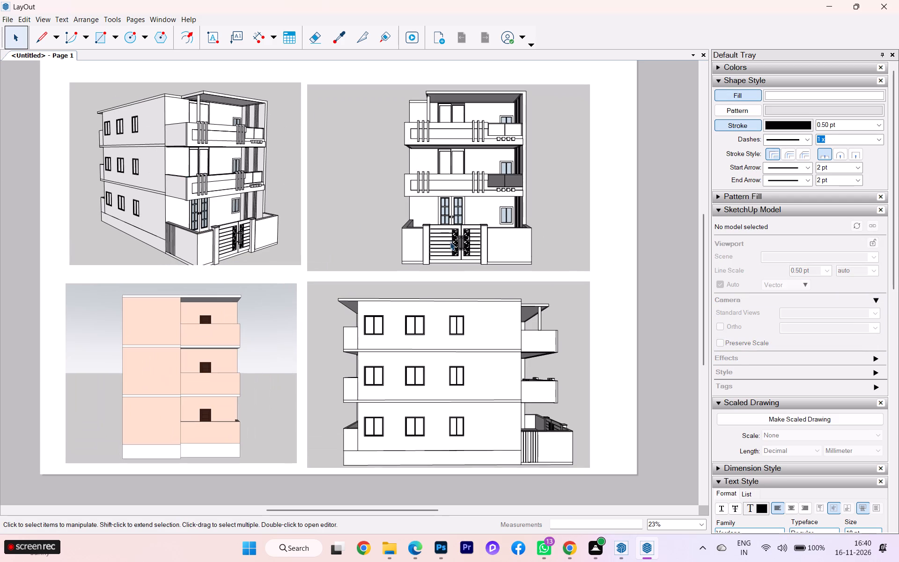
pyautogui.click(239, 323)
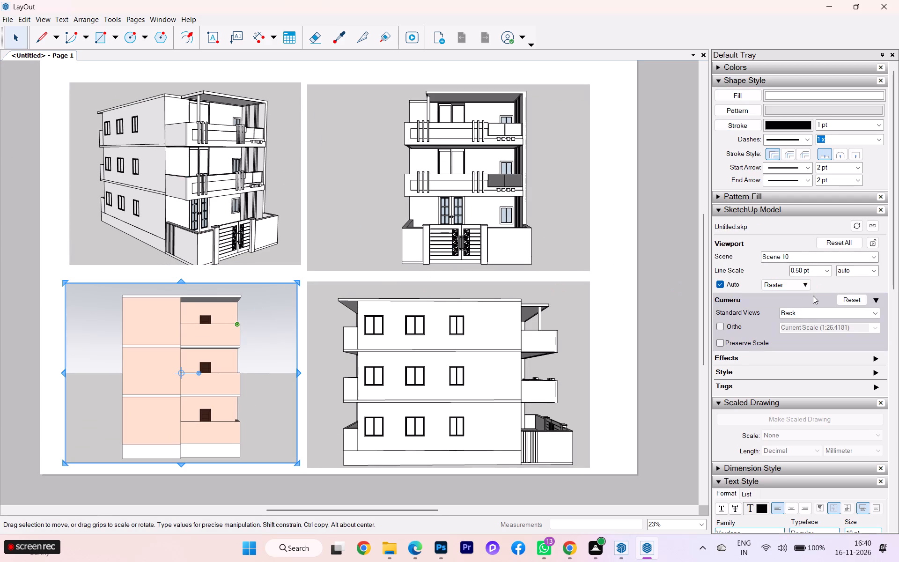
pyautogui.click(802, 281)
pyautogui.click(792, 295)
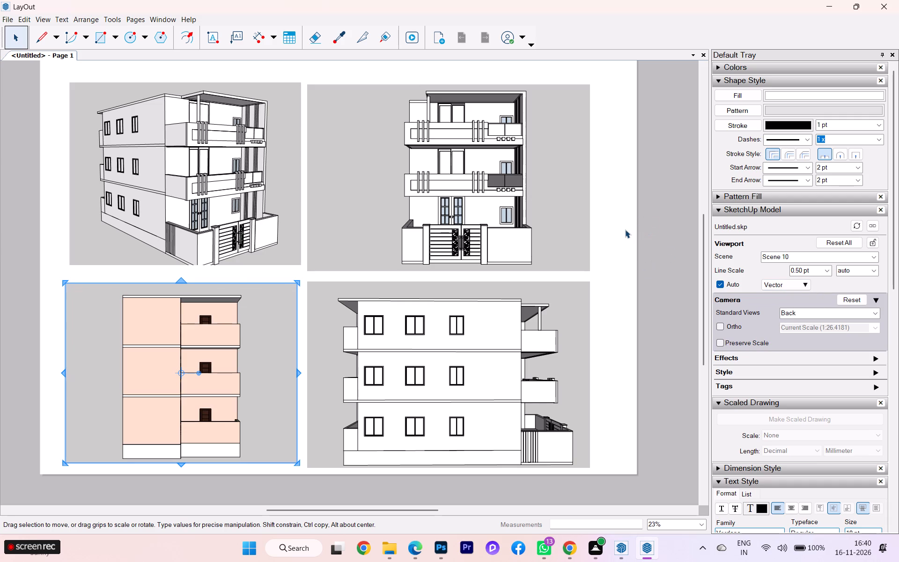
pyautogui.click(625, 229)
# Examine the linework in the viewports up close, especially the front elevation's gate and balconies, and the overall sheet arrangement.
pyautogui.scroll(-5, 531, 265)
pyautogui.scroll(3, 492, 182)
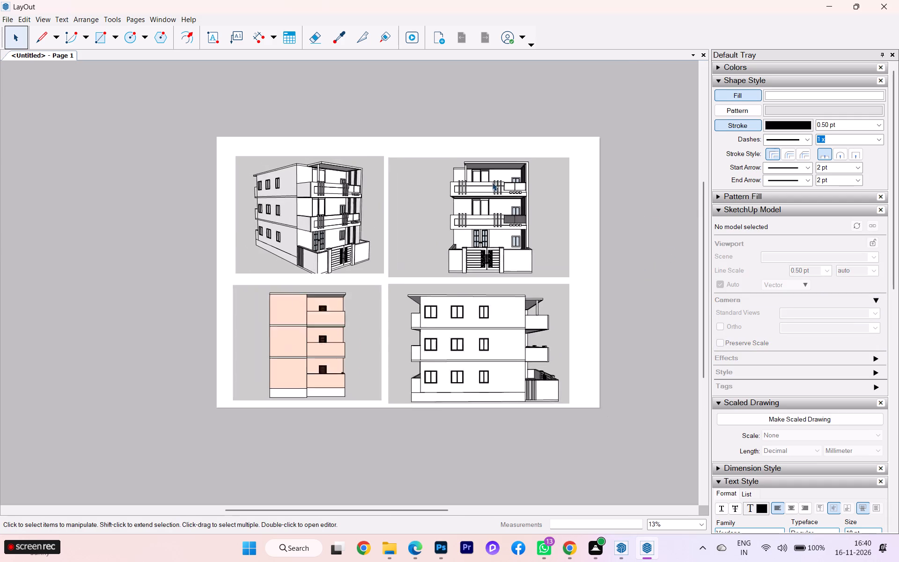
pyautogui.scroll(2, 493, 187)
pyautogui.scroll(-1, 493, 187)
pyautogui.scroll(2, 493, 187)
pyautogui.scroll(-4, 493, 187)
pyautogui.scroll(1, 493, 187)
pyautogui.scroll(11, 510, 273)
pyautogui.scroll(-4, 508, 264)
pyautogui.scroll(5, 508, 259)
pyautogui.scroll(-1, 508, 259)
pyautogui.scroll(4, 508, 259)
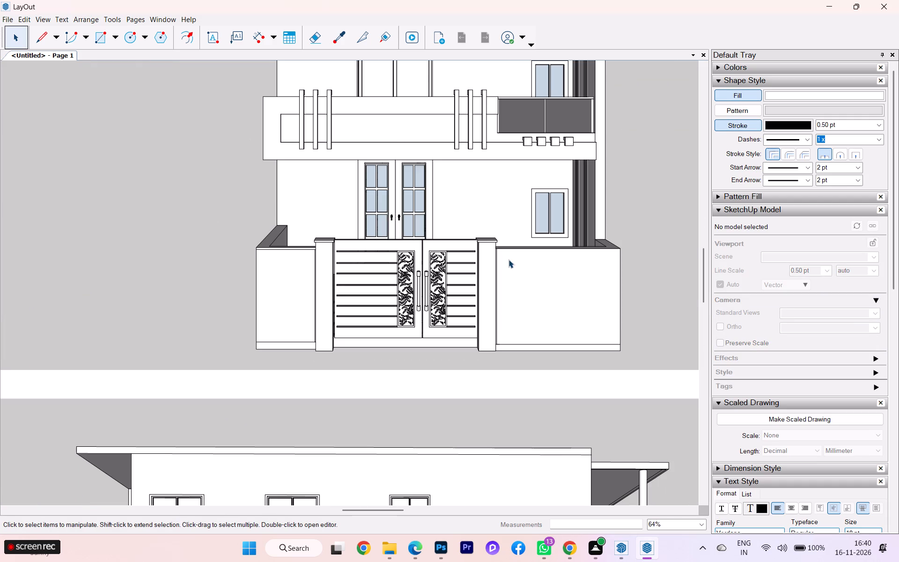
pyautogui.scroll(-6, 542, 206)
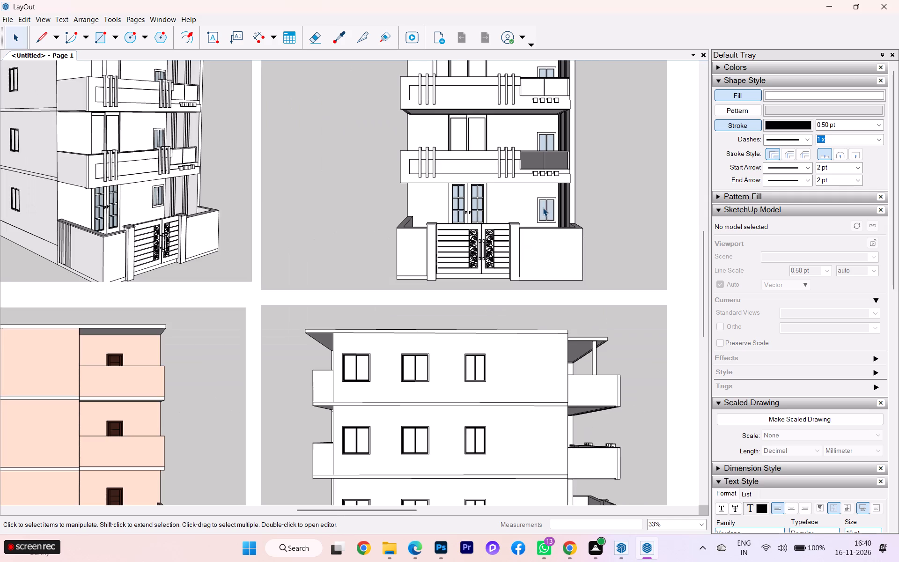
pyautogui.scroll(1, 543, 207)
pyautogui.scroll(-6, 543, 207)
pyautogui.scroll(2, 543, 207)
pyautogui.scroll(-1, 543, 207)
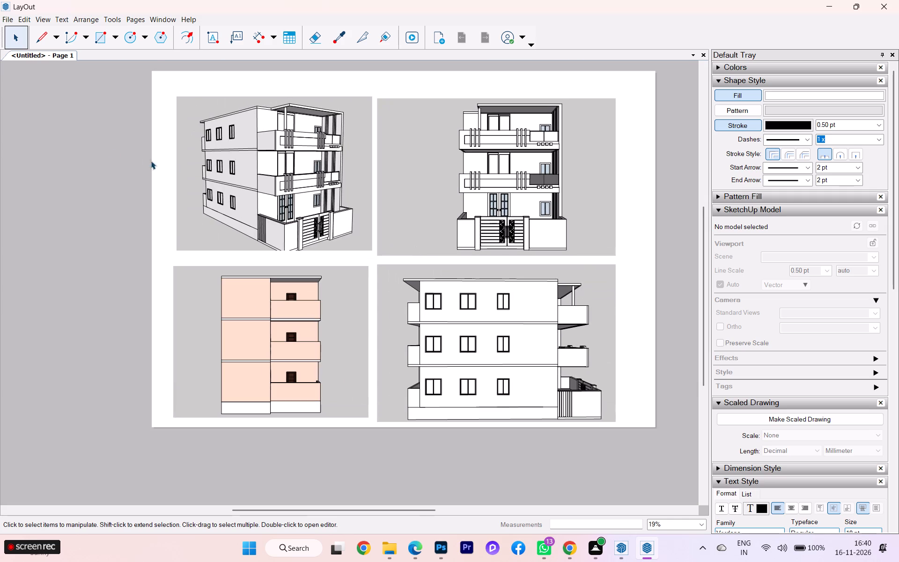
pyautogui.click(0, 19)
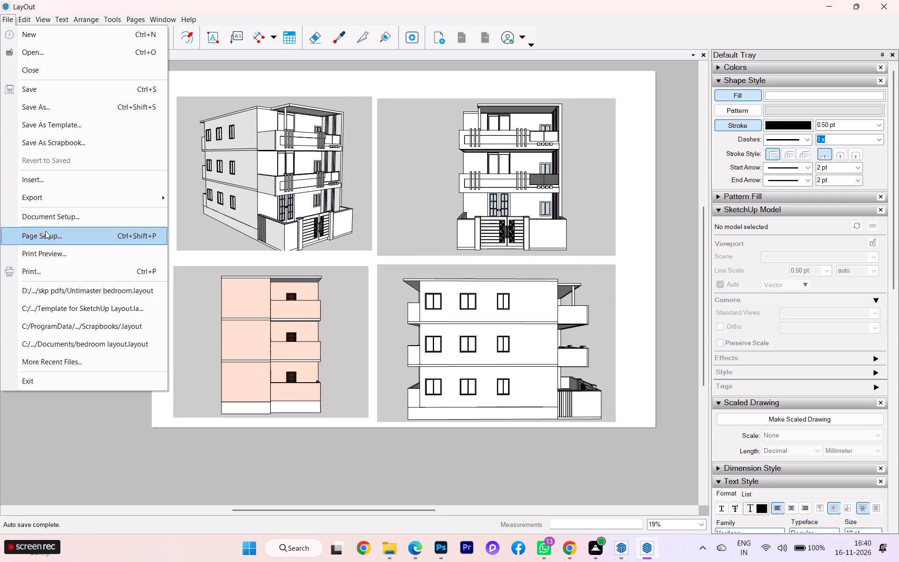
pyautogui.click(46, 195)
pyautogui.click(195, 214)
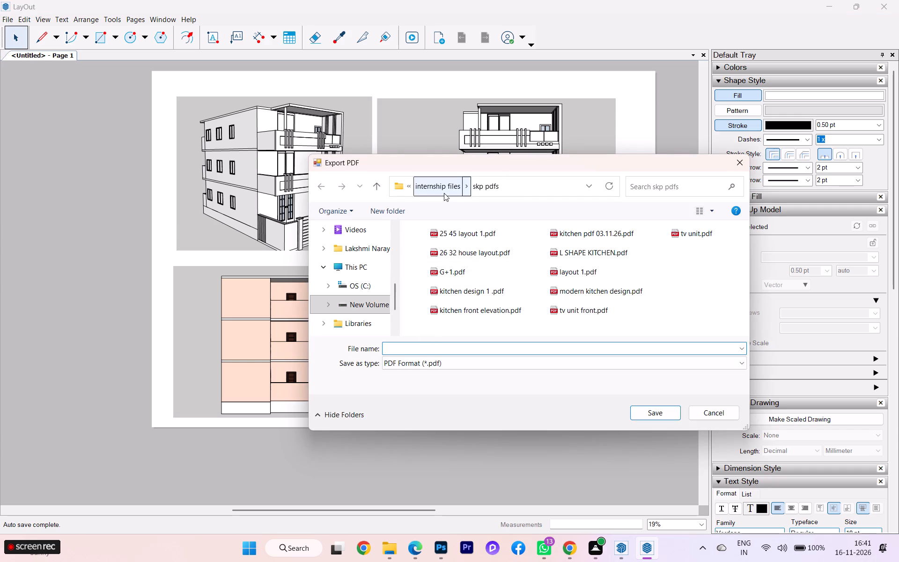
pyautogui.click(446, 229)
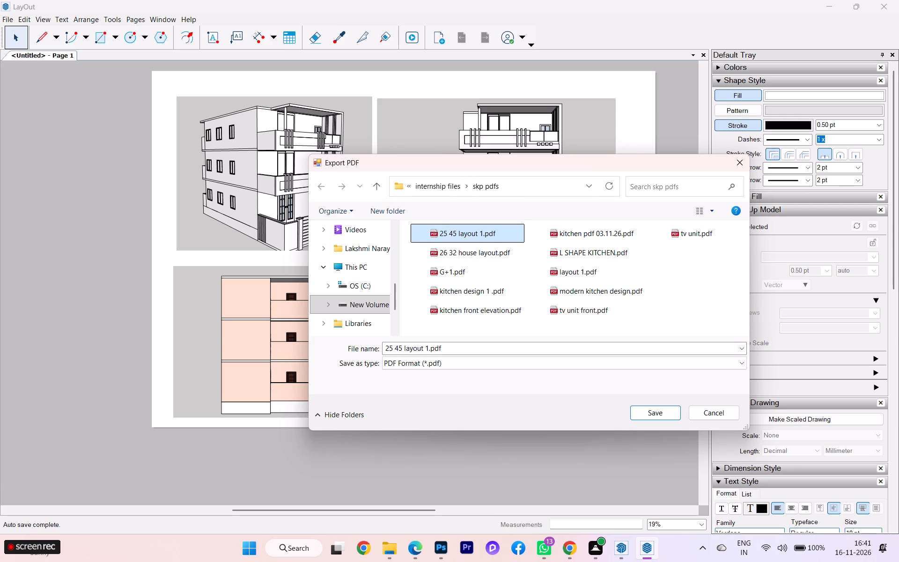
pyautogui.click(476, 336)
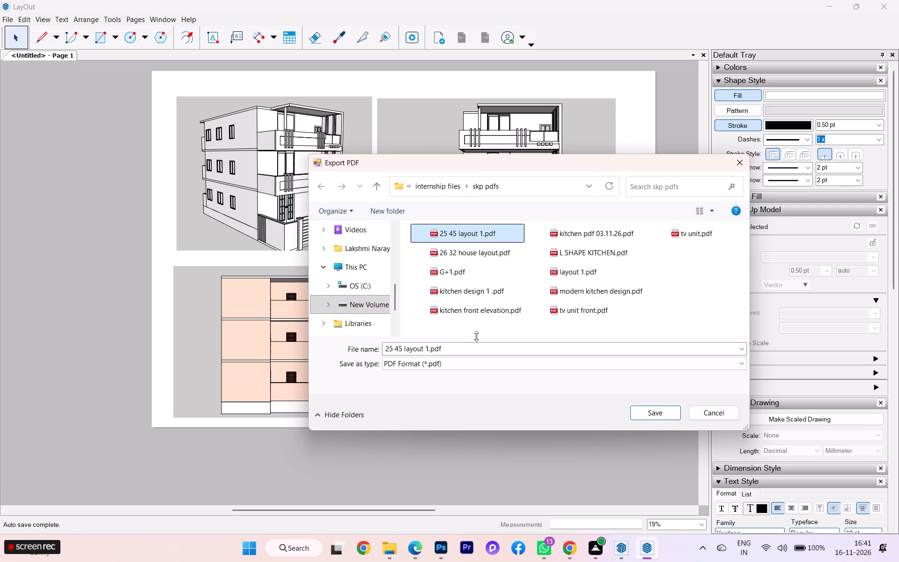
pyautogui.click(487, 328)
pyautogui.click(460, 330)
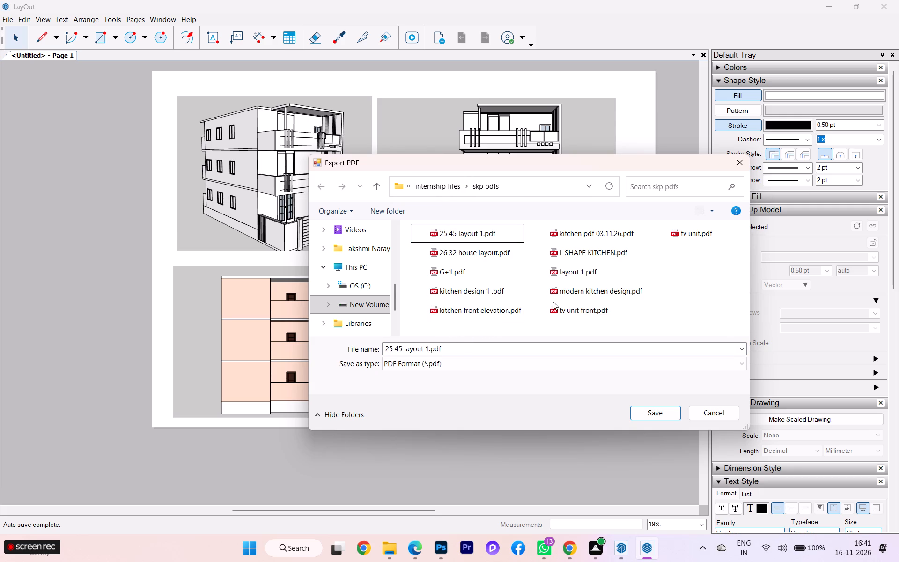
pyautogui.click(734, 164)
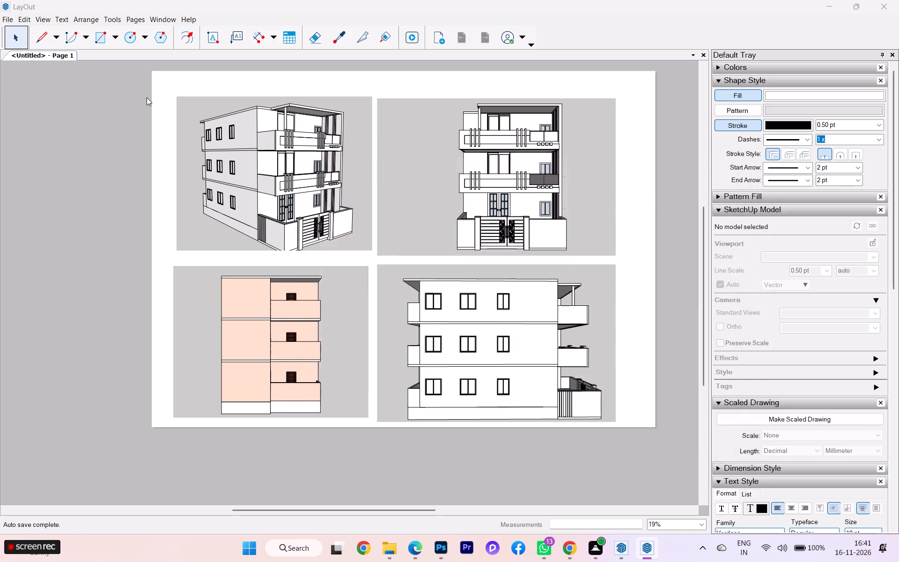
# Export the sheet as a PDF named "25 45 layout 2.pdf" in the skp pdfs folder.
pyautogui.click(11, 22)
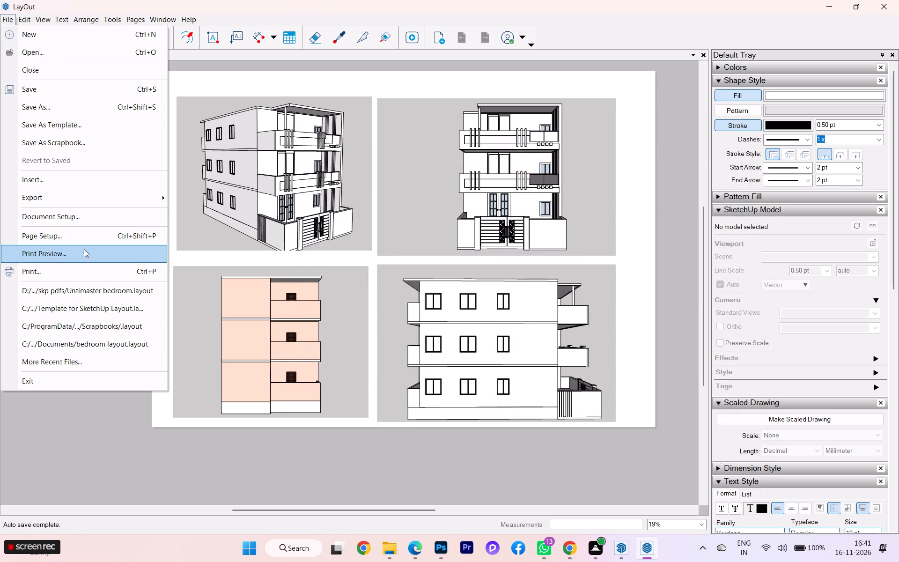
pyautogui.click(67, 197)
pyautogui.click(197, 213)
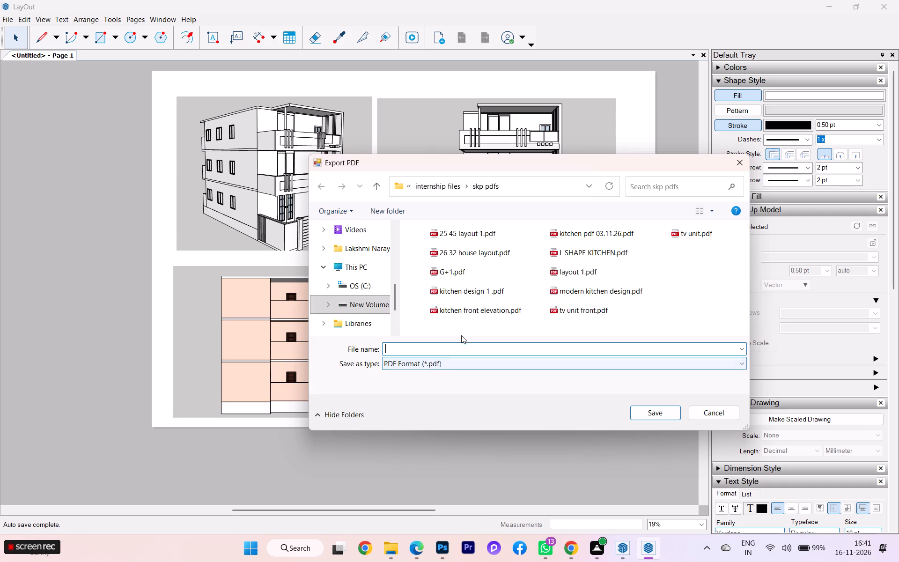
pyautogui.write('25')
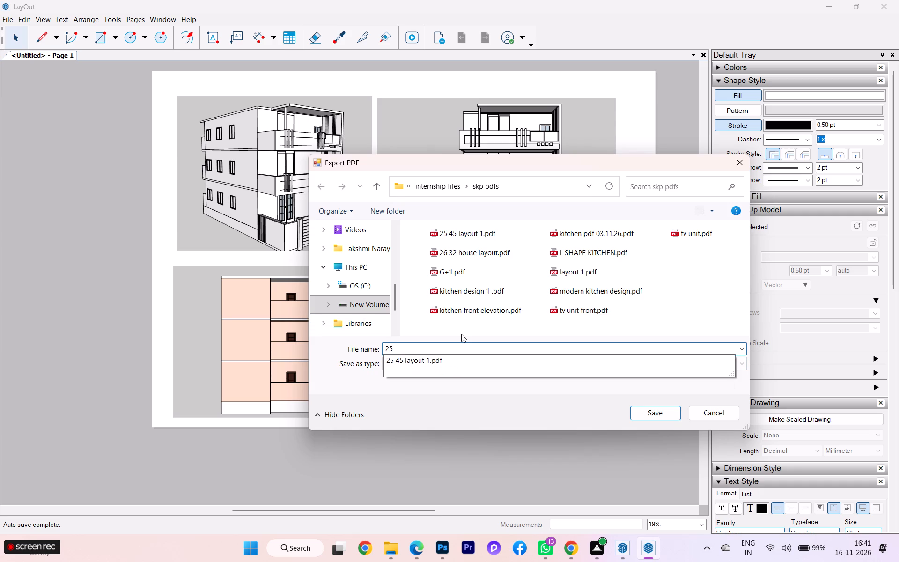
pyautogui.press('space')
pyautogui.write('45 layout 2')
pyautogui.write('.pdf')
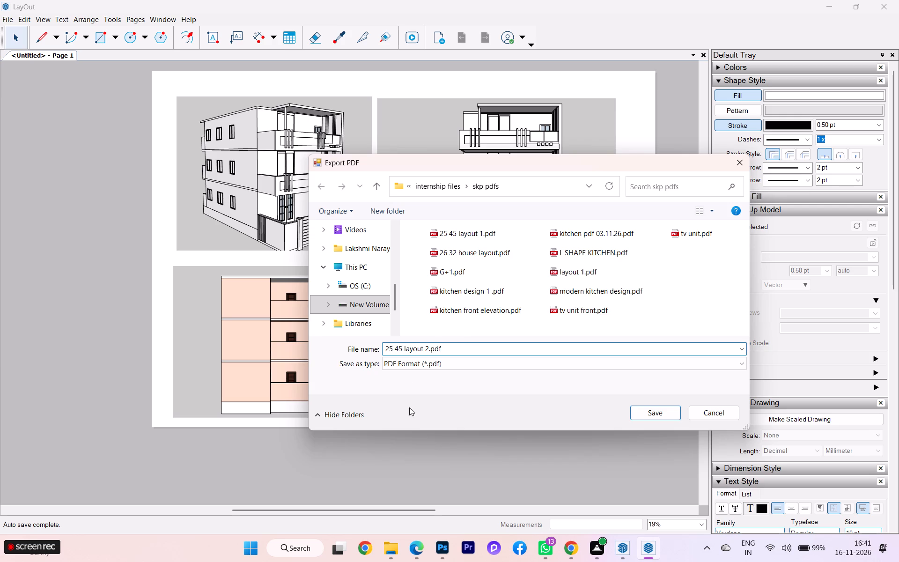
pyautogui.click(659, 414)
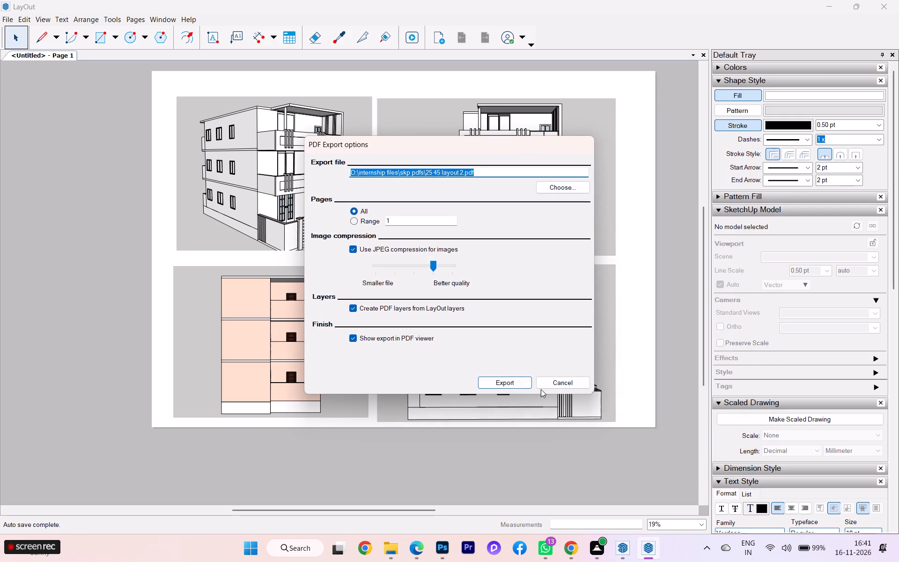
pyautogui.click(516, 383)
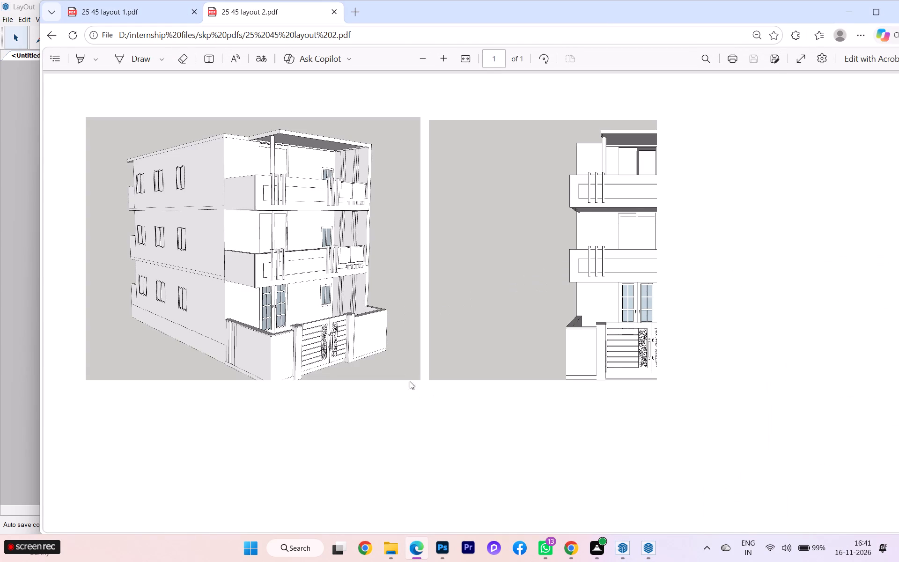
# Examine the exported PDF in Microsoft Edge, checking the line quality and framing of the perspective and elevation views.
pyautogui.scroll(7, 346, 308)
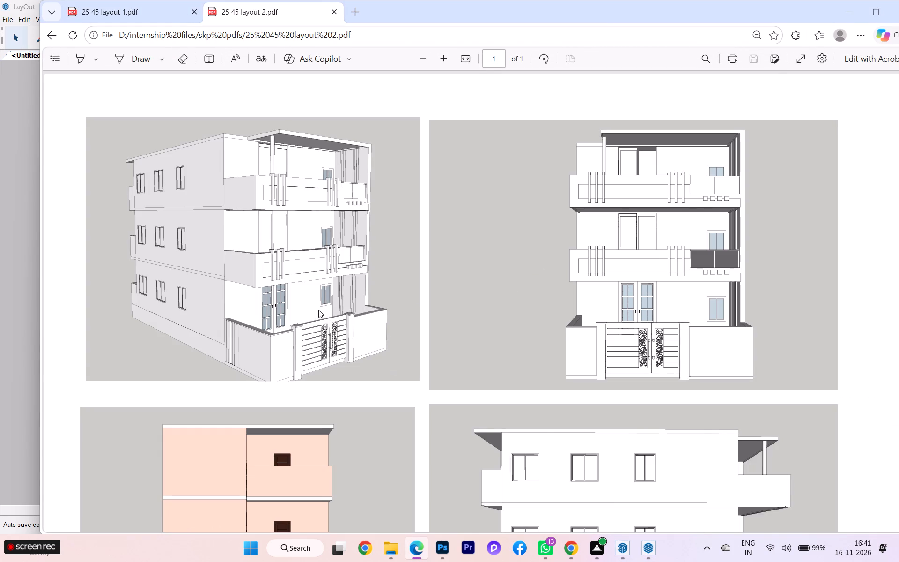
pyautogui.scroll(6, 318, 310)
pyautogui.scroll(-1, 318, 310)
pyautogui.scroll(10, 318, 310)
pyautogui.scroll(3, 613, 307)
pyautogui.scroll(-2, 676, 315)
pyautogui.scroll(1, 677, 316)
pyautogui.scroll(-4, 677, 316)
pyautogui.scroll(-5, 601, 320)
pyautogui.scroll(2, 601, 320)
pyautogui.scroll(-3, 601, 320)
pyautogui.scroll(1, 601, 320)
pyautogui.scroll(4, 585, 284)
pyautogui.scroll(2, 295, 259)
# Switch back to LayOut and set the front-elevation viewport's rendering mode to Raster.
pyautogui.click(645, 548)
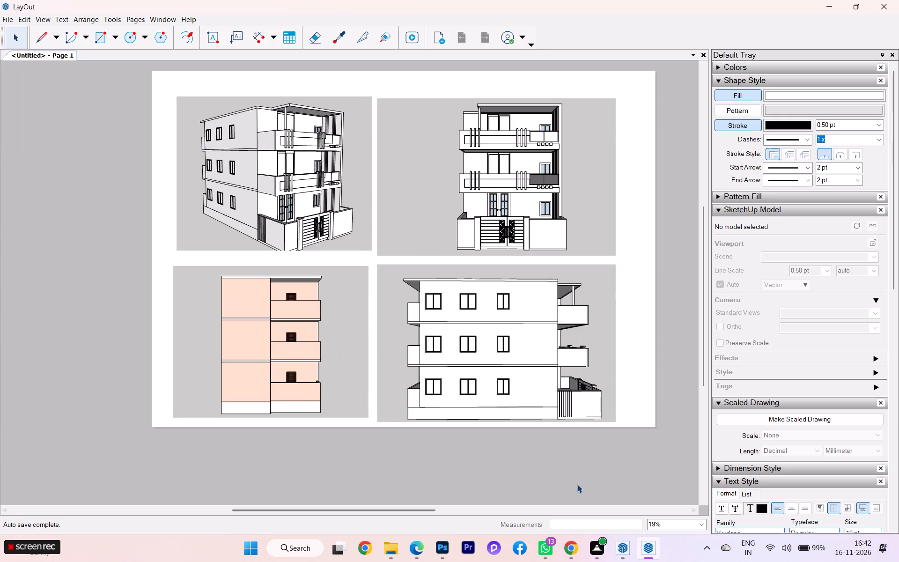
pyautogui.click(530, 224)
pyautogui.click(790, 288)
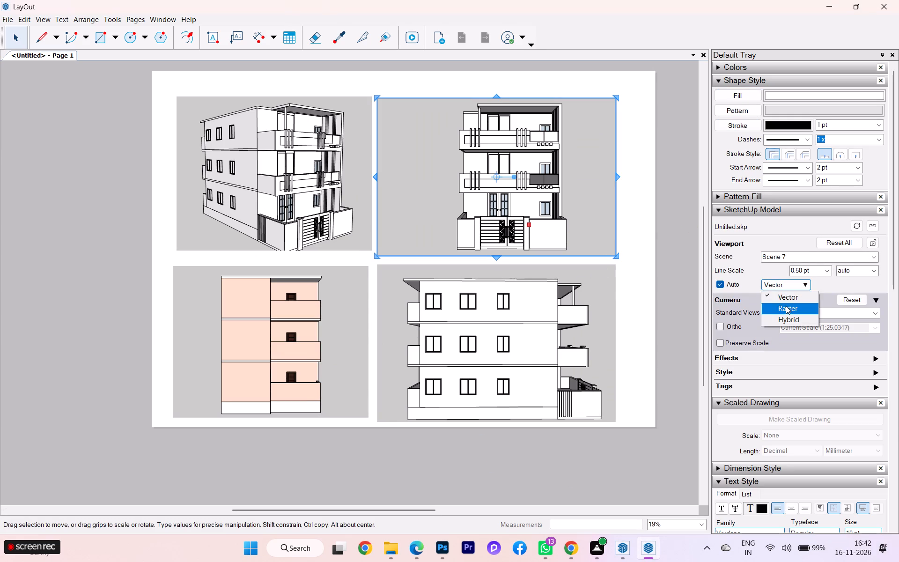
pyautogui.click(786, 307)
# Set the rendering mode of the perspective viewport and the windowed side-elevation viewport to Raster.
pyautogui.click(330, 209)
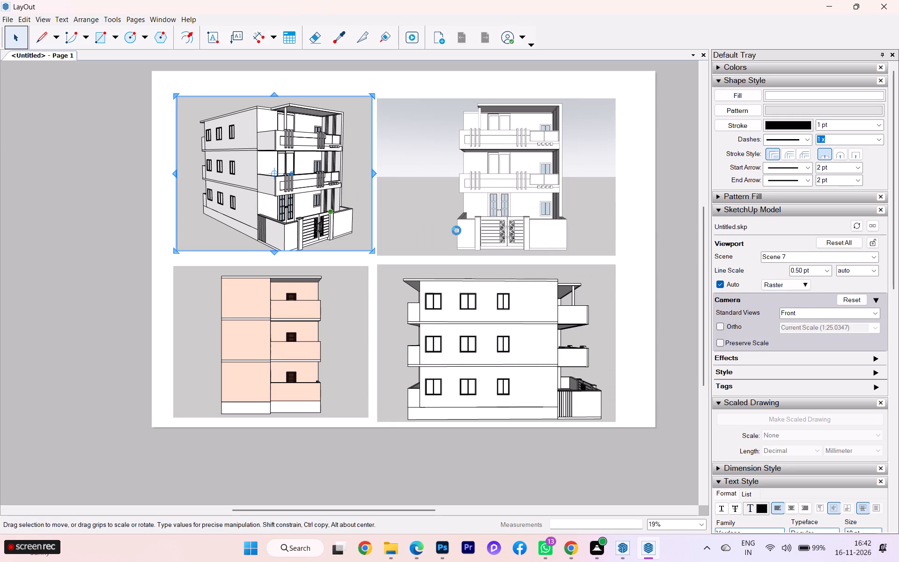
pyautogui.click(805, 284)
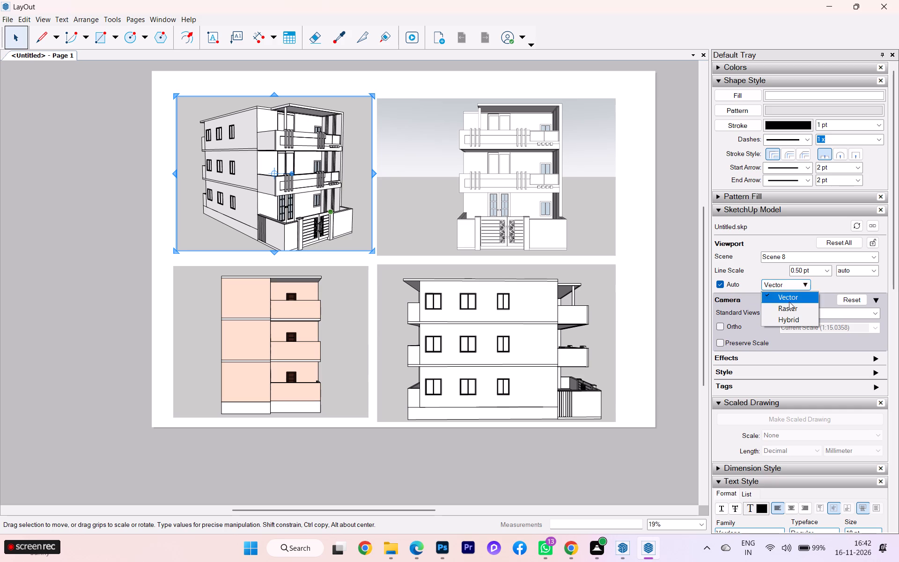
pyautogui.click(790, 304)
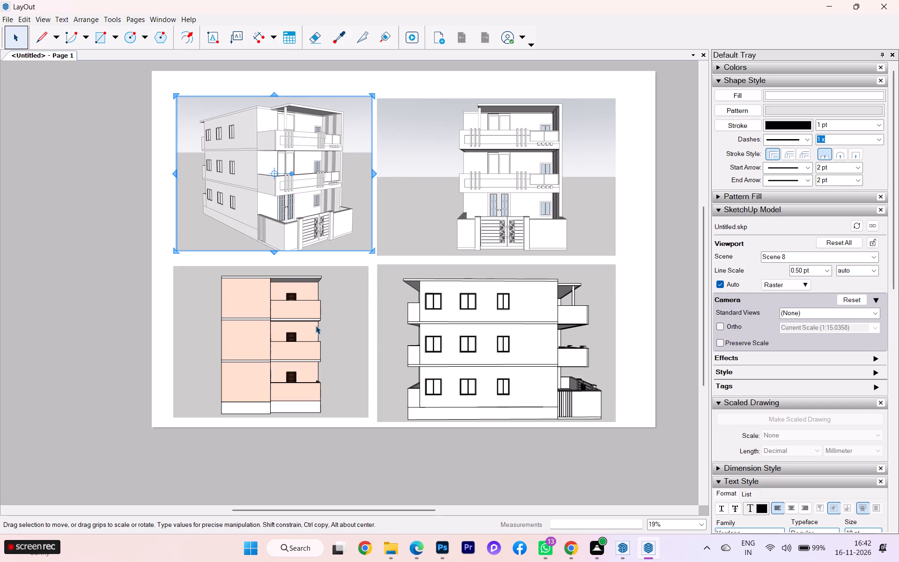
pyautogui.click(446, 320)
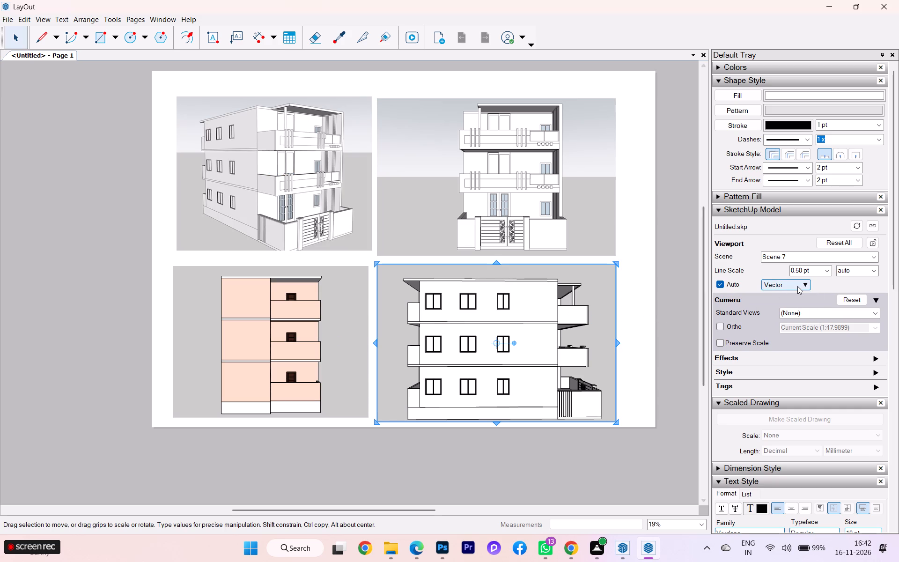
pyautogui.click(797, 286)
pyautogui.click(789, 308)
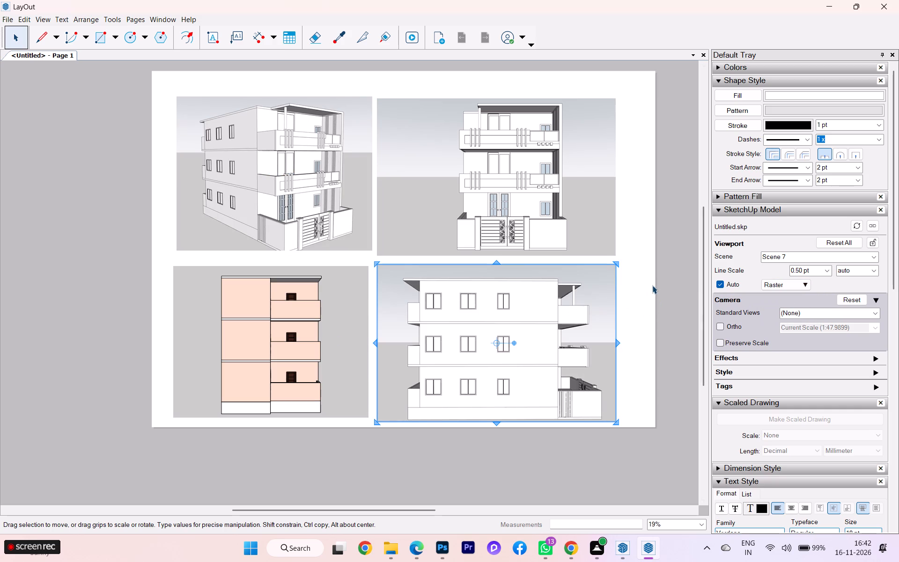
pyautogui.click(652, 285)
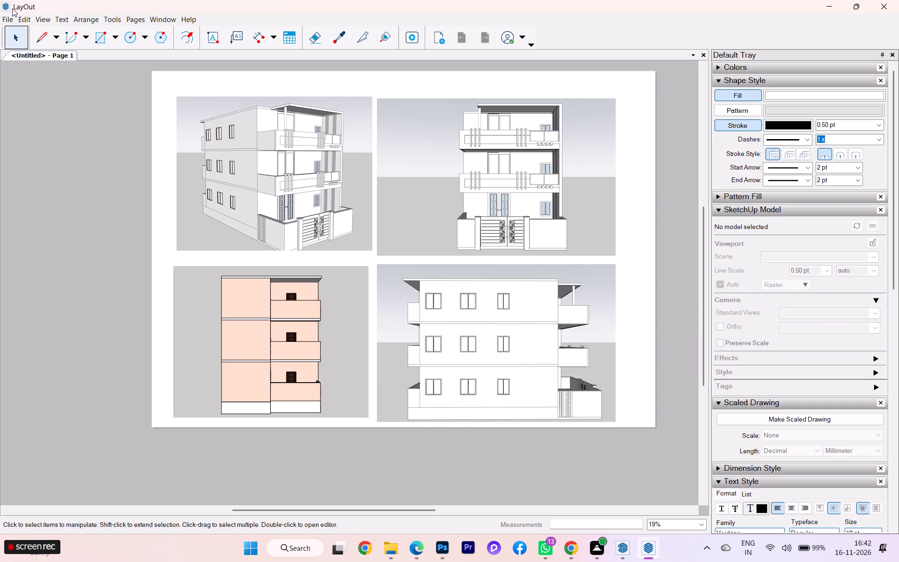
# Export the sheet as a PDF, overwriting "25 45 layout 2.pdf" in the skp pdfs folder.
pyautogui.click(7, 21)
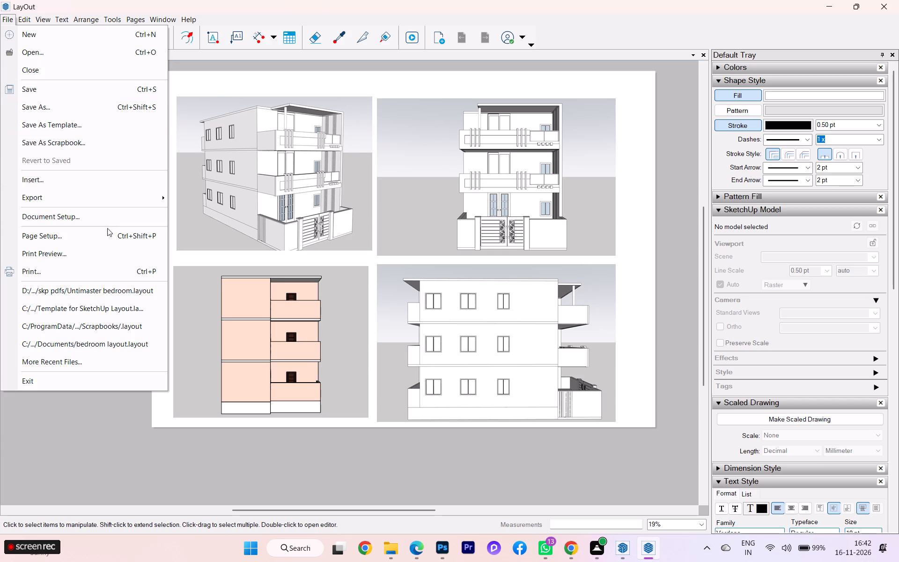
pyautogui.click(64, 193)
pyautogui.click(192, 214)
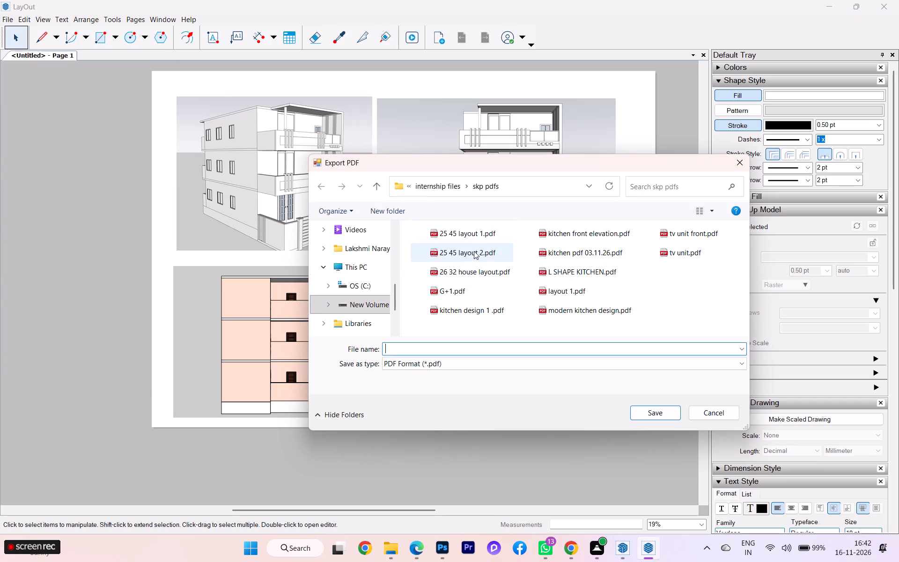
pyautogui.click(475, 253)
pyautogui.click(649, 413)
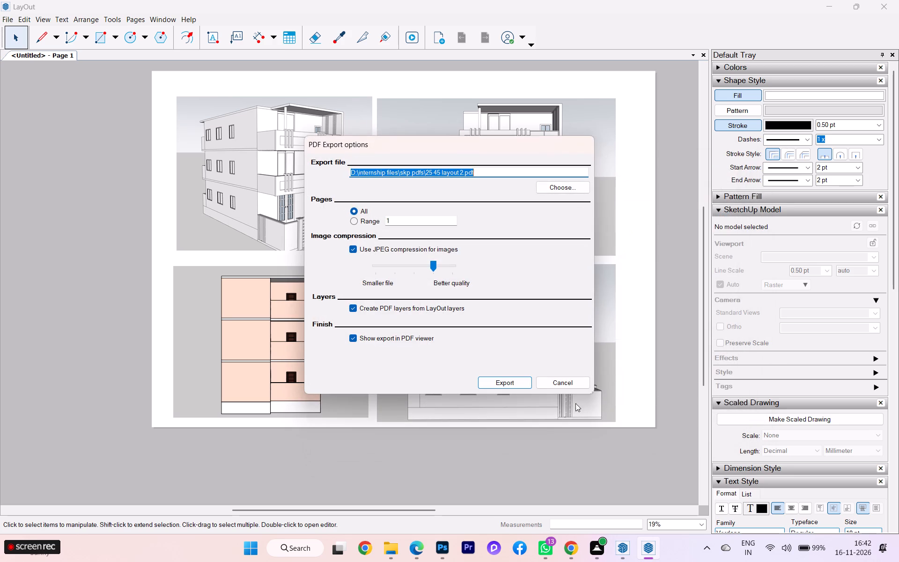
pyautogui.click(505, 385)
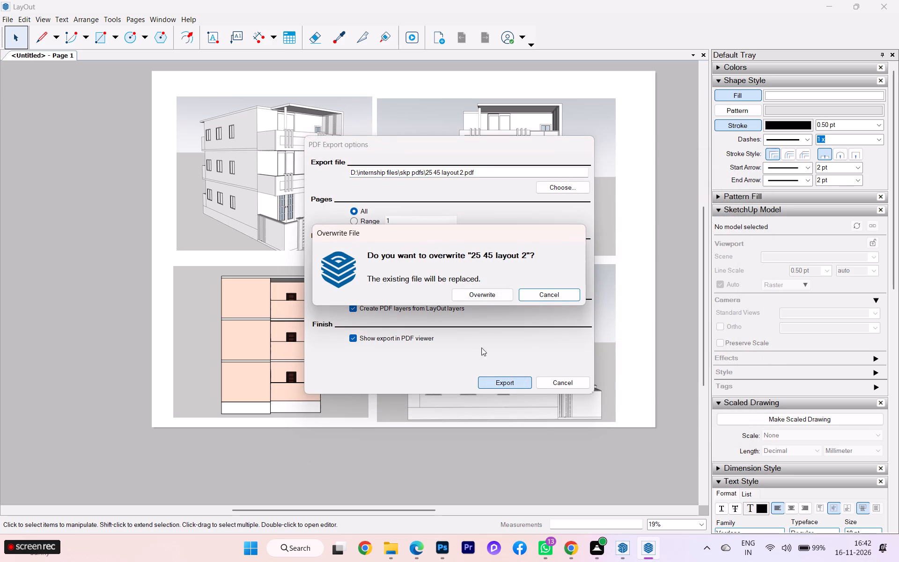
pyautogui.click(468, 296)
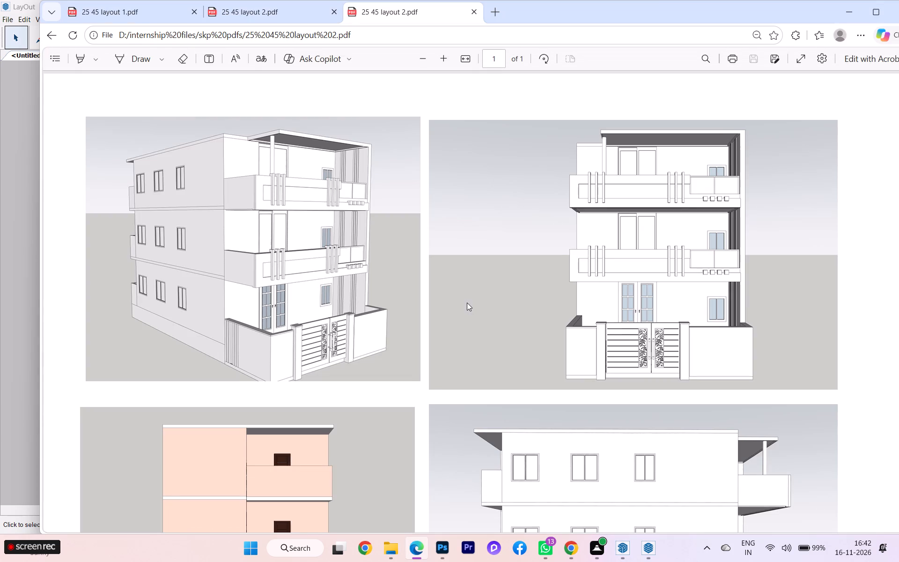
# Examine the raster-rendered views in the exported PDF, comparing the perspective, the front elevation and both side elevations.
pyautogui.scroll(-4, 311, 311)
pyautogui.scroll(2, 392, 371)
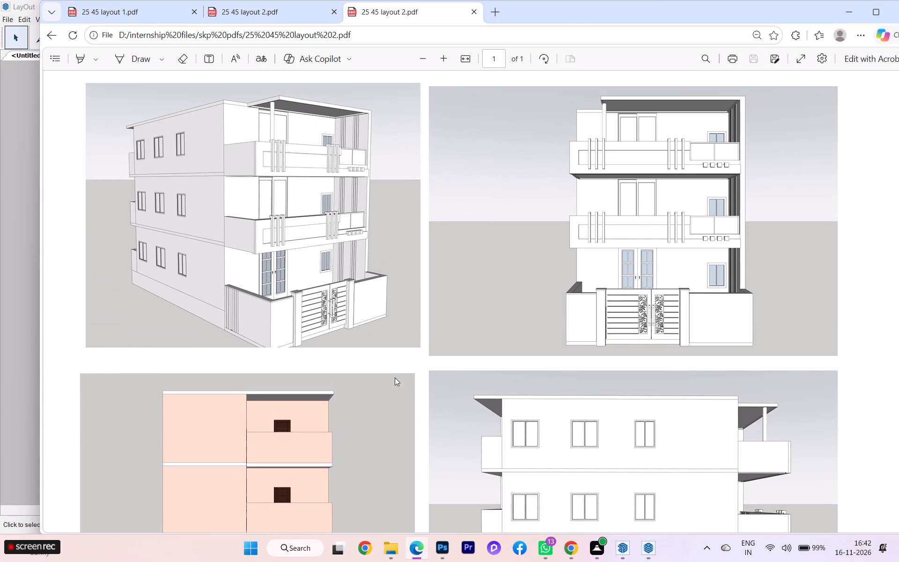
pyautogui.scroll(-3, 405, 392)
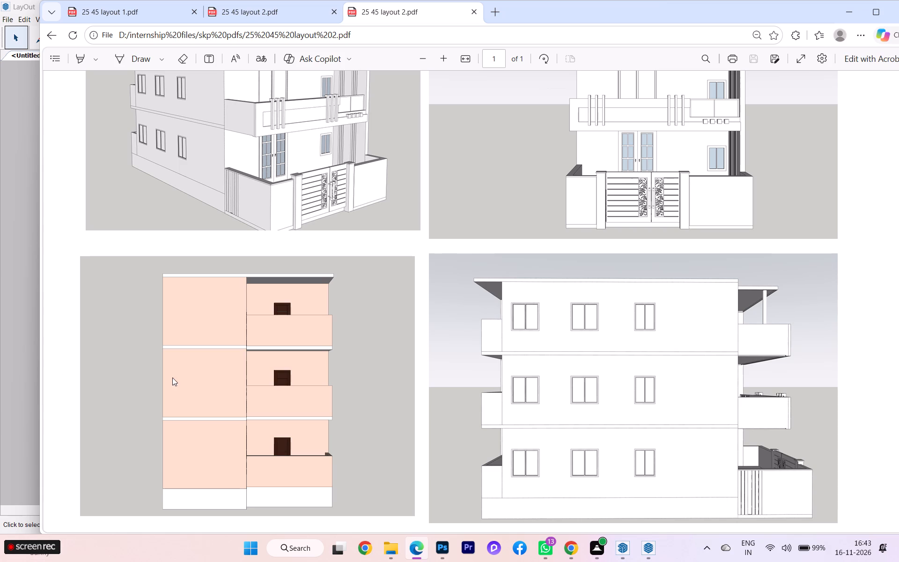
pyautogui.scroll(-2, 353, 339)
pyautogui.scroll(1, 357, 342)
pyautogui.scroll(-1, 357, 342)
pyautogui.scroll(3, 377, 308)
pyautogui.scroll(-1, 377, 308)
pyautogui.scroll(1, 377, 308)
pyautogui.scroll(4, 572, 375)
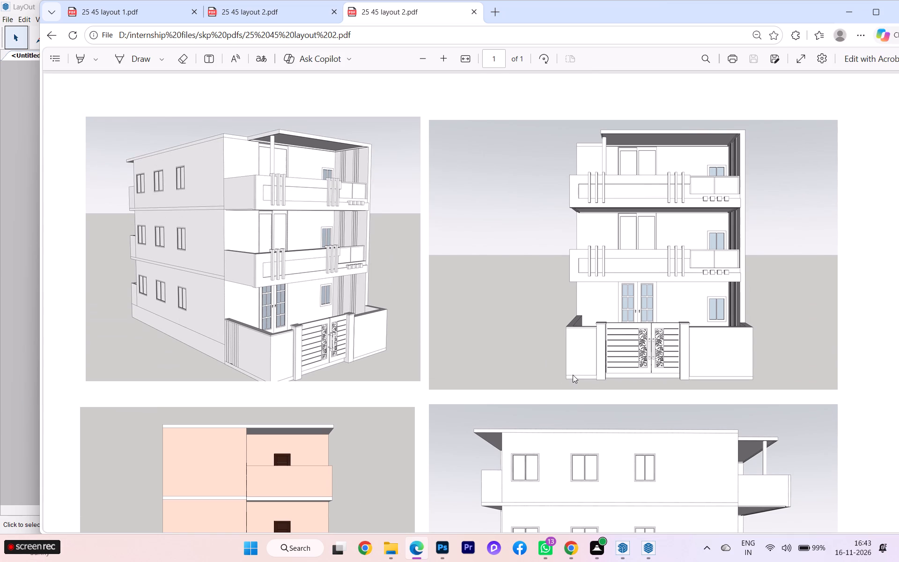
pyautogui.scroll(1, 691, 300)
# Switch back to LayOut and set the front-elevation, perspective and windowed side-elevation viewports to Vector rendering.
pyautogui.click(646, 494)
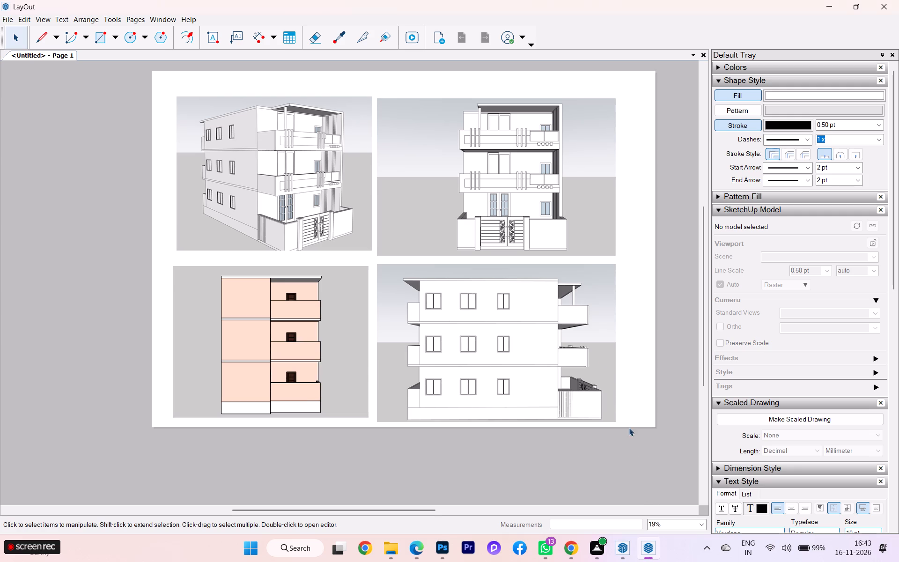
pyautogui.click(494, 236)
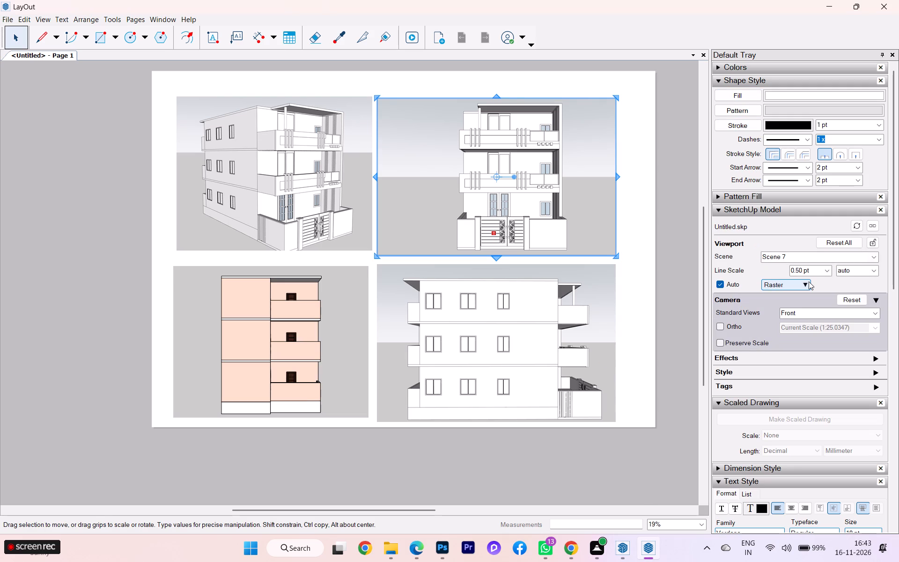
pyautogui.click(809, 281)
pyautogui.click(793, 300)
pyautogui.click(337, 213)
pyautogui.click(788, 283)
pyautogui.click(787, 296)
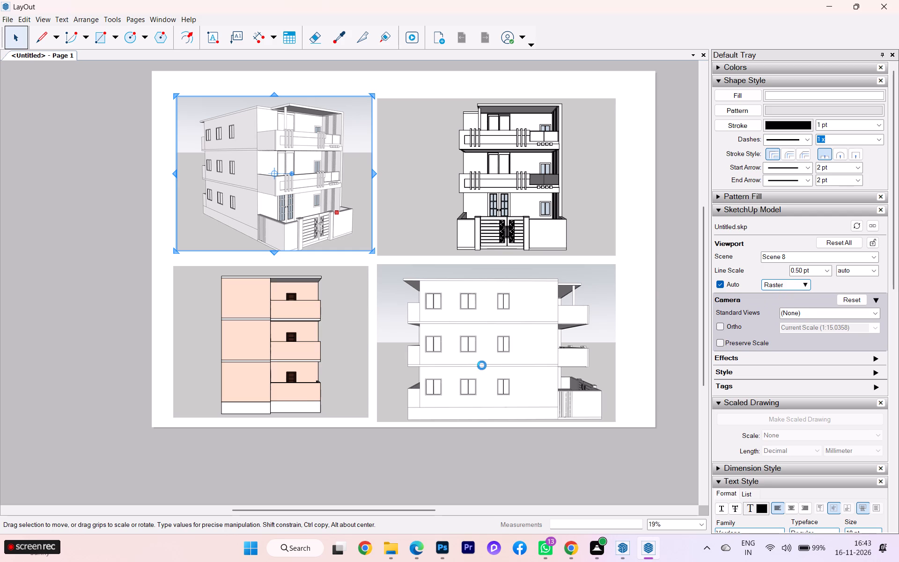
pyautogui.click(468, 350)
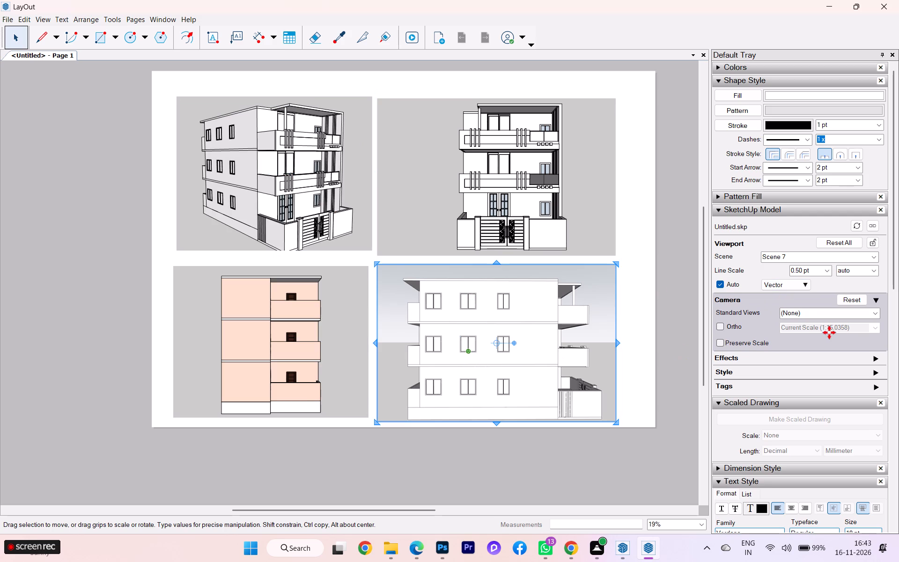
pyautogui.click(799, 284)
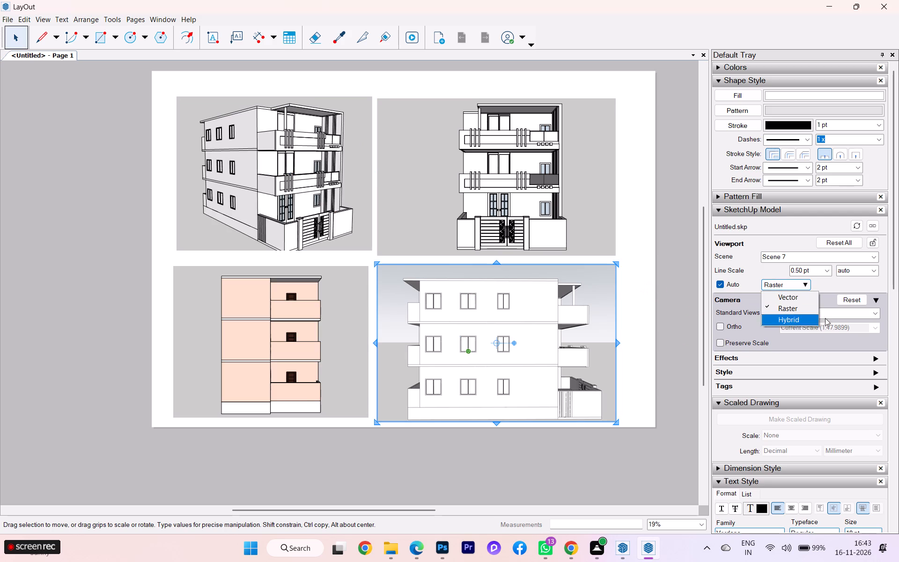
pyautogui.click(797, 297)
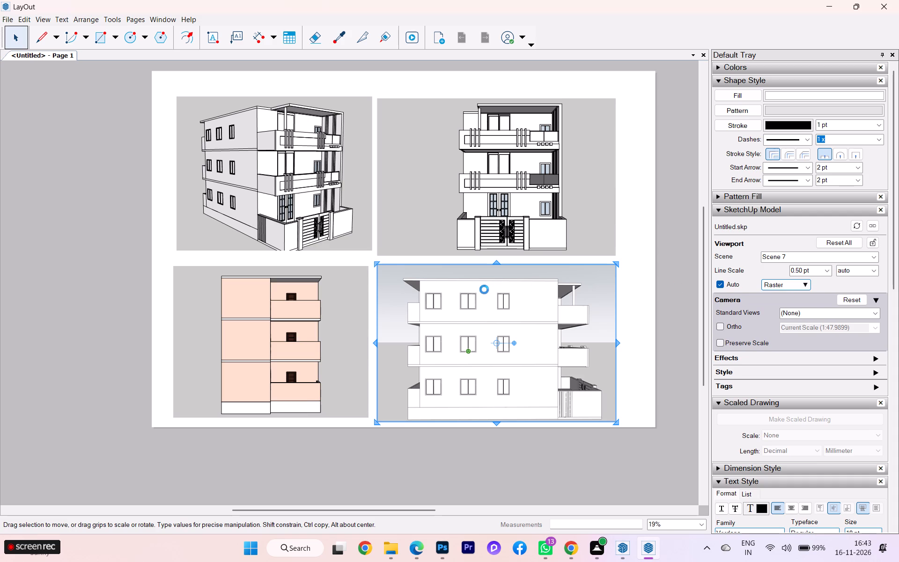
pyautogui.click(297, 329)
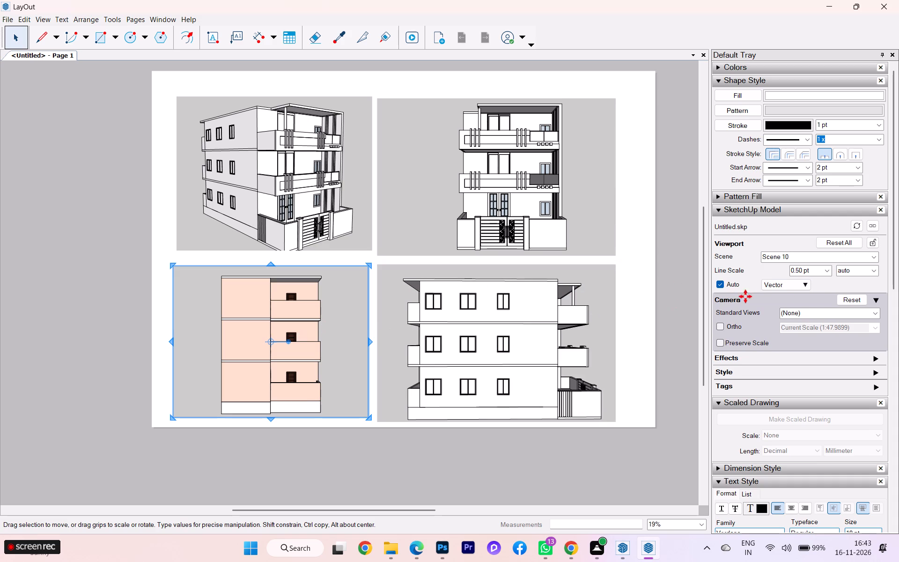
pyautogui.click(615, 205)
pyautogui.click(660, 209)
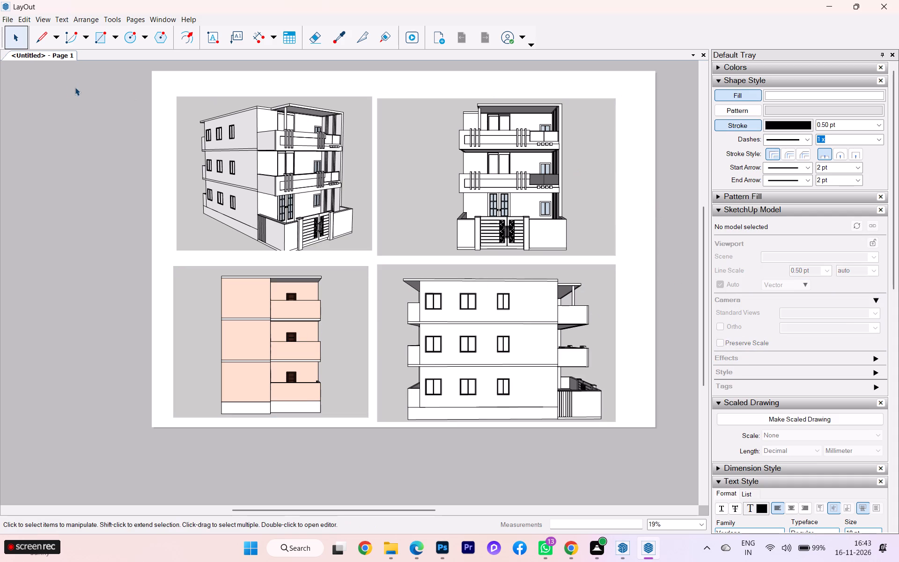
# Export the vector-rendered sheet as a PDF, overwriting "25 45 layout 2.pdf" in the skp pdfs folder.
pyautogui.click(0, 15)
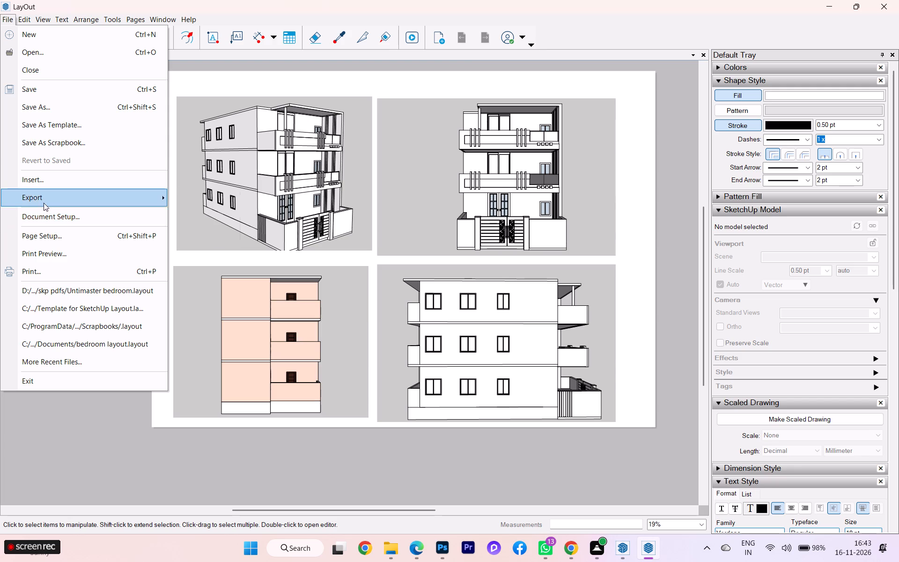
pyautogui.click(44, 200)
pyautogui.click(216, 219)
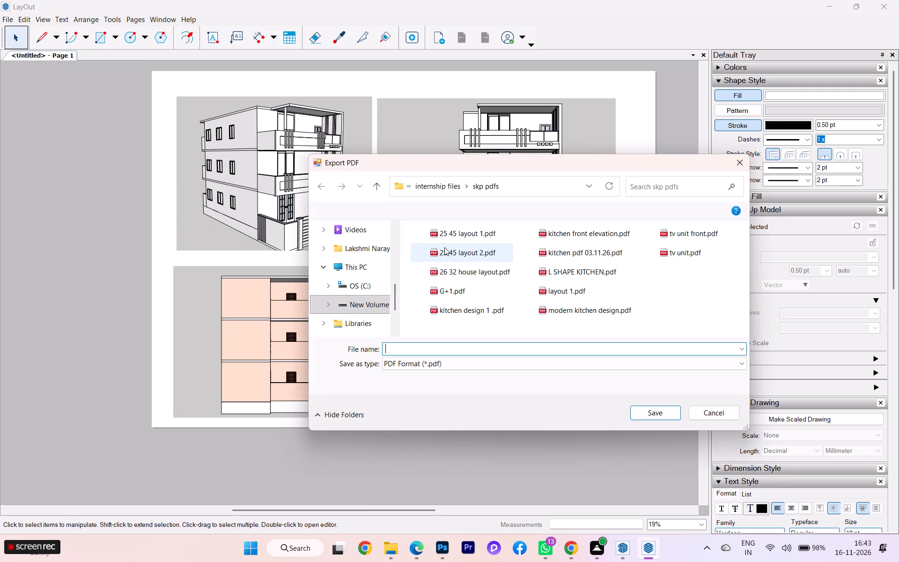
pyautogui.click(463, 247)
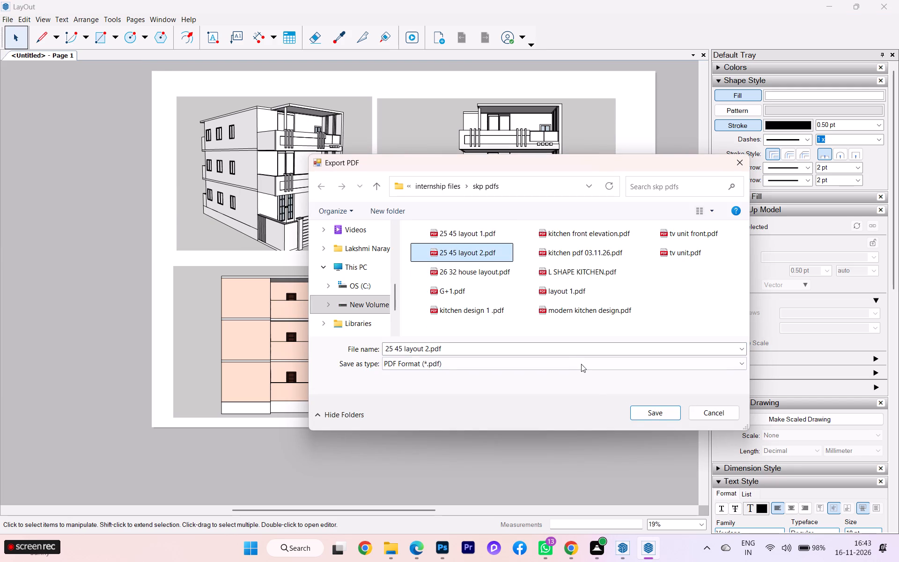
pyautogui.click(650, 416)
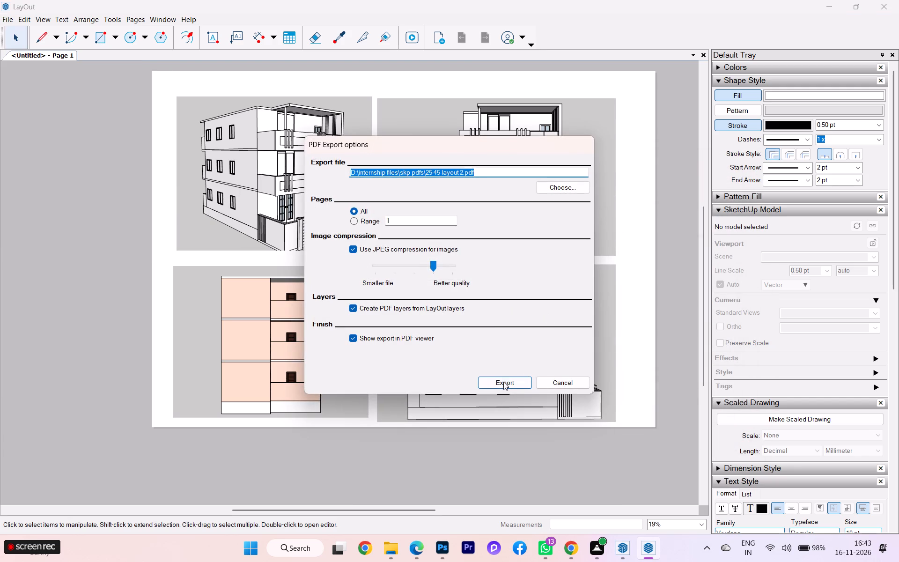
pyautogui.click(503, 382)
pyautogui.click(482, 295)
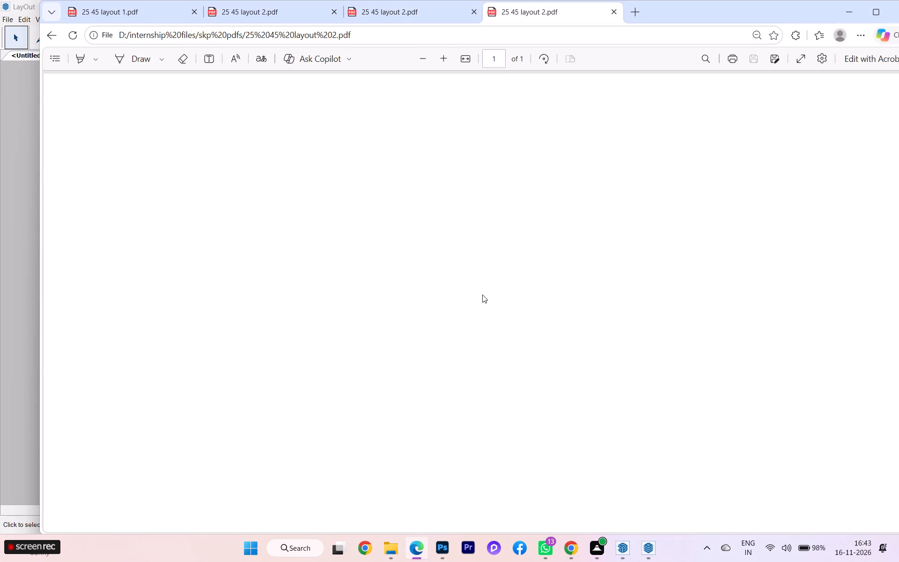
# Examine the linework of the perspective, gates and elevations in the new PDF up close and as a whole sheet, and return to LayOut.
pyautogui.scroll(5, 317, 270)
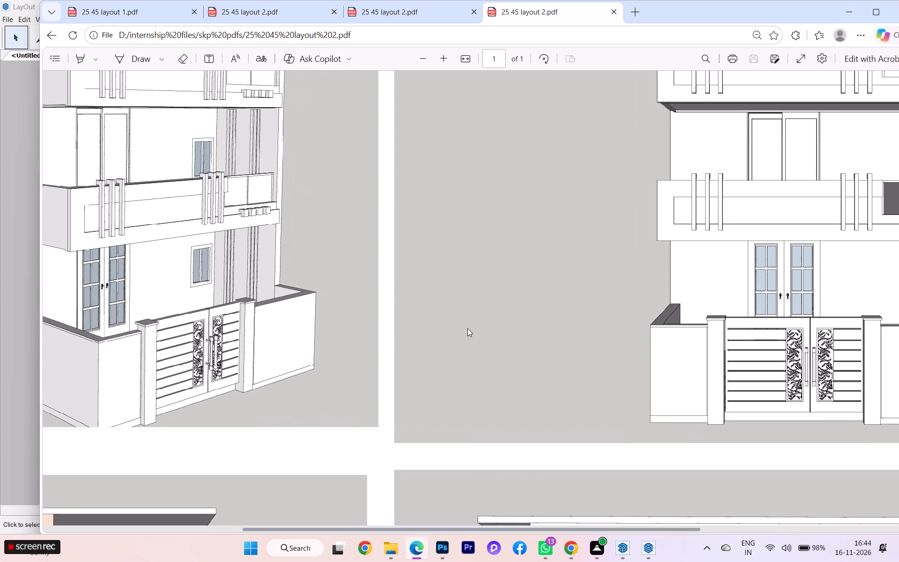
pyautogui.scroll(1, 467, 328)
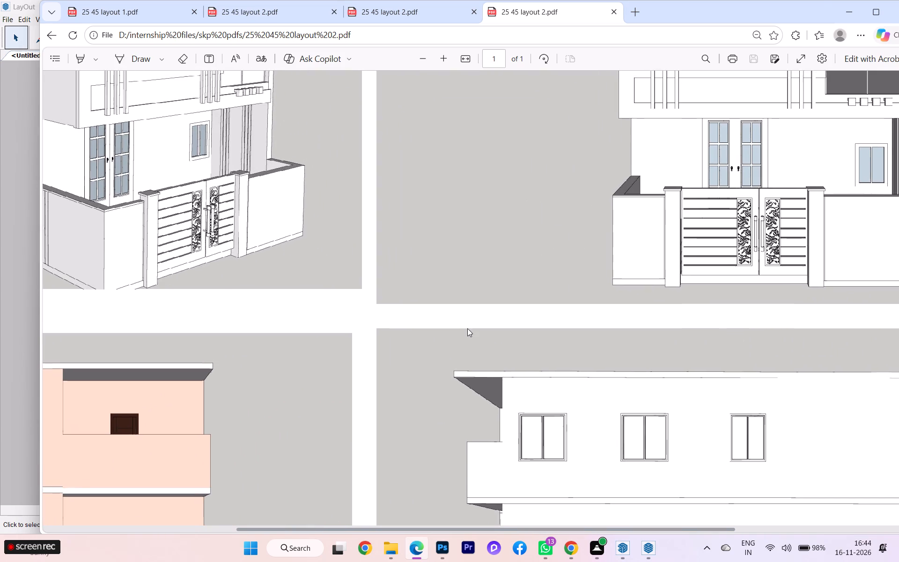
pyautogui.scroll(3, 467, 328)
pyautogui.hscroll(3, 467, 328)
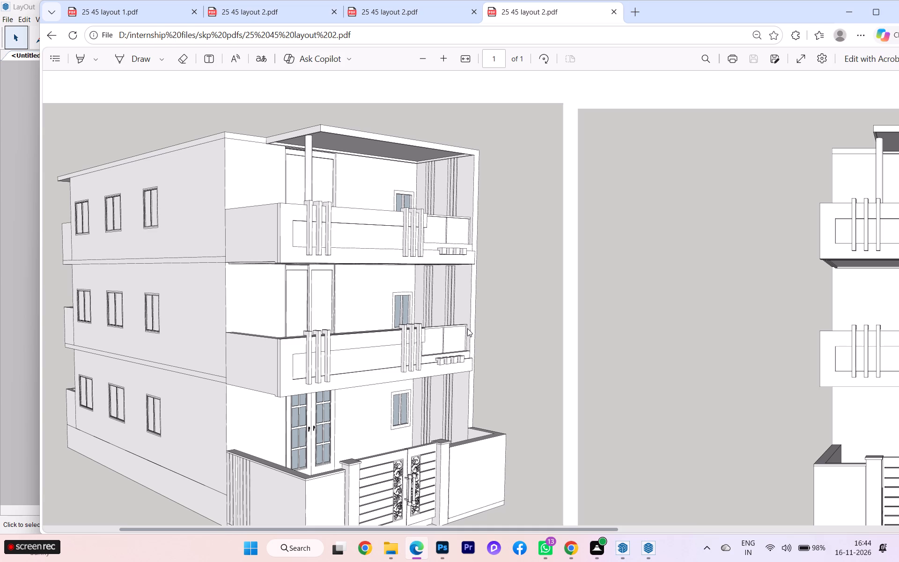
pyautogui.hscroll(-8, 467, 328)
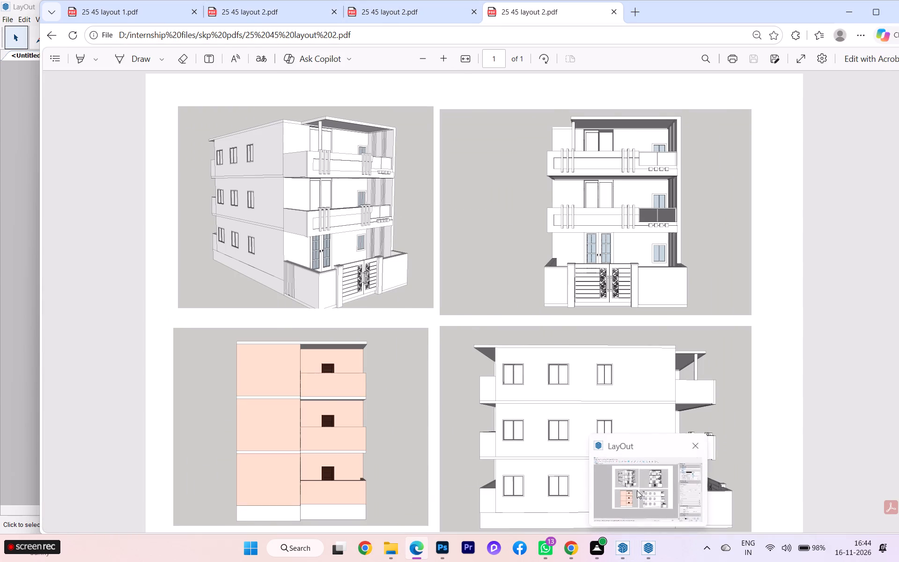
pyautogui.click(637, 490)
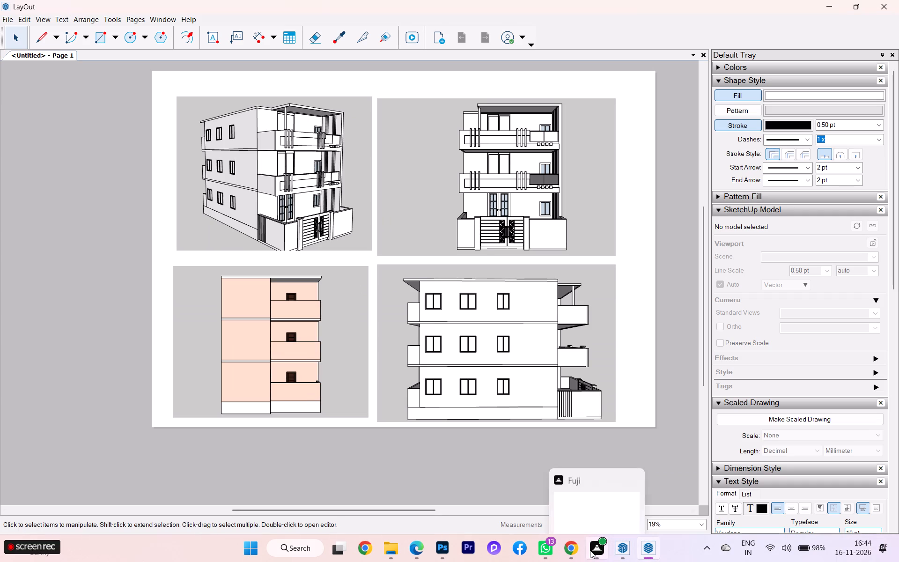
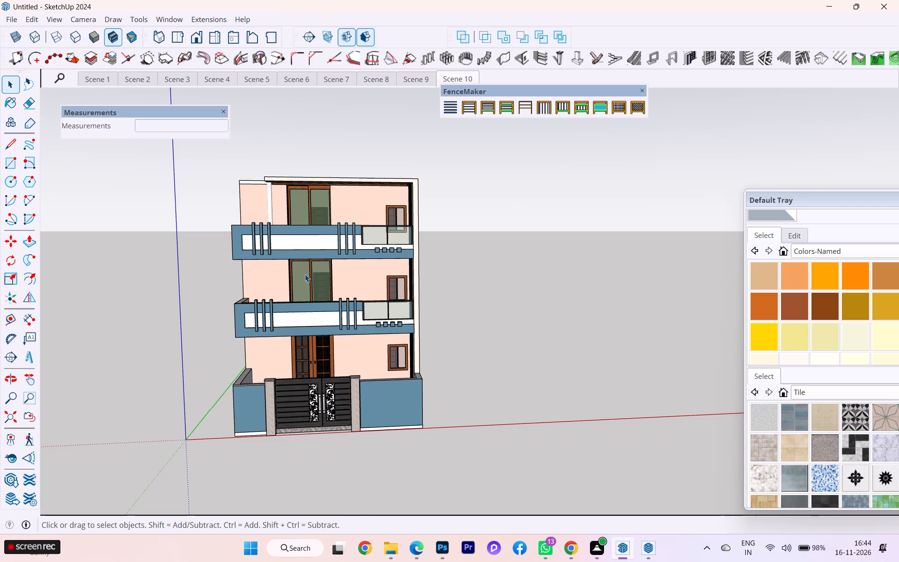
# Examine the building's front facade in the SketchUp model up close and as a whole.
pyautogui.scroll(2, 300, 472)
pyautogui.scroll(5, 228, 444)
pyautogui.scroll(-1, 228, 444)
pyautogui.scroll(1, 228, 444)
pyautogui.scroll(-1, 228, 444)
pyautogui.scroll(6, 228, 444)
pyautogui.scroll(-2, 313, 347)
pyautogui.scroll(4, 313, 347)
pyautogui.scroll(-2, 333, 386)
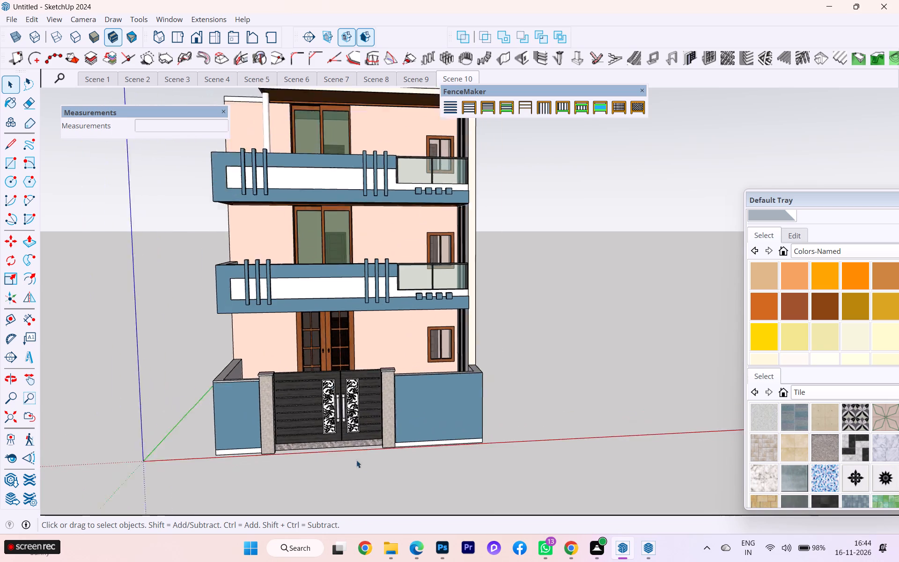
pyautogui.scroll(-2, 356, 460)
pyautogui.scroll(3, 316, 401)
pyautogui.scroll(-2, 290, 412)
pyautogui.scroll(1, 457, 333)
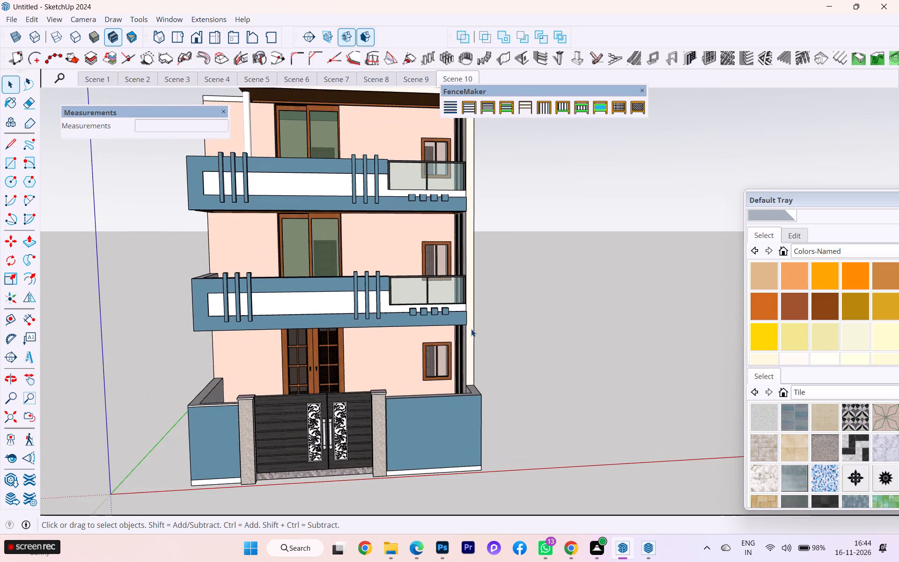
# Paint the white column on the top-floor balcony with a reddish-brown colour from the Colors-Named collection.
pyautogui.scroll(-2, 496, 332)
pyautogui.scroll(2, 444, 172)
pyautogui.scroll(2, 411, 124)
pyautogui.click(219, 192)
pyautogui.doubleClick(222, 187)
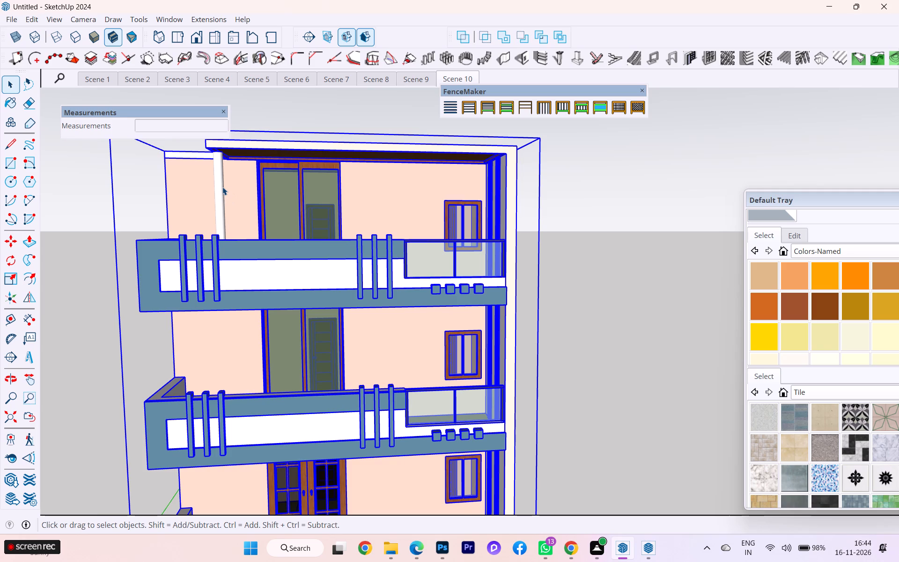
pyautogui.click(218, 181)
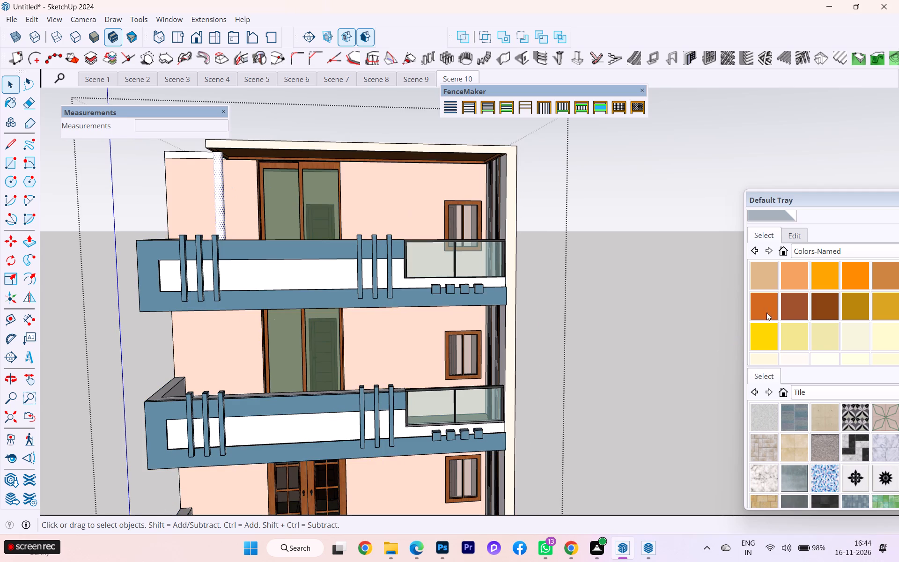
pyautogui.click(788, 302)
pyautogui.click(219, 192)
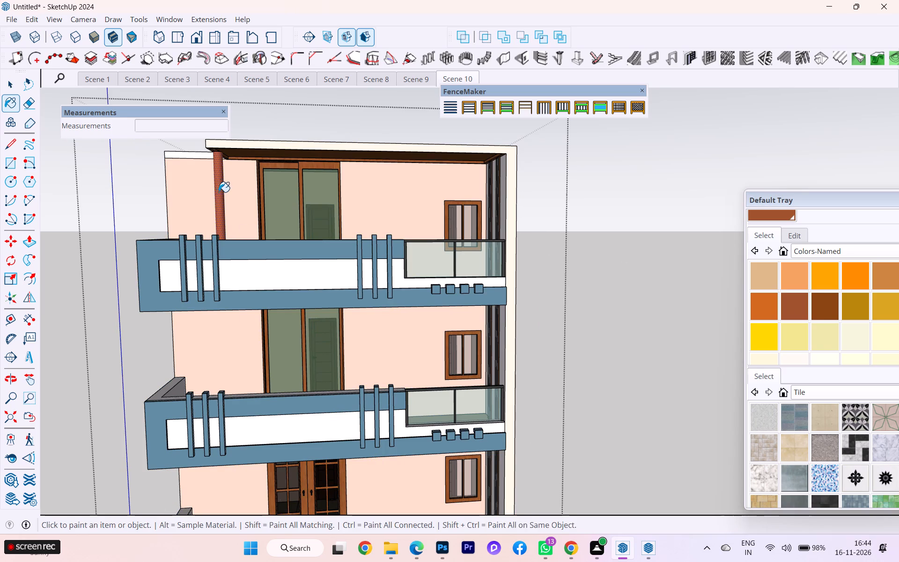
pyautogui.click(7, 89)
pyautogui.click(594, 263)
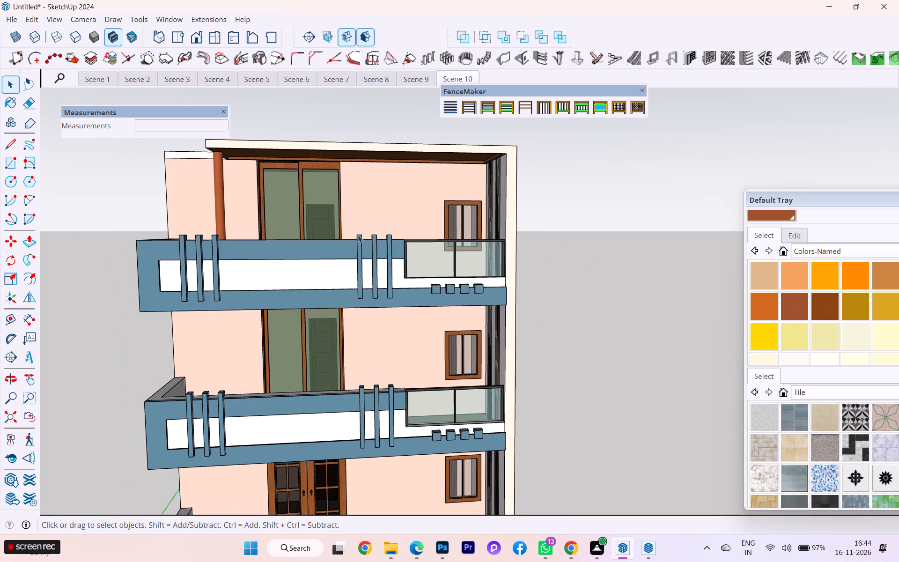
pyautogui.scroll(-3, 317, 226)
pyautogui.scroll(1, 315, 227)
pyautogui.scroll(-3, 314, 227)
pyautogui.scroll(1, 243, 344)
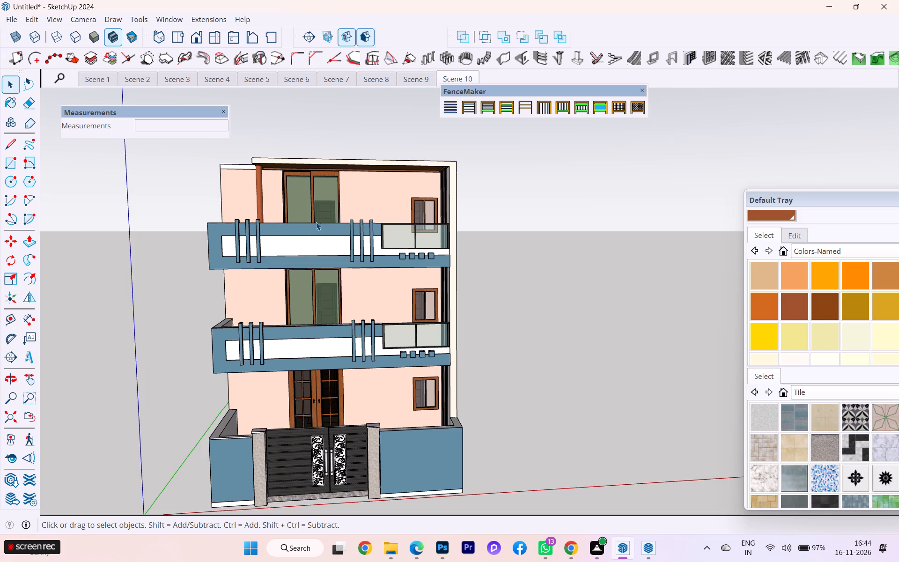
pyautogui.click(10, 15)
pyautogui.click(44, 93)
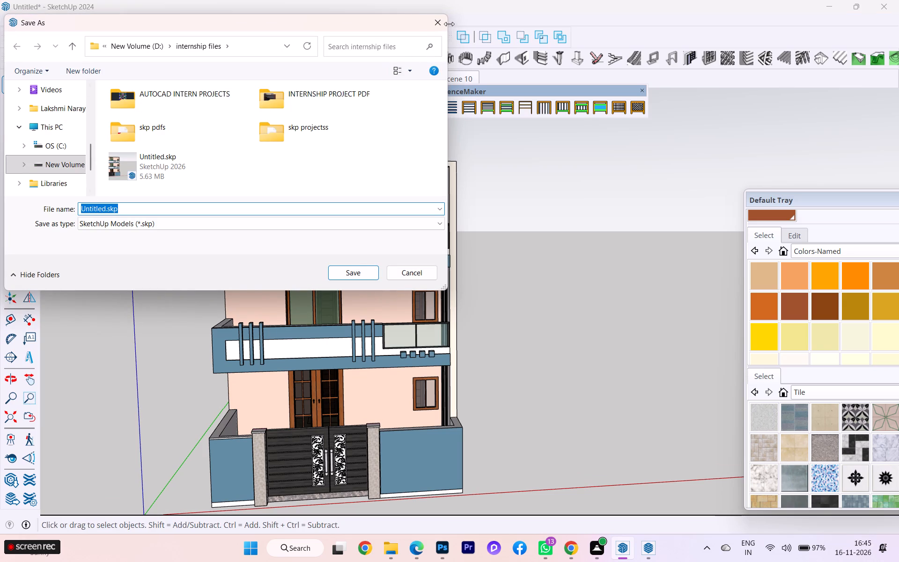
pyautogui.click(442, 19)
# Save the SketchUp model under its existing file name.
pyautogui.click(19, 18)
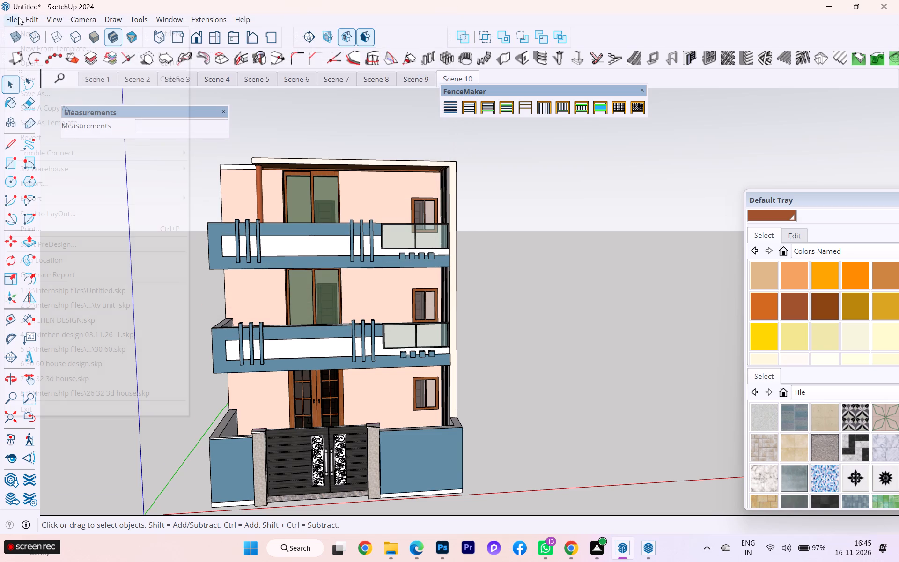
pyautogui.click(25, 79)
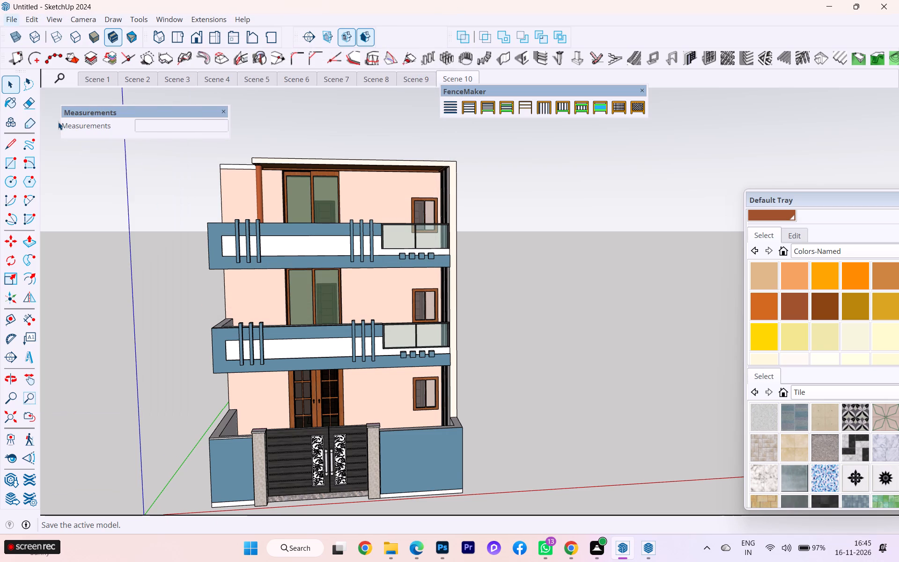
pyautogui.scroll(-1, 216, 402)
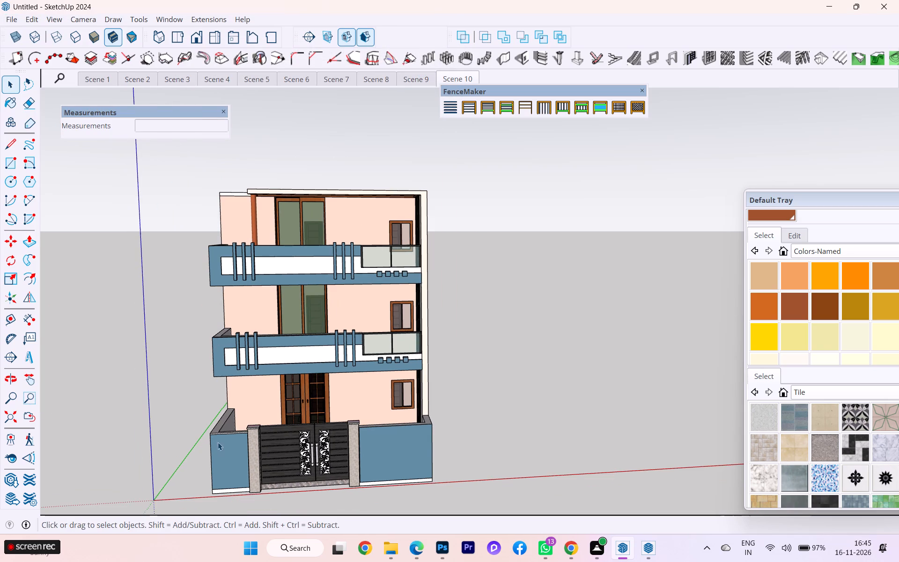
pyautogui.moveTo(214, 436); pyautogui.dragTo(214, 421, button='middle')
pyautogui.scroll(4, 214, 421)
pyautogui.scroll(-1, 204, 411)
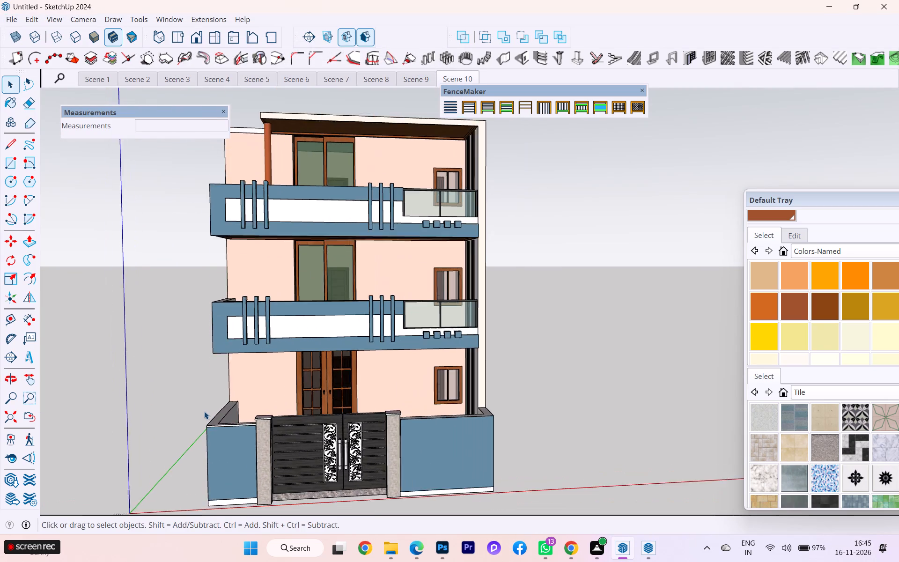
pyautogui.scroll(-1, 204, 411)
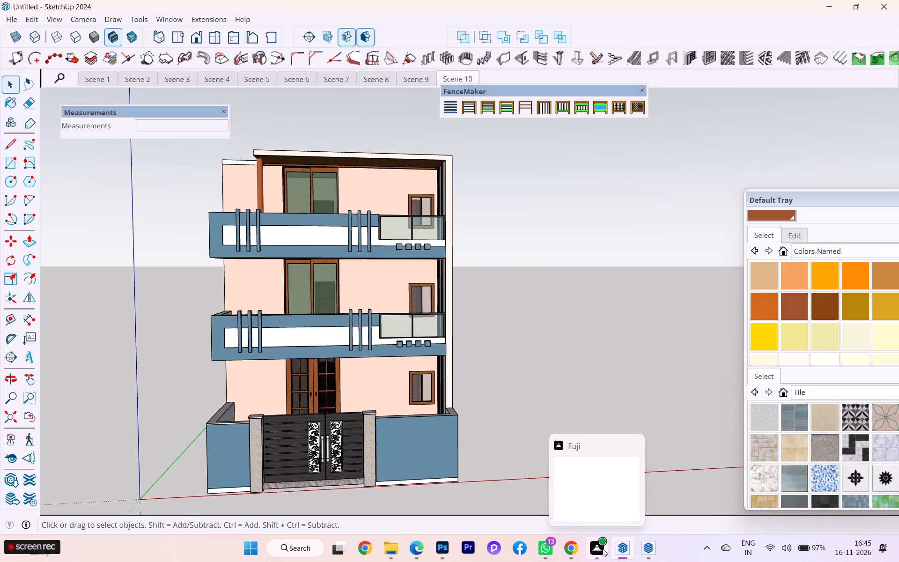
# Switch back to LayOut and return to the sheet with the perspective and elevations.
pyautogui.click(642, 545)
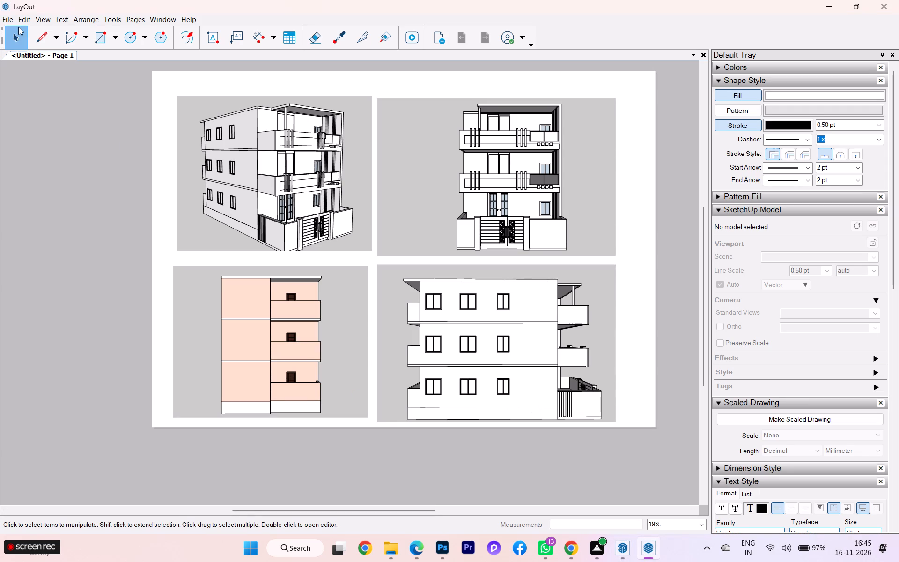
pyautogui.click(2, 20)
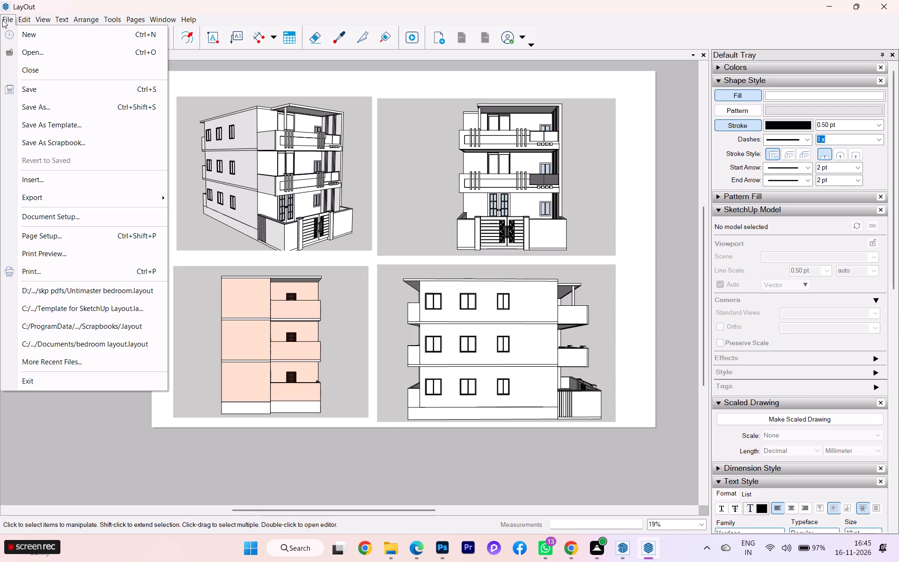
pyautogui.click(247, 83)
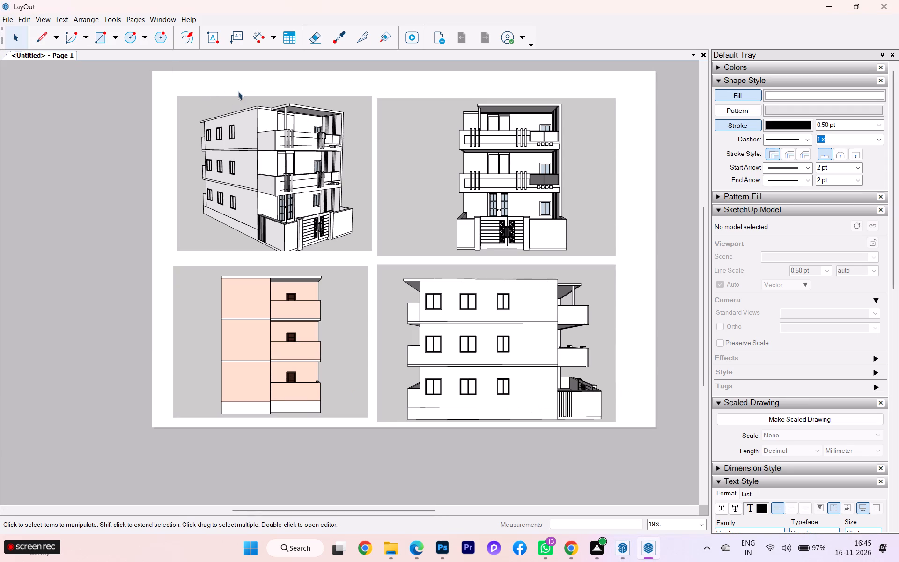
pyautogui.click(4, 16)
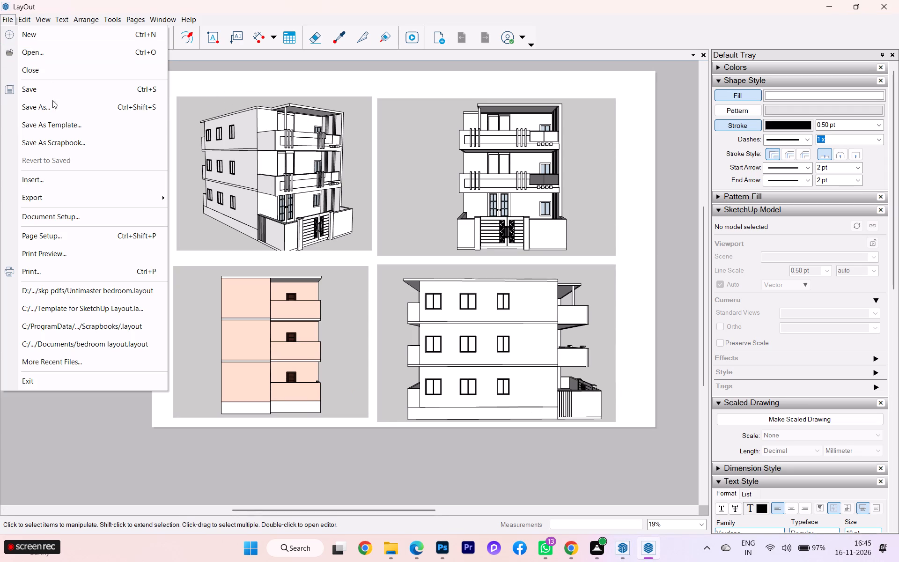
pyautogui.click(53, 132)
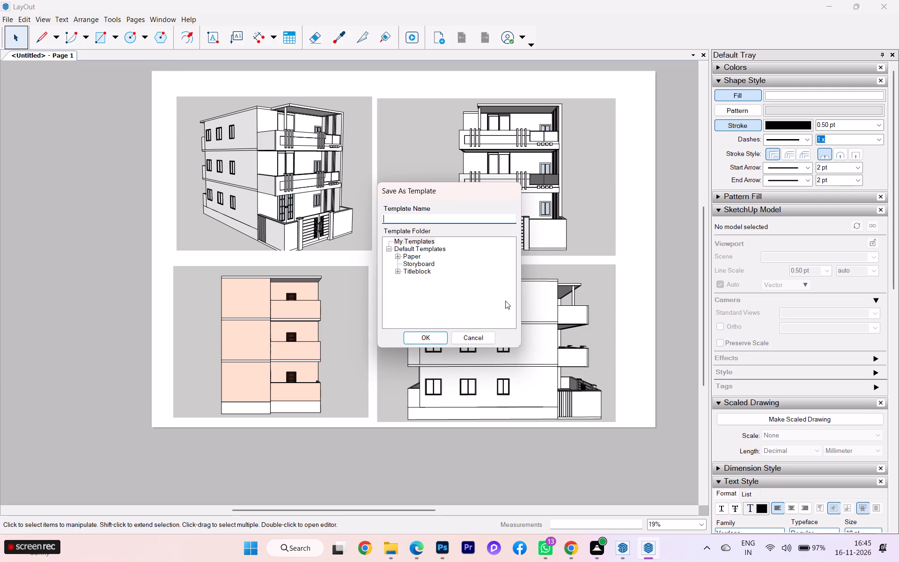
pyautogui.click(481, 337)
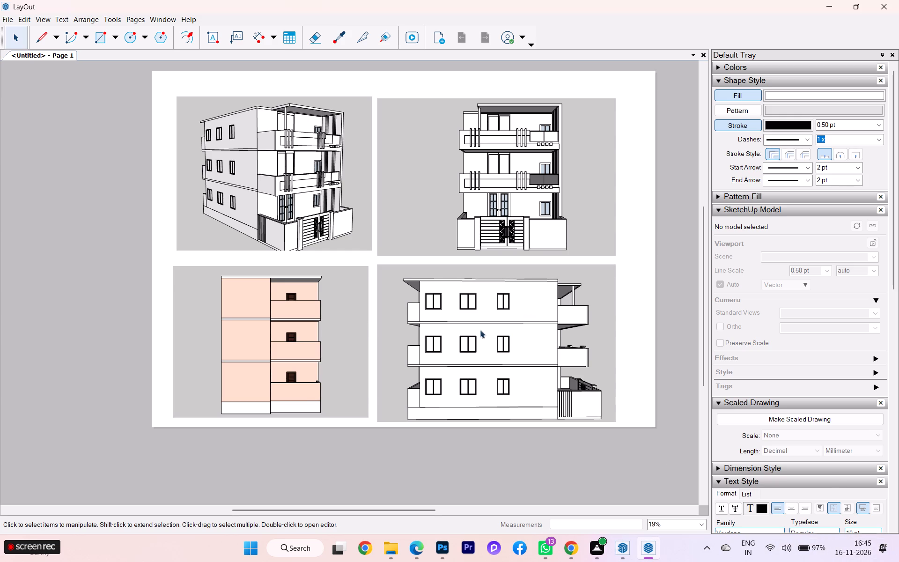
# Bring up the file commands for the untitled LayOut document.
pyautogui.click(14, 17)
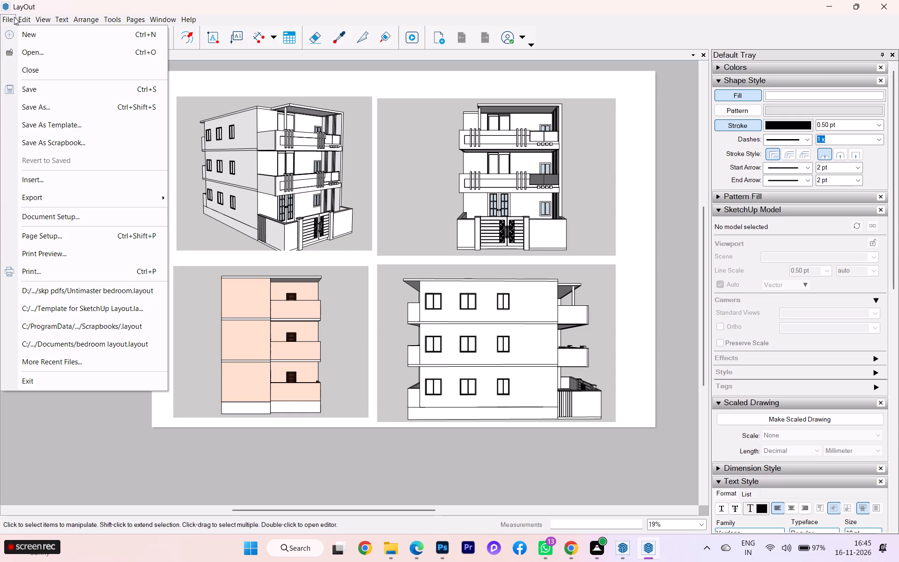
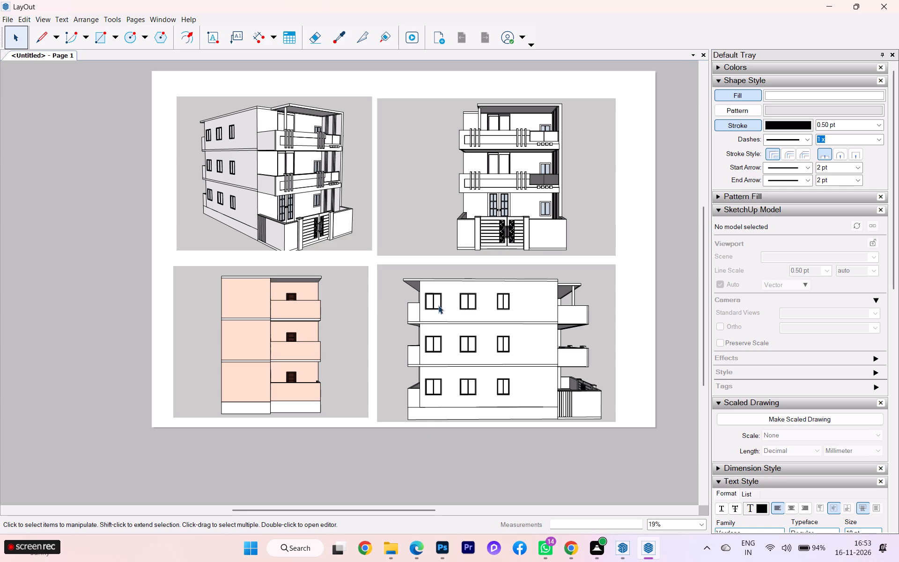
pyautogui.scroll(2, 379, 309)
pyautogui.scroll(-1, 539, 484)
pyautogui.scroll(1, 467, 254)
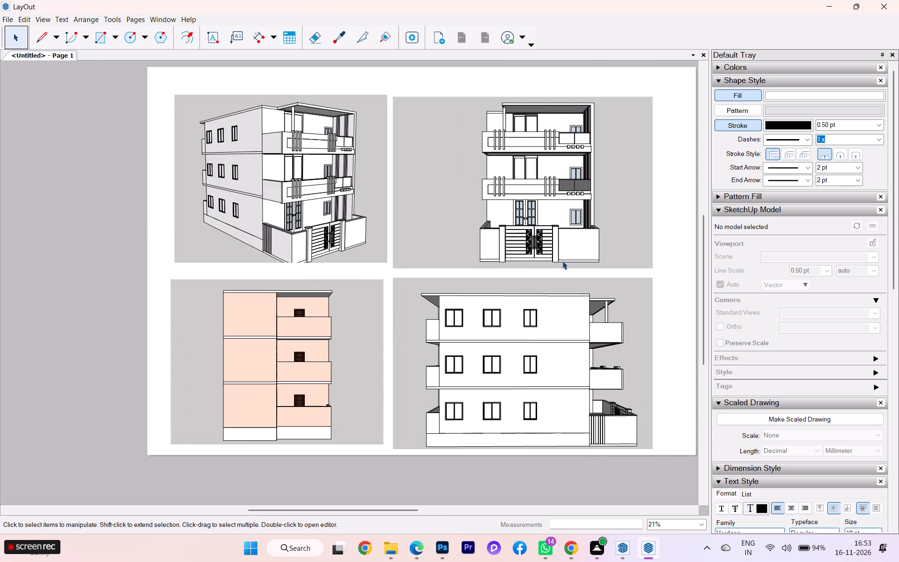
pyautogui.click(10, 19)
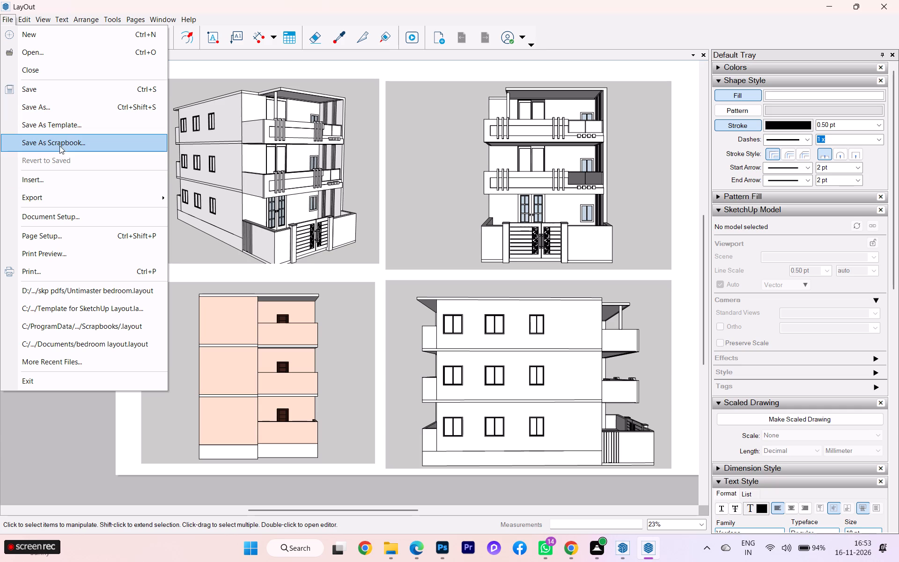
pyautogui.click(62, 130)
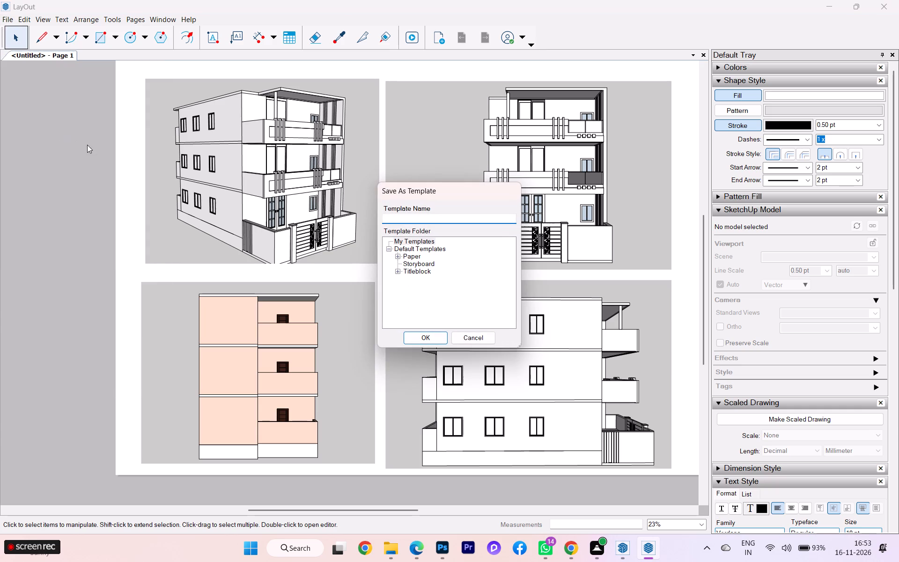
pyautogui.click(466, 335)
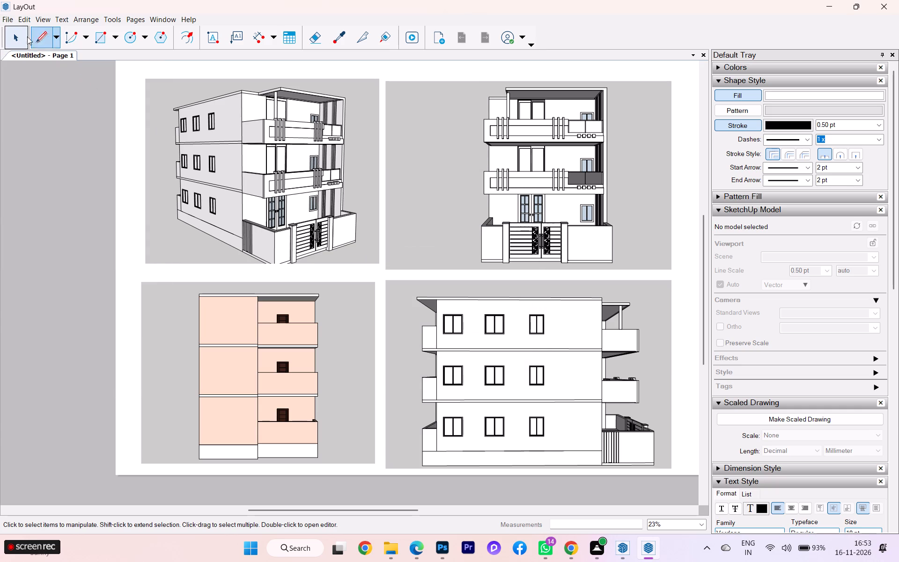
# Create a new document from the plain paper A3 Landscape template.
pyautogui.click(5, 20)
pyautogui.click(27, 41)
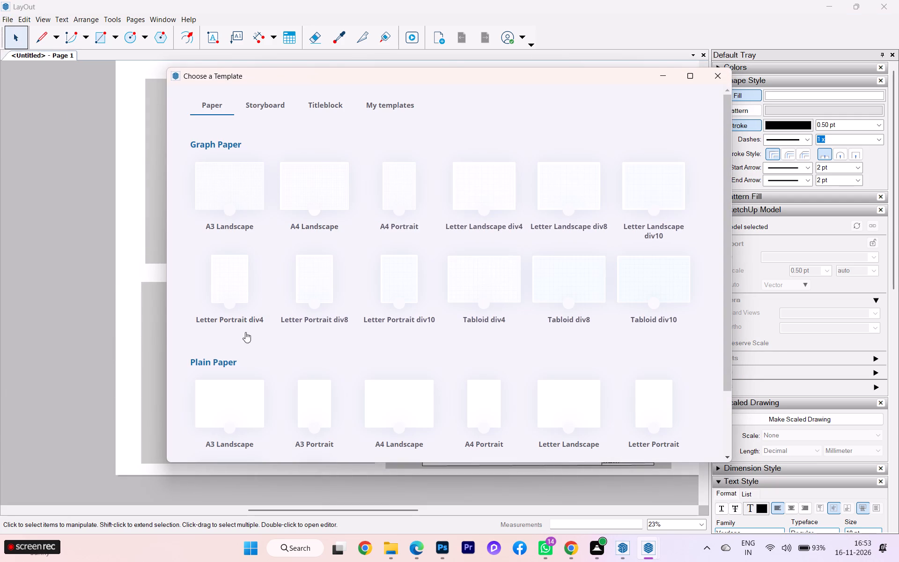
pyautogui.click(227, 420)
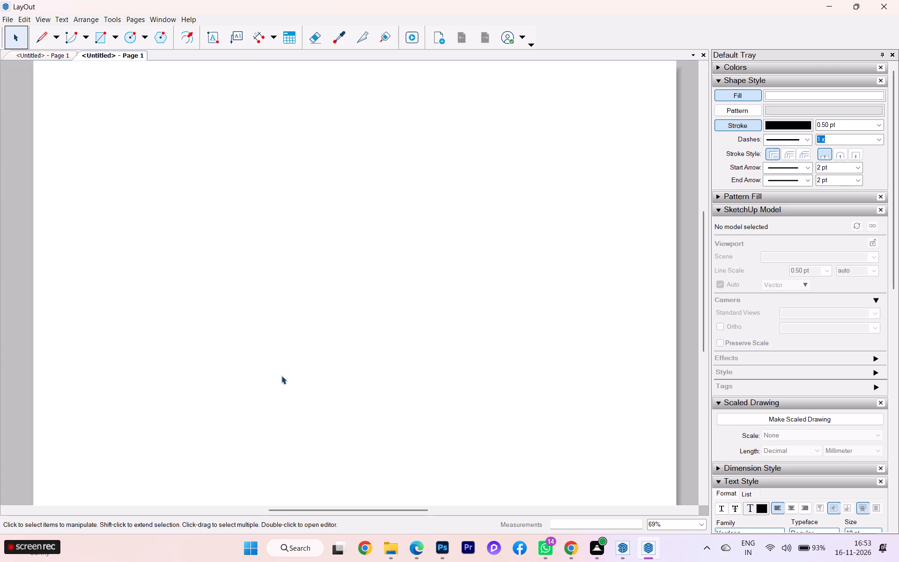
# Set the new document's paper size to A0 (841 mm x 1189 mm) in the document setup.
pyautogui.click(4, 20)
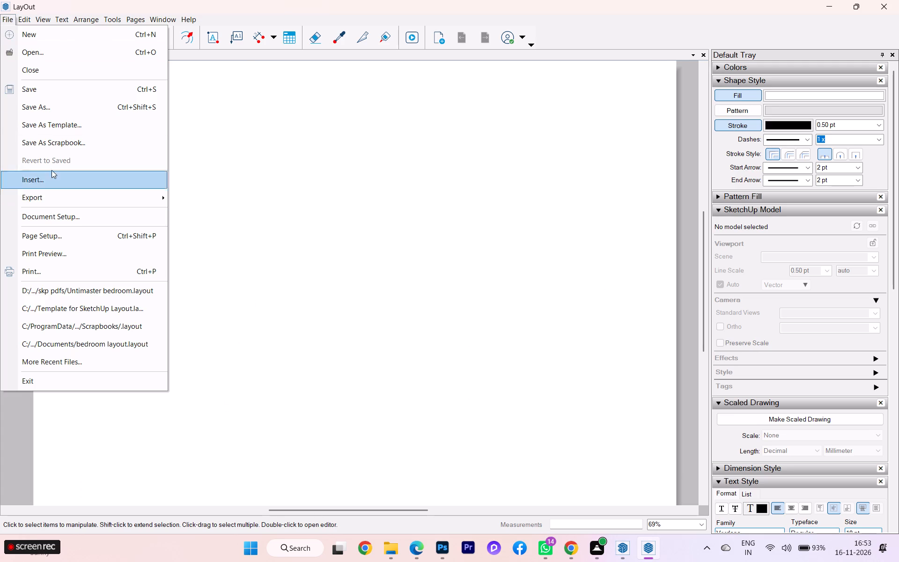
pyautogui.click(53, 216)
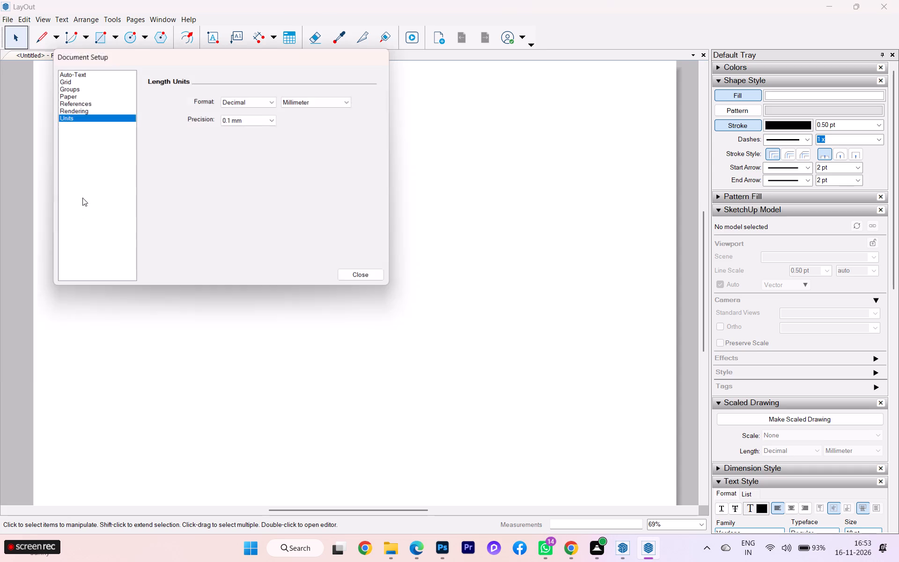
pyautogui.click(60, 96)
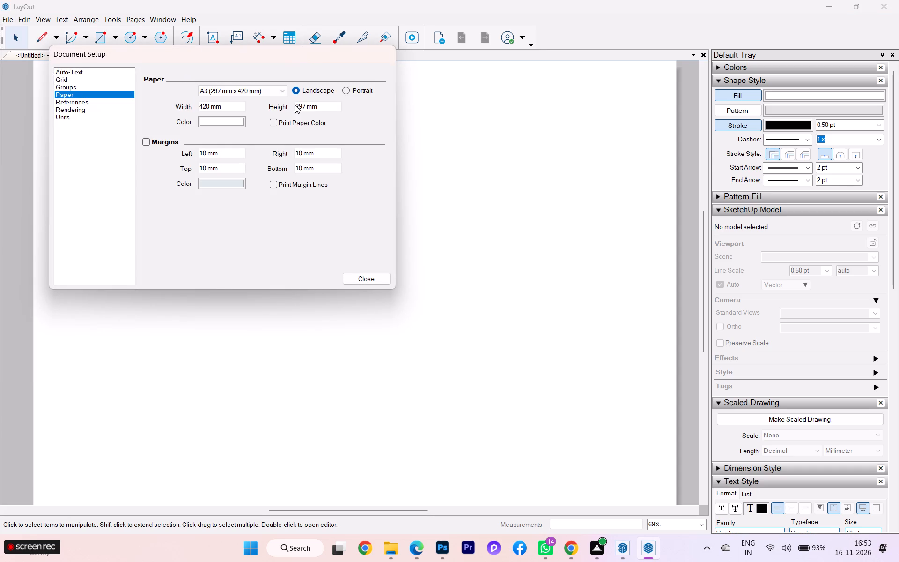
pyautogui.click(270, 93)
pyautogui.scroll(4, 251, 117)
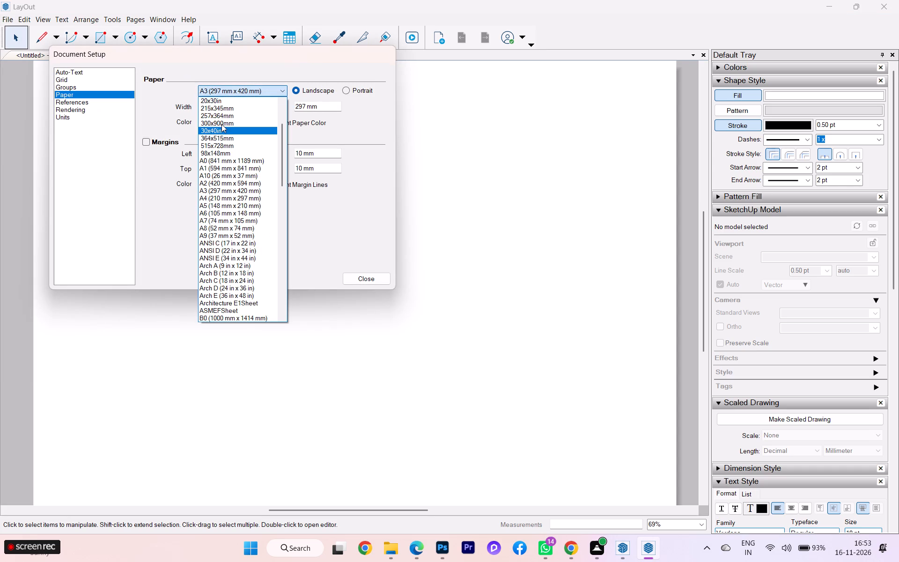
pyautogui.scroll(2, 213, 123)
pyautogui.click(210, 204)
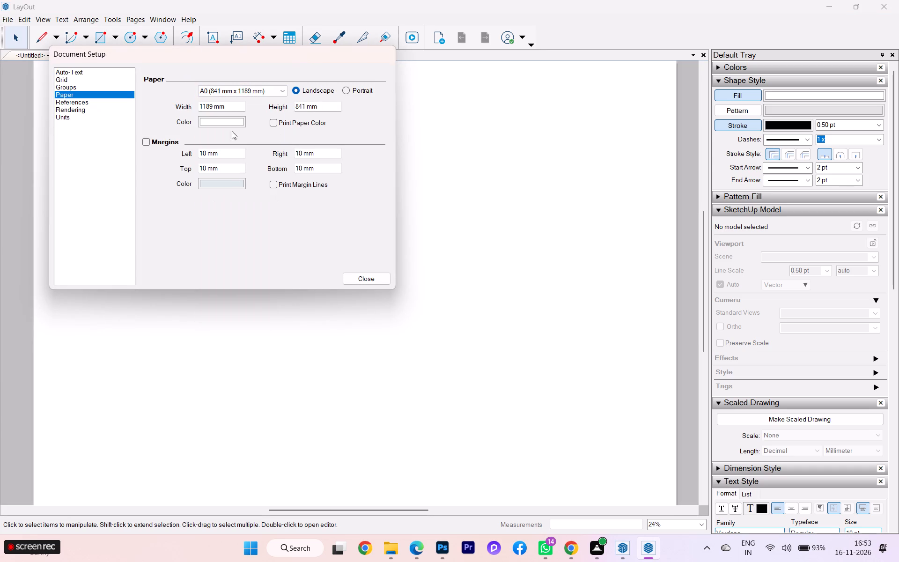
# Set the document's length units to decimal inches and close the document setup.
pyautogui.click(63, 114)
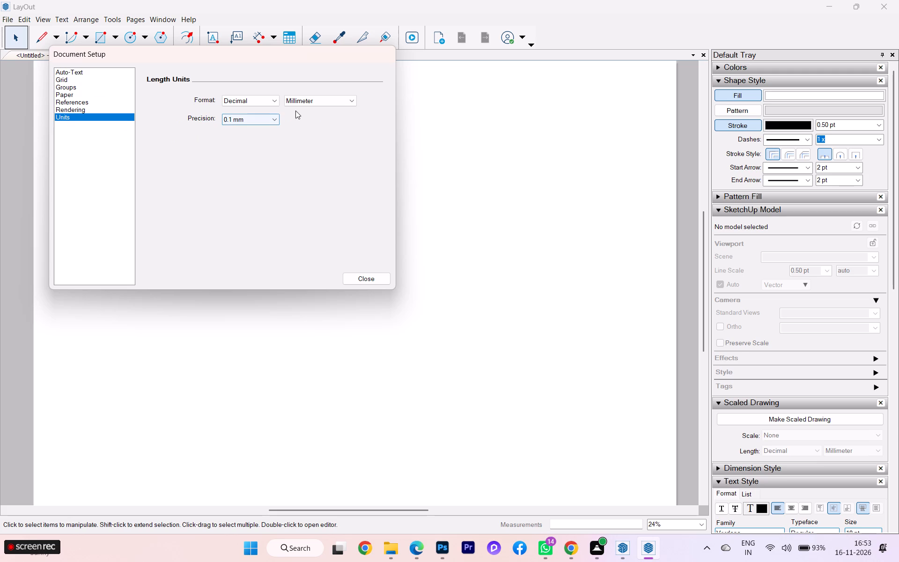
pyautogui.click(324, 100)
pyautogui.click(315, 110)
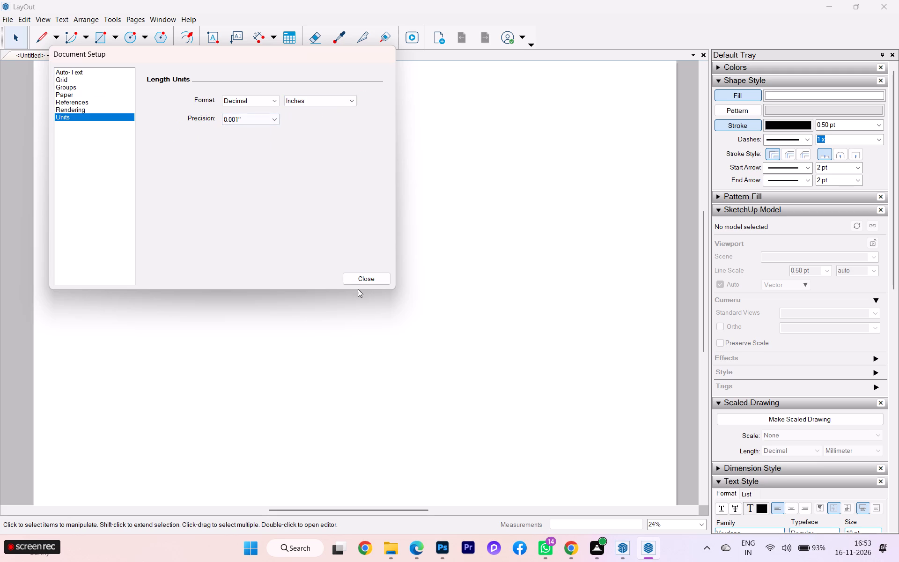
pyautogui.click(362, 281)
# Start inserting a file and look through the internship files and skp projectss folders for the building model.
pyautogui.click(5, 19)
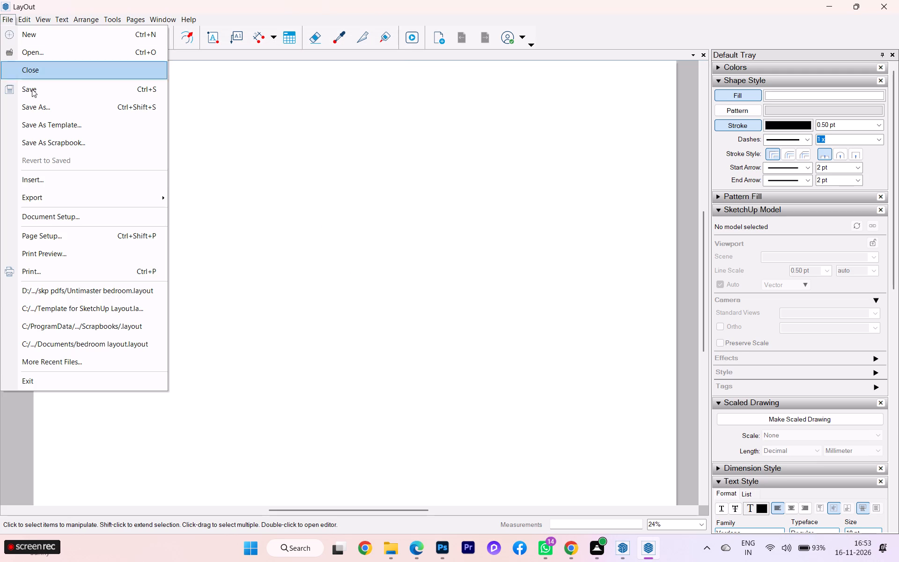
pyautogui.click(42, 183)
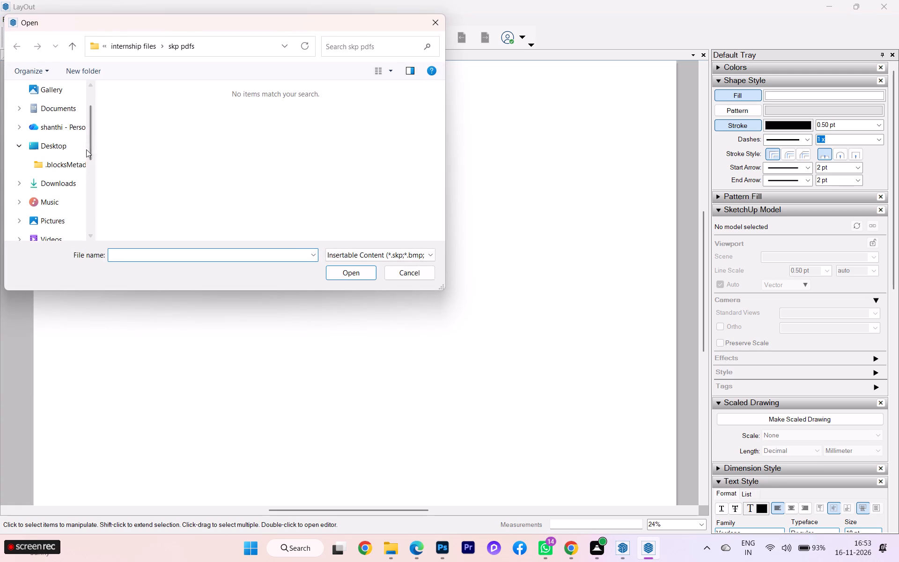
pyautogui.click(125, 50)
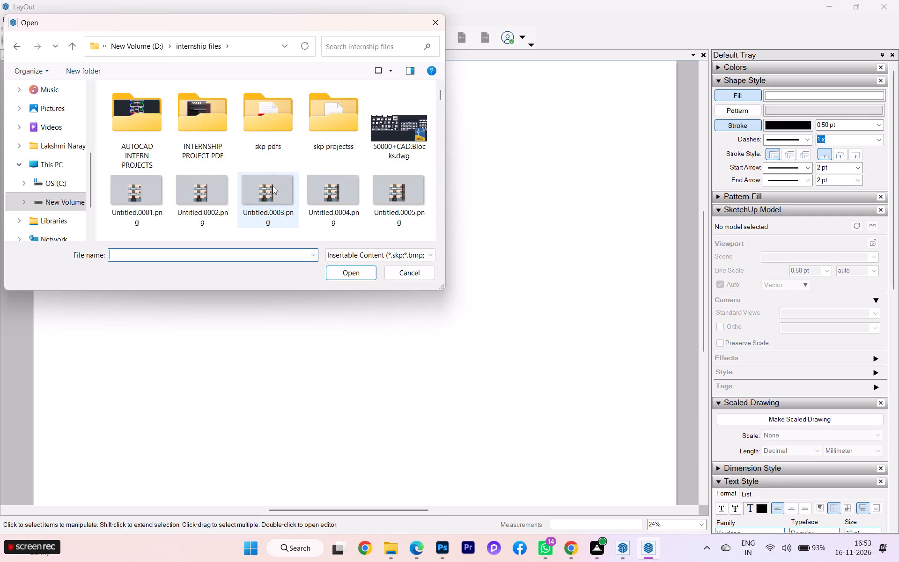
pyautogui.scroll(-1, 184, 200)
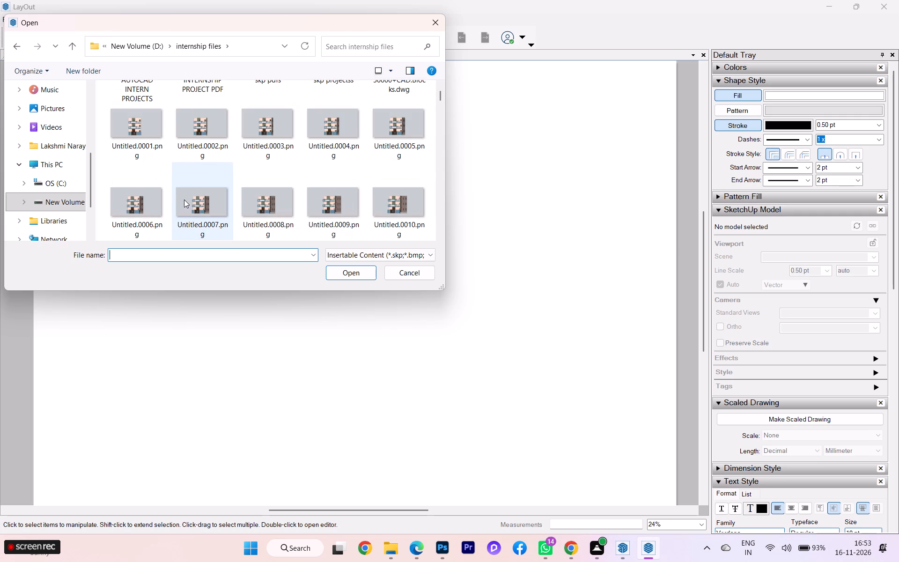
pyautogui.scroll(2, 204, 180)
pyautogui.scroll(-1, 200, 170)
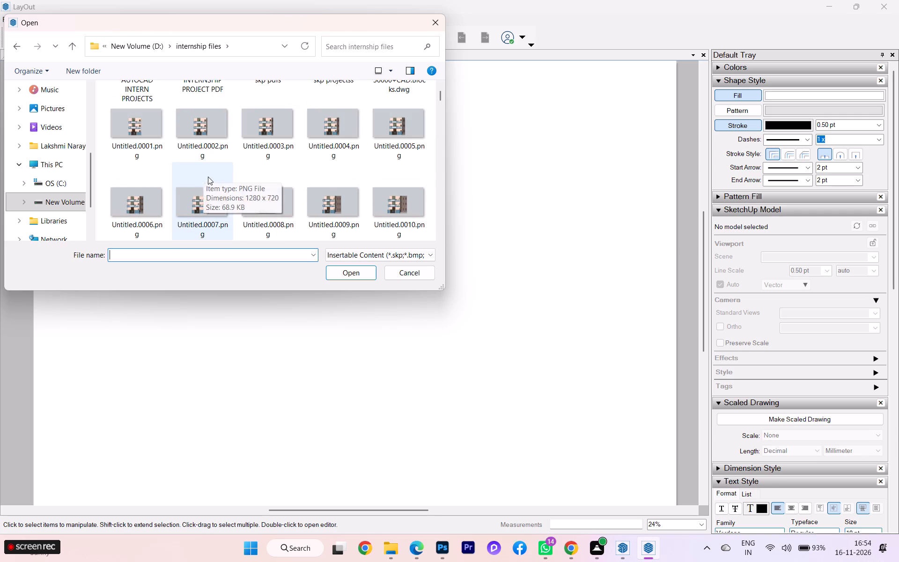
pyautogui.scroll(1, 169, 100)
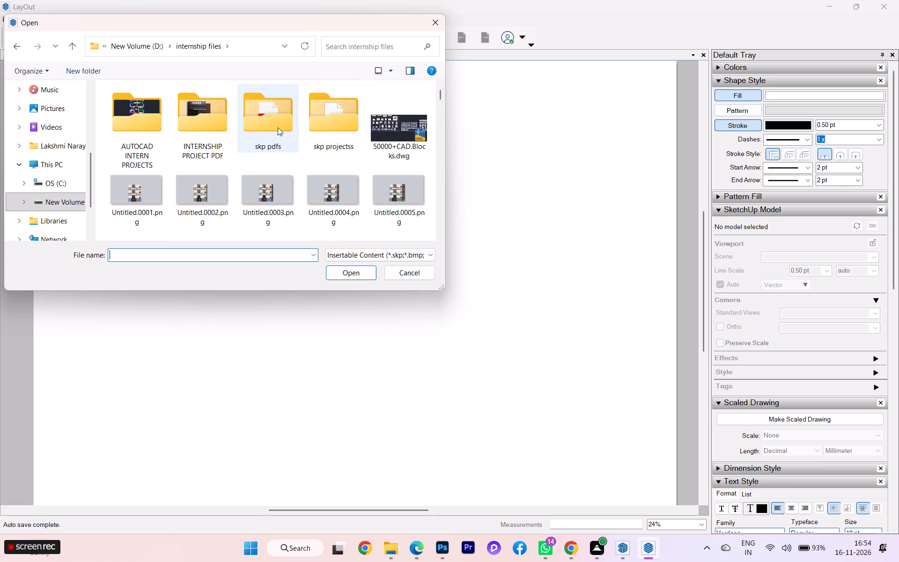
pyautogui.doubleClick(338, 145)
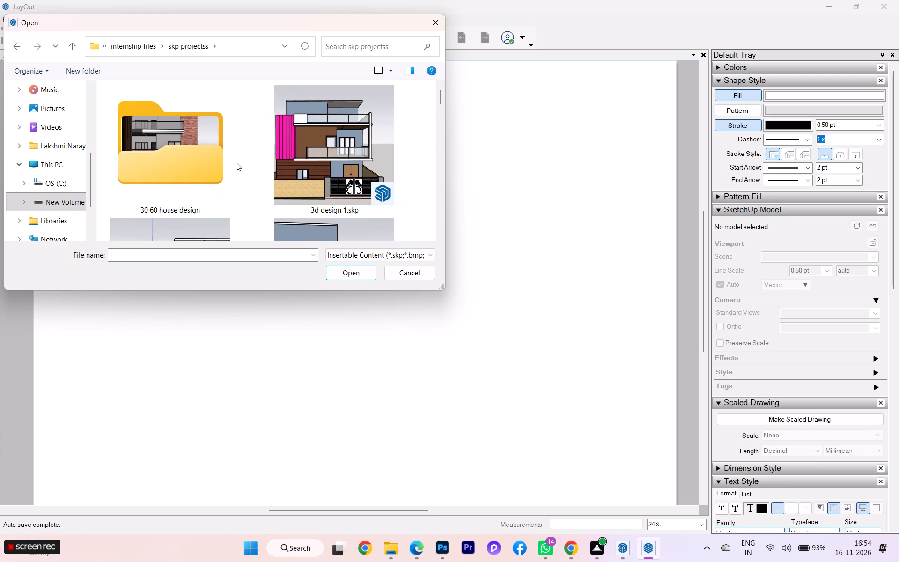
pyautogui.scroll(-1, 199, 162)
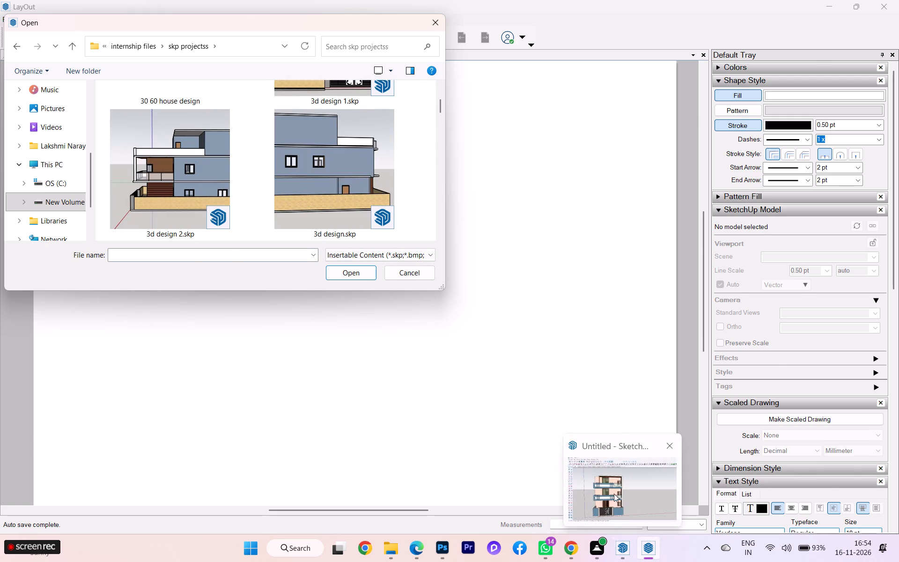
# Switch to SketchUp and export the 3D model as the COLLADA file Untitled.dae into the skp projectss folder.
pyautogui.click(614, 494)
pyautogui.click(13, 21)
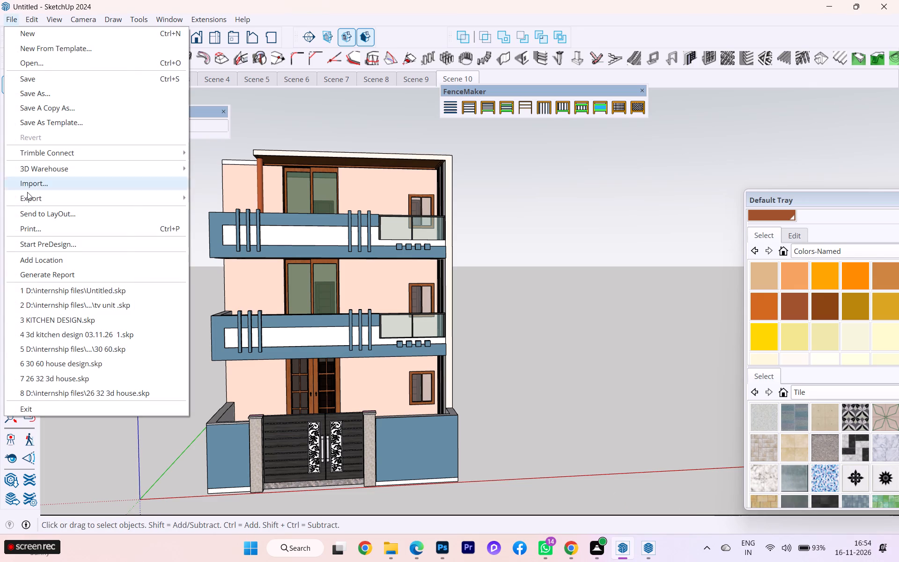
pyautogui.click(27, 195)
pyautogui.click(218, 198)
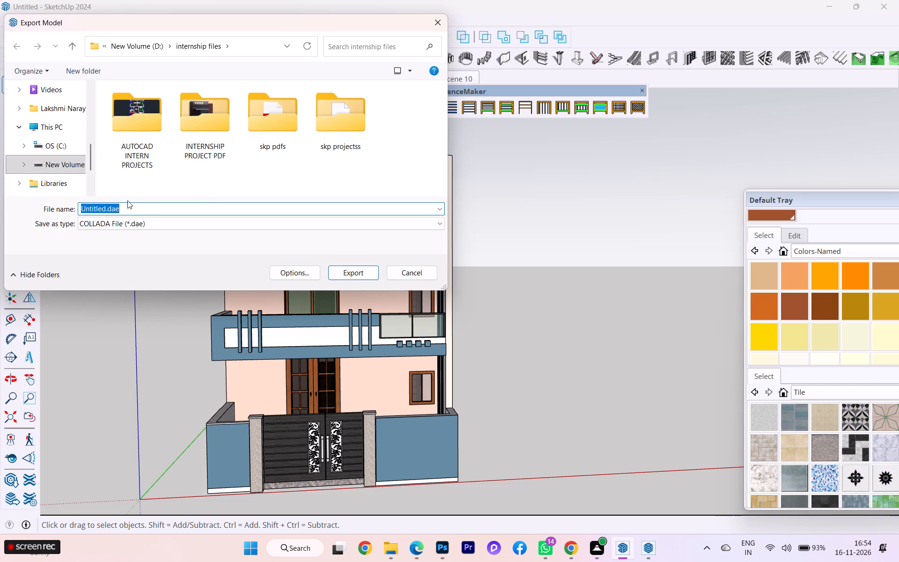
pyautogui.click(130, 221)
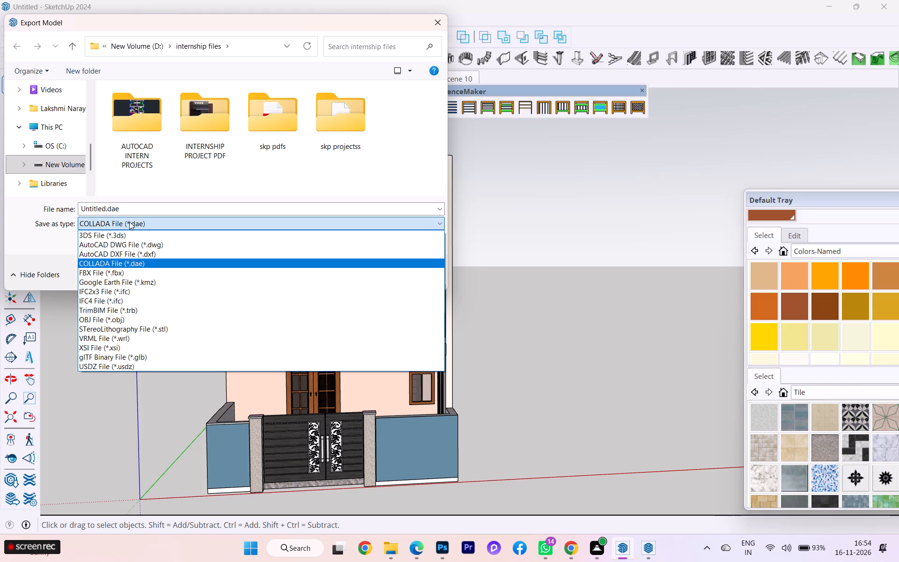
pyautogui.doubleClick(350, 136)
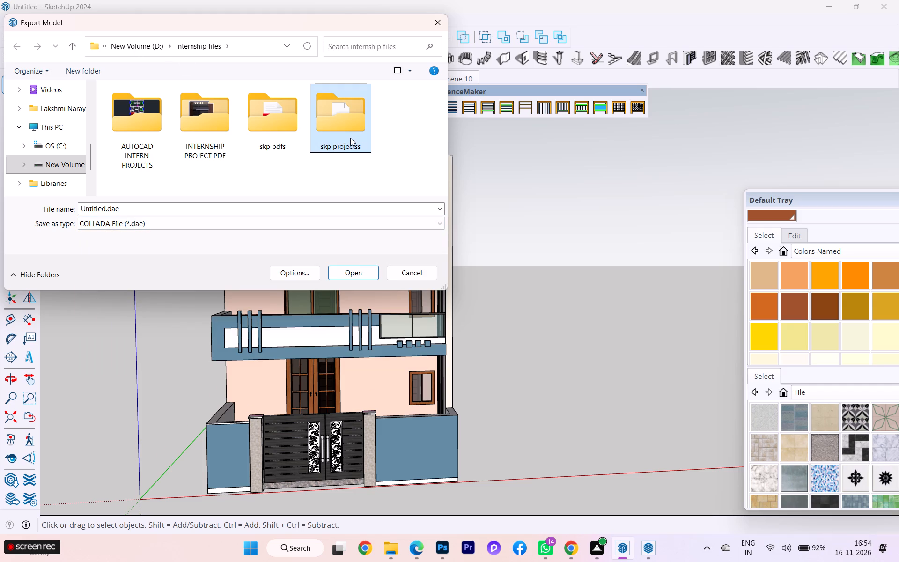
pyautogui.doubleClick(350, 138)
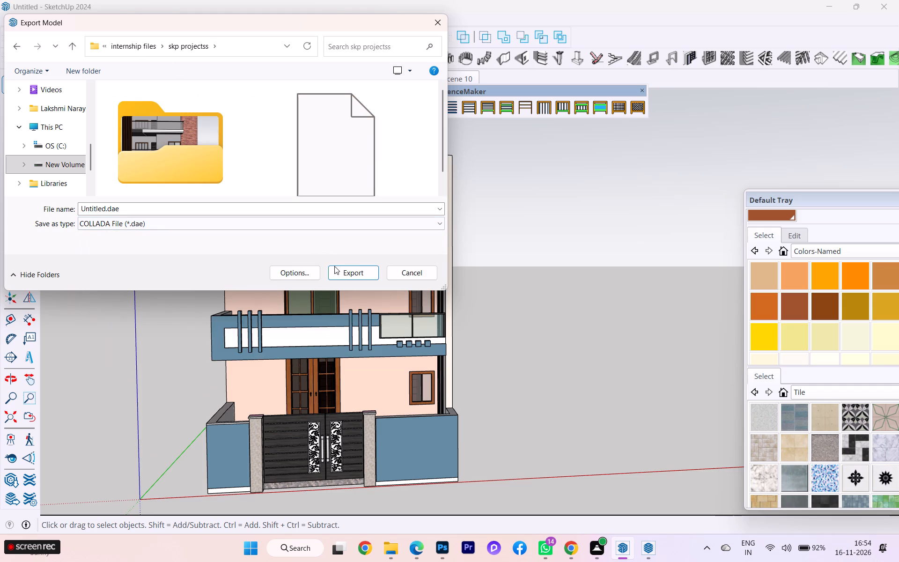
pyautogui.scroll(-2, 203, 151)
pyautogui.click(358, 274)
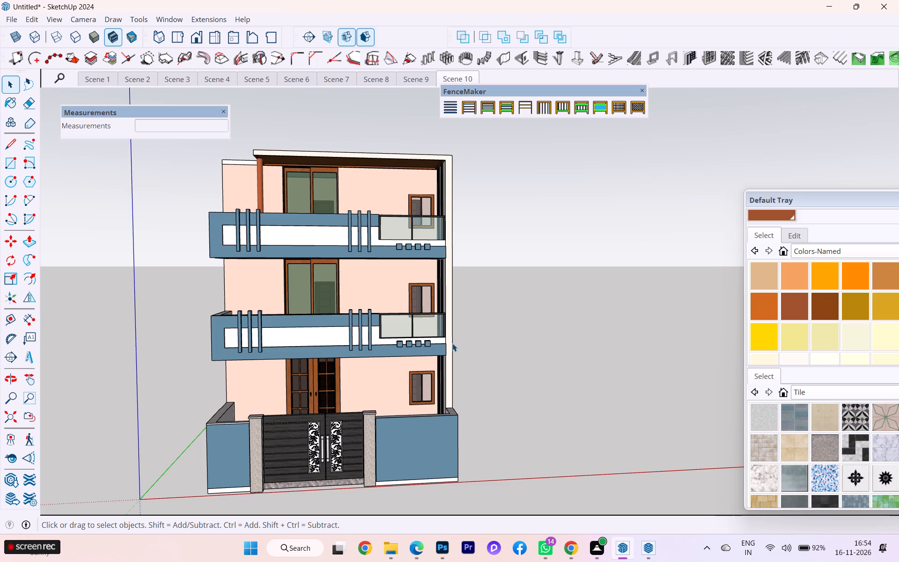
# Switch back to LayOut and look through the skp projectss folder in the insert dialog for the exported model.
pyautogui.click(645, 494)
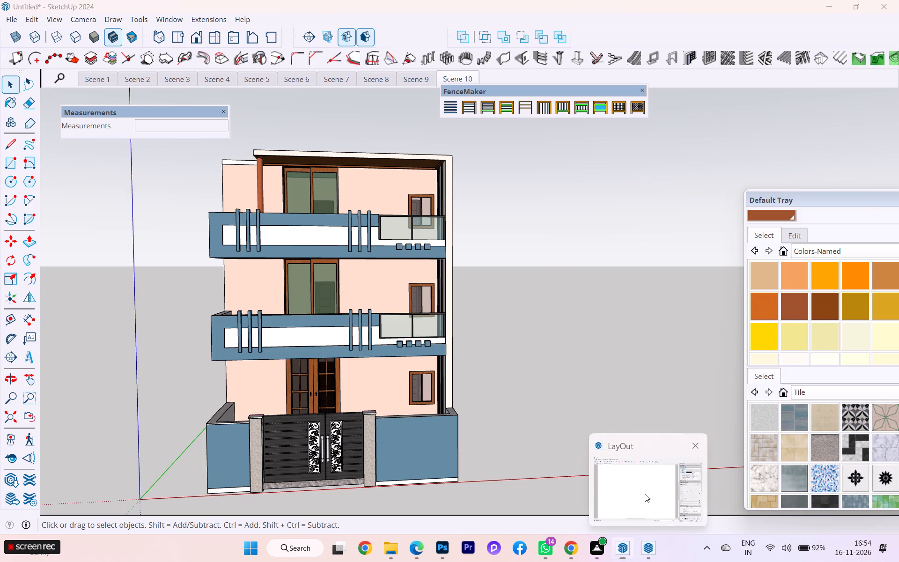
pyautogui.scroll(-2, 218, 195)
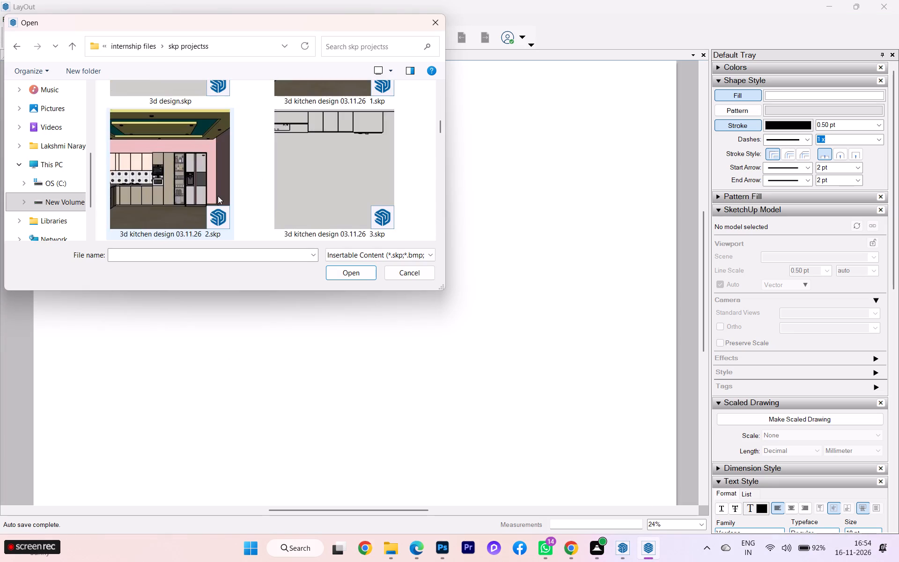
pyautogui.scroll(6, 218, 196)
pyautogui.scroll(-1, 200, 174)
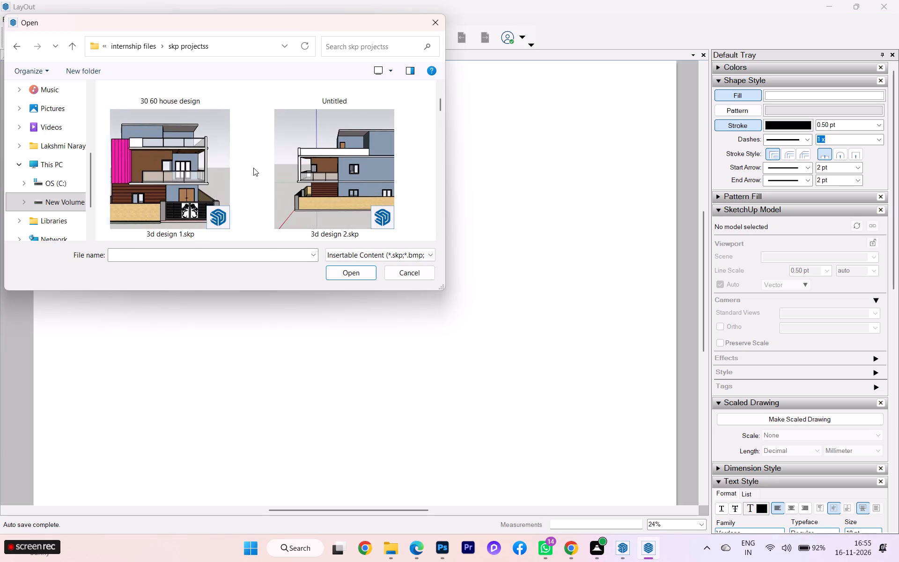
pyautogui.scroll(1, 253, 168)
# Set the insert dialog's file filter to All Files and reopen the skp projectss folder from internship files.
pyautogui.click(360, 256)
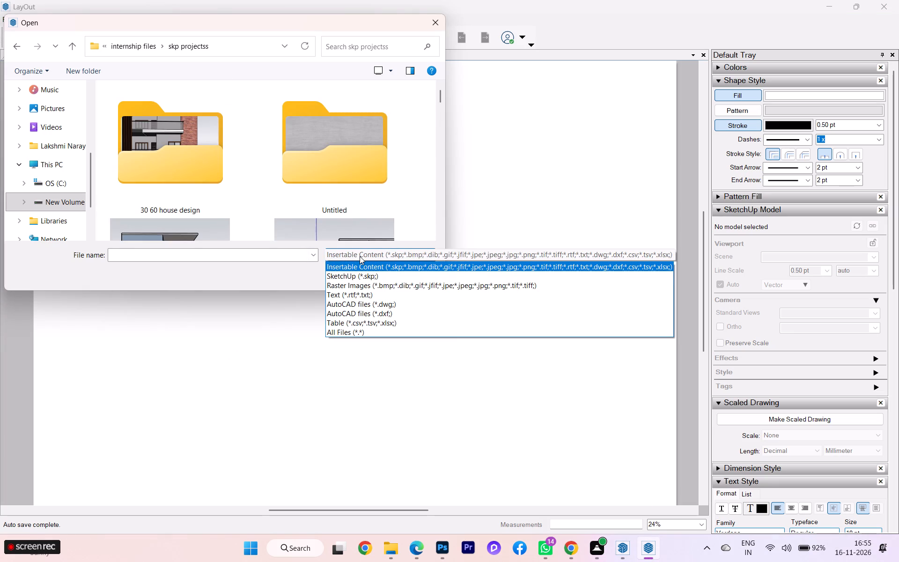
pyautogui.click(348, 333)
pyautogui.scroll(1, 210, 191)
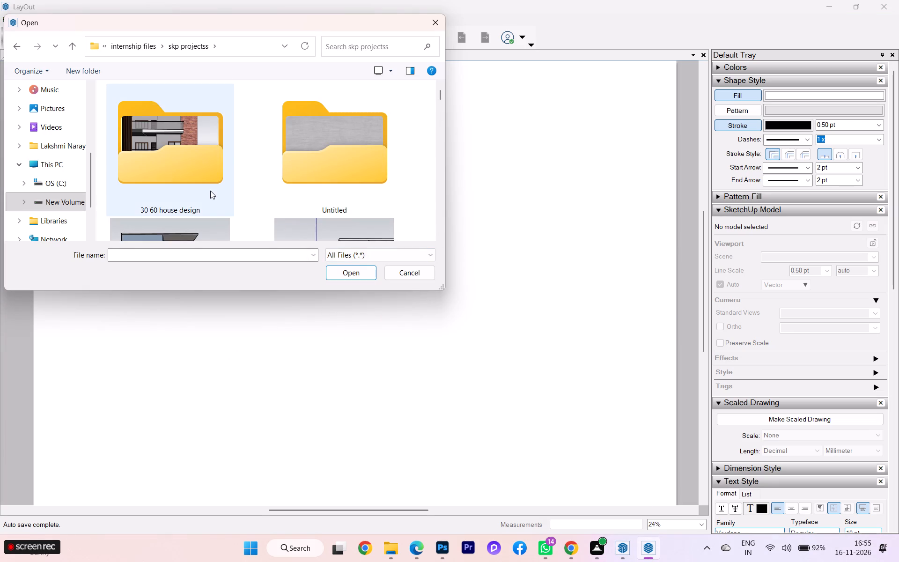
pyautogui.scroll(2, 210, 191)
pyautogui.scroll(1, 308, 206)
pyautogui.scroll(-1, 340, 209)
pyautogui.scroll(3, 343, 201)
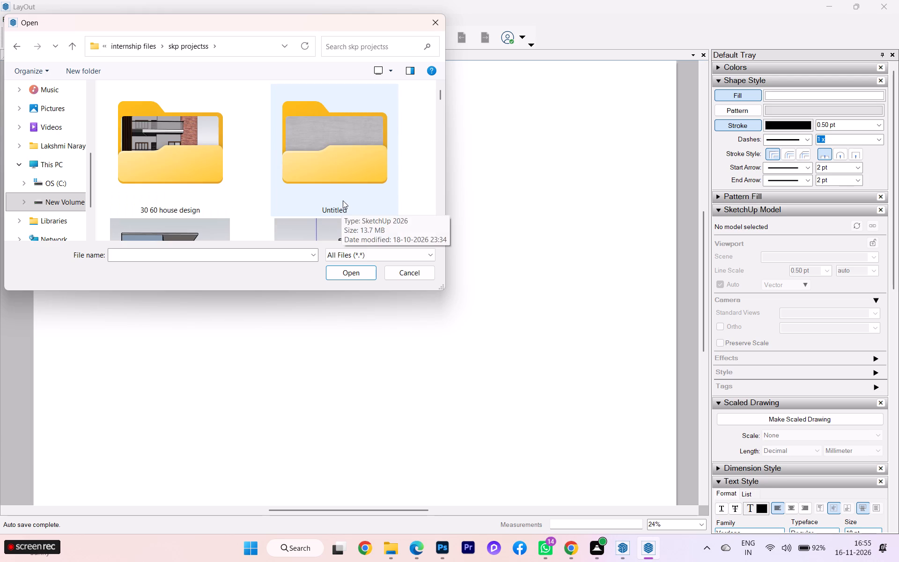
pyautogui.scroll(3, 303, 156)
pyautogui.click(137, 47)
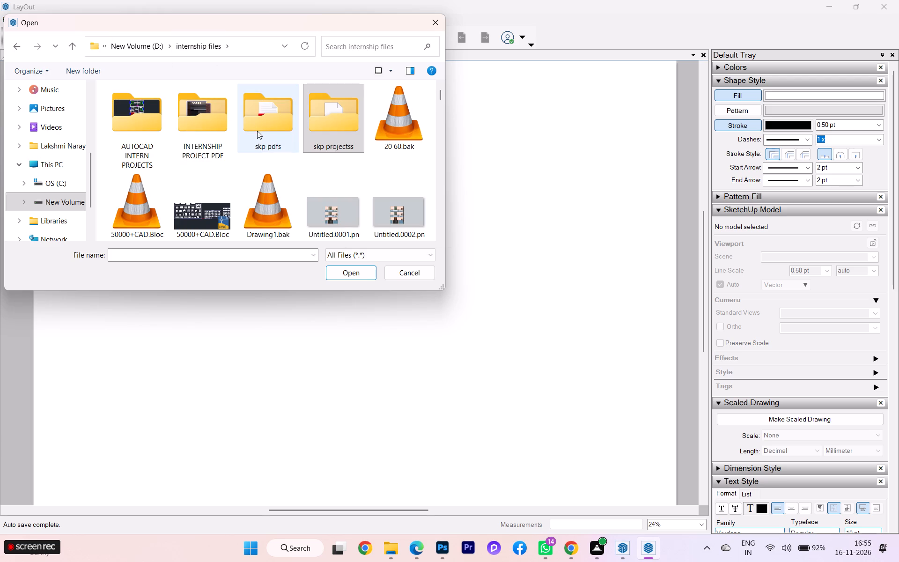
pyautogui.click(346, 137)
pyautogui.click(346, 137)
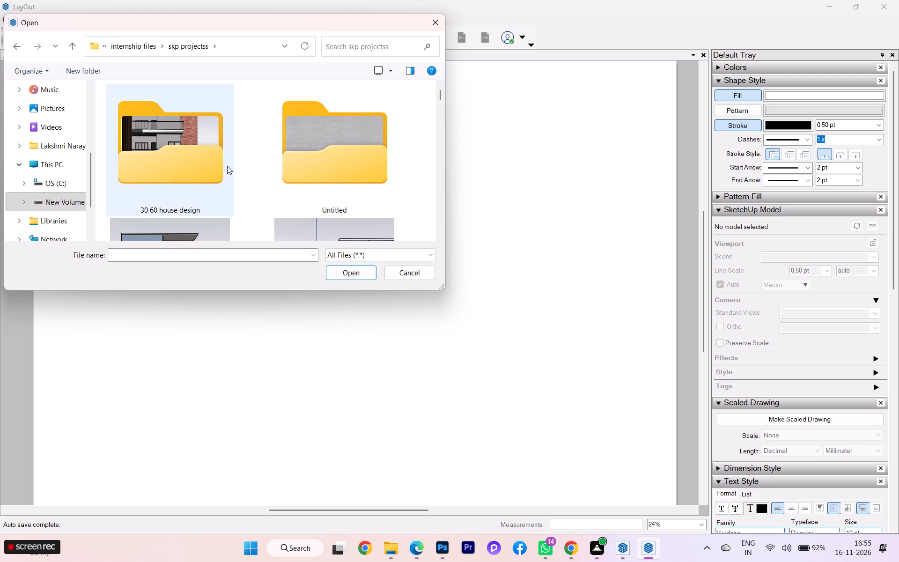
# Look through all files in the skp projectss folder for the exported building model and close the insert dialog.
pyautogui.scroll(-1, 227, 166)
pyautogui.scroll(2, 227, 168)
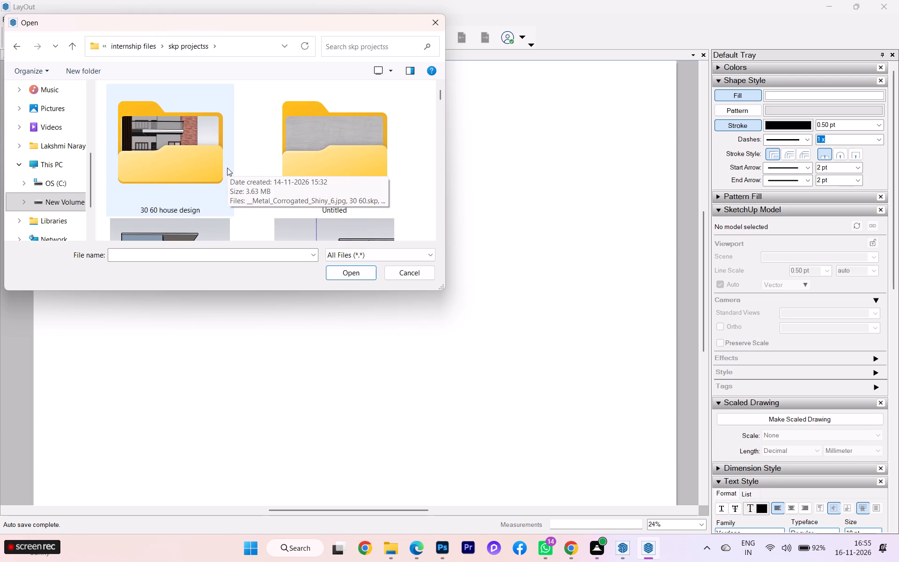
pyautogui.scroll(-1, 227, 168)
pyautogui.scroll(1, 227, 168)
pyautogui.scroll(-2, 227, 168)
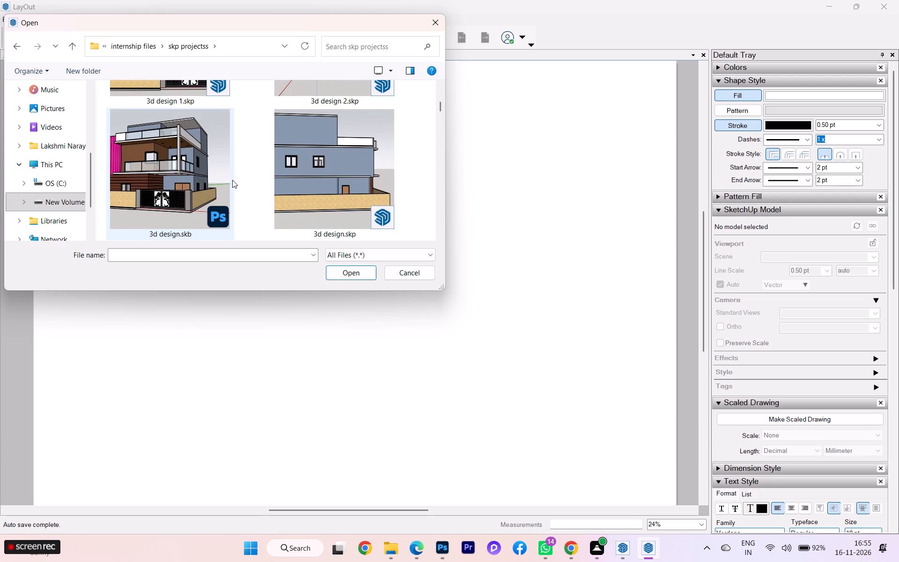
pyautogui.scroll(-2, 262, 187)
pyautogui.scroll(2, 262, 187)
pyautogui.scroll(-1, 262, 187)
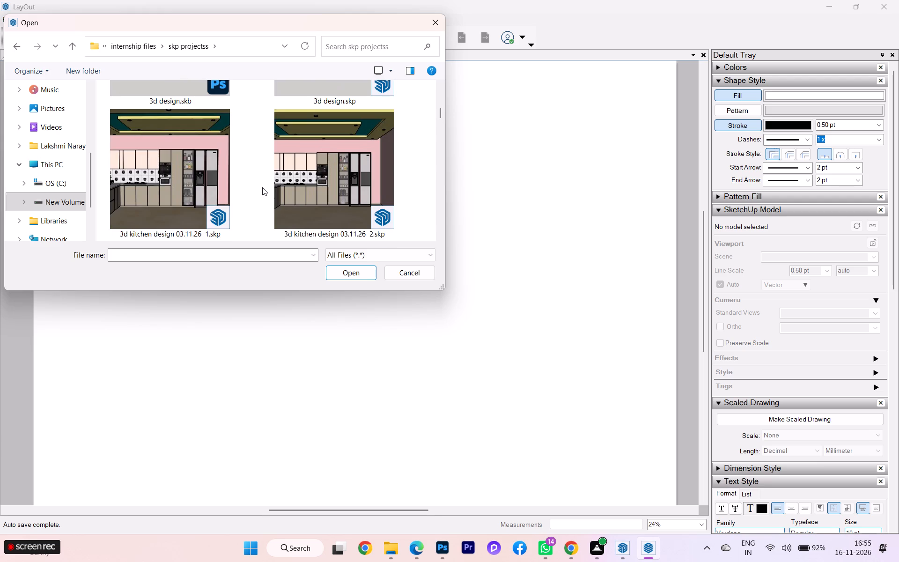
pyautogui.scroll(-3, 262, 187)
pyautogui.scroll(1, 262, 187)
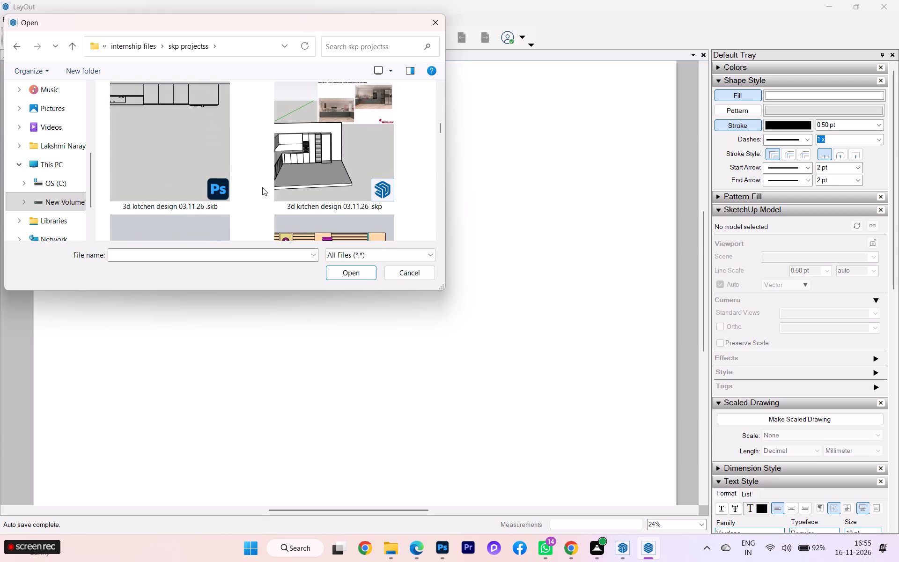
pyautogui.scroll(-3, 262, 187)
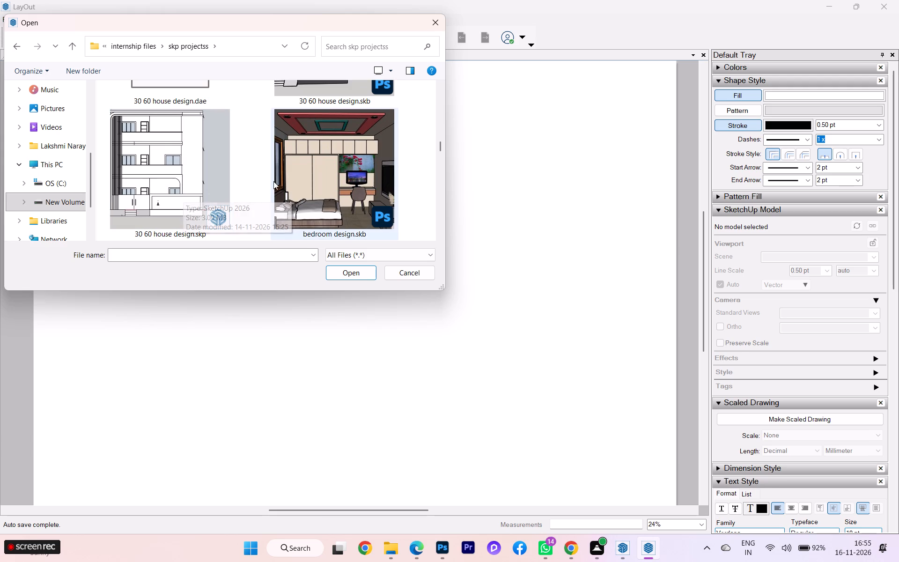
pyautogui.scroll(-4, 324, 183)
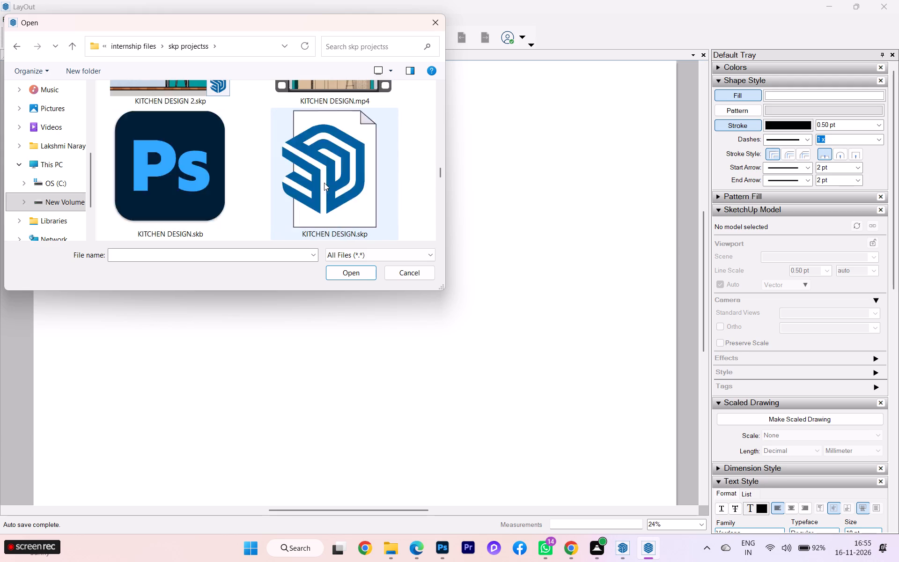
pyautogui.scroll(-1, 324, 183)
pyautogui.scroll(1, 324, 183)
pyautogui.scroll(-6, 324, 183)
pyautogui.scroll(1, 324, 183)
pyautogui.scroll(-1, 324, 183)
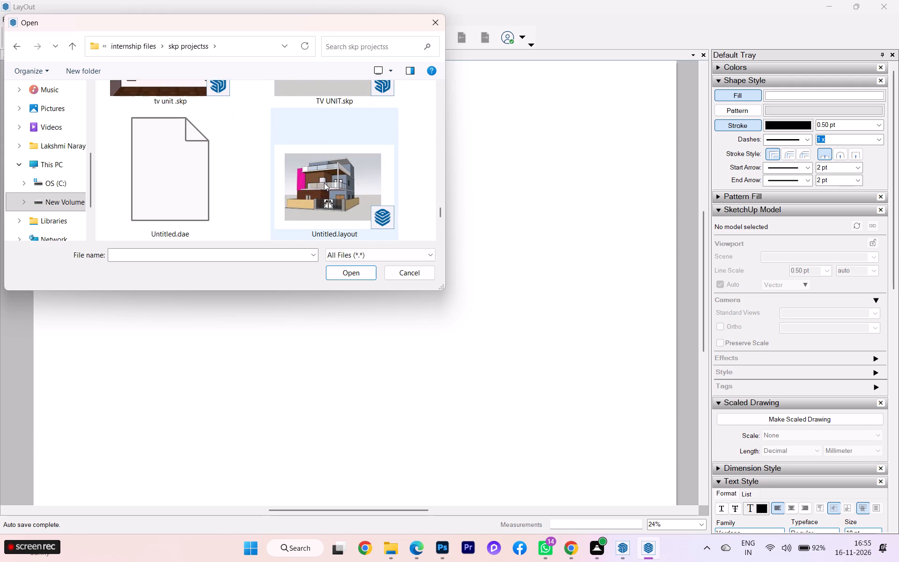
pyautogui.scroll(-2, 324, 183)
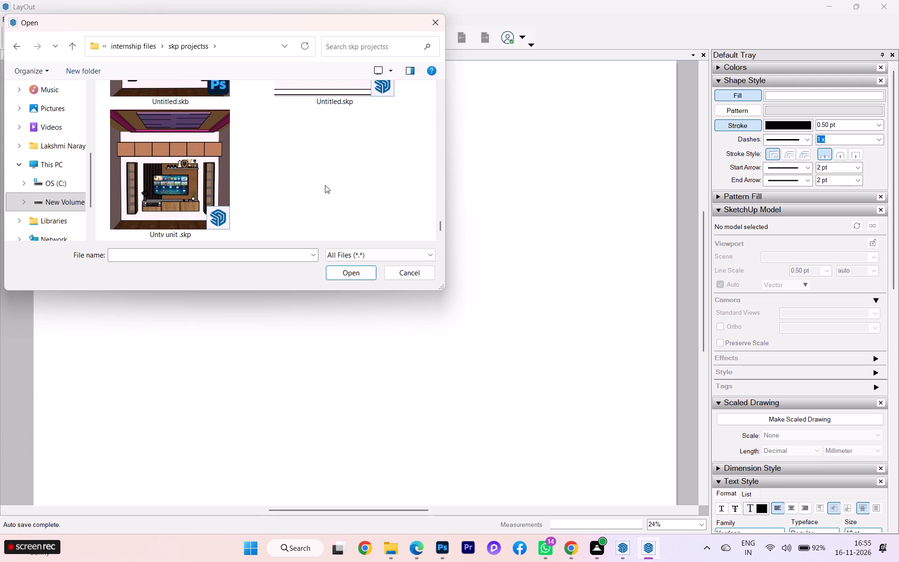
pyautogui.scroll(-5, 329, 194)
pyautogui.scroll(1, 342, 204)
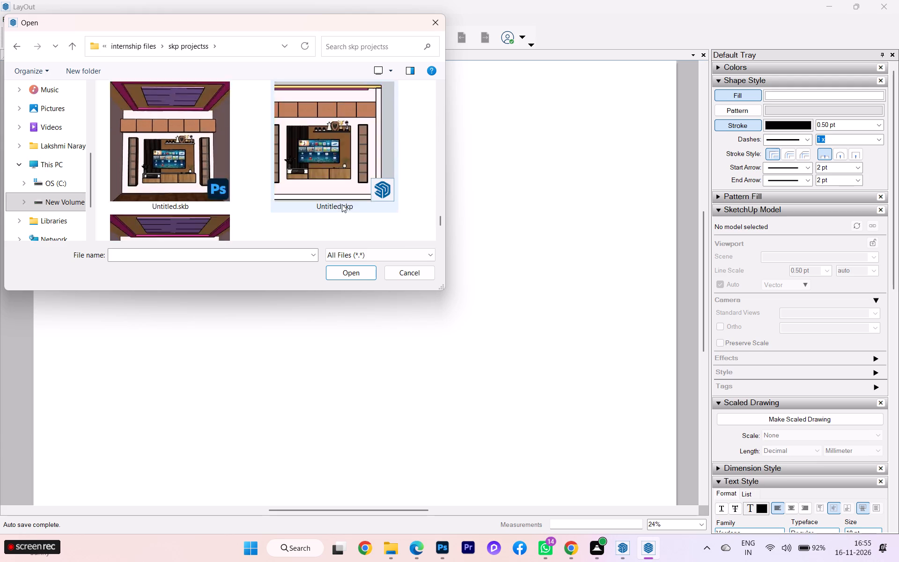
pyautogui.scroll(1, 342, 204)
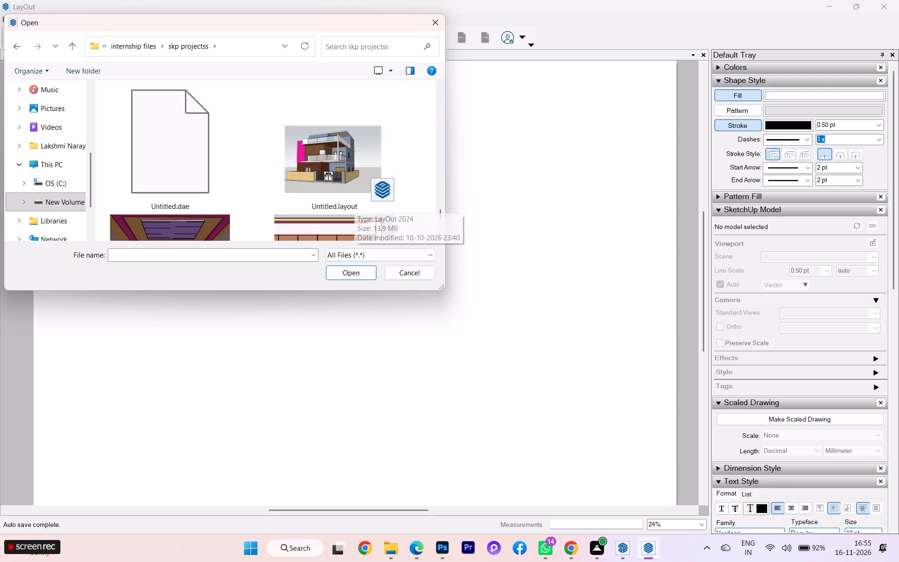
pyautogui.click(436, 15)
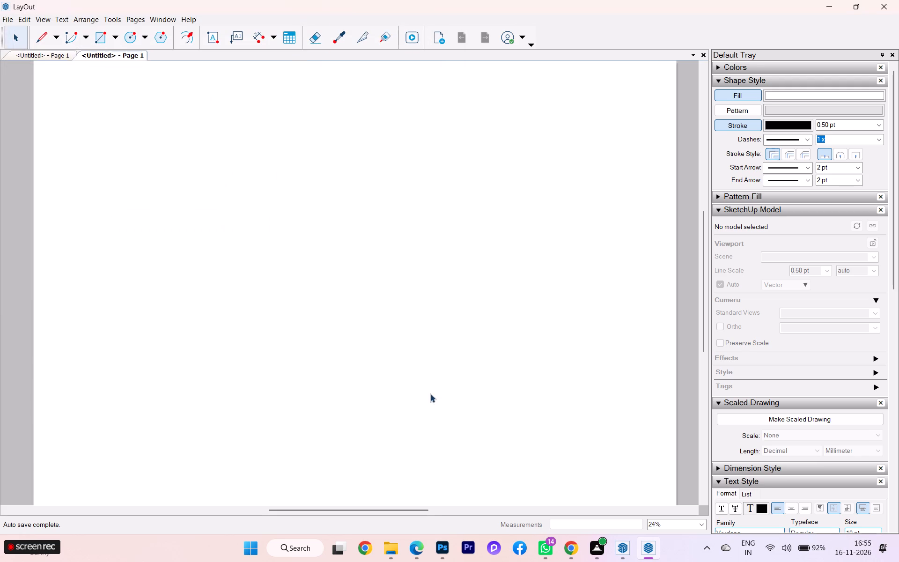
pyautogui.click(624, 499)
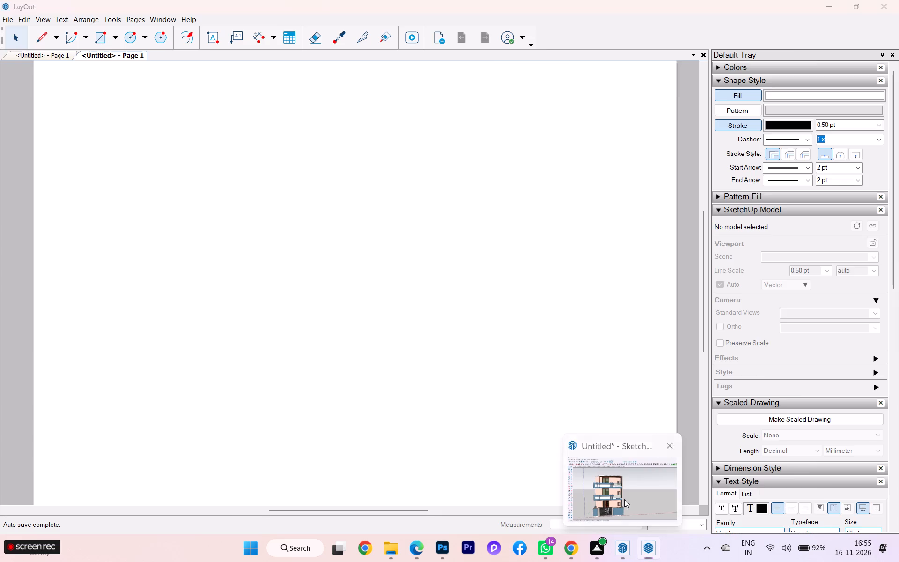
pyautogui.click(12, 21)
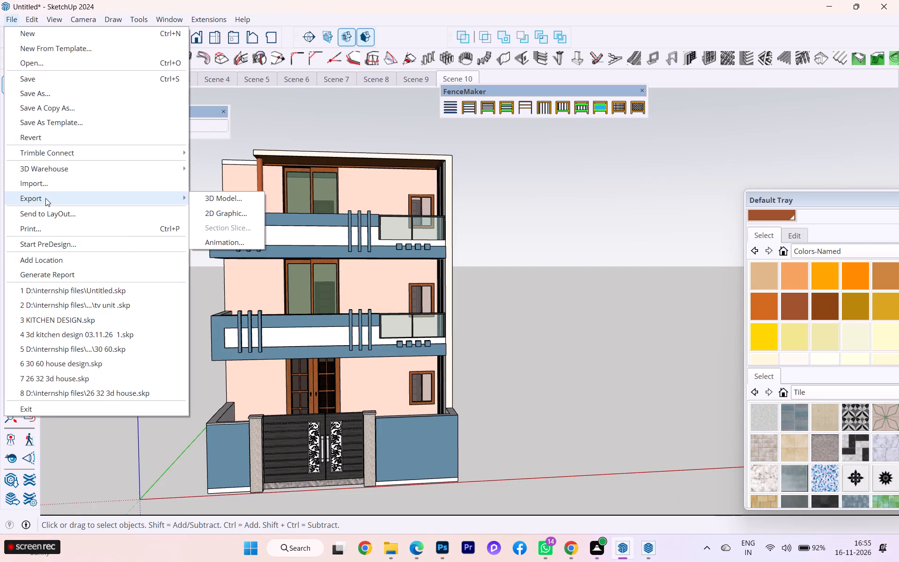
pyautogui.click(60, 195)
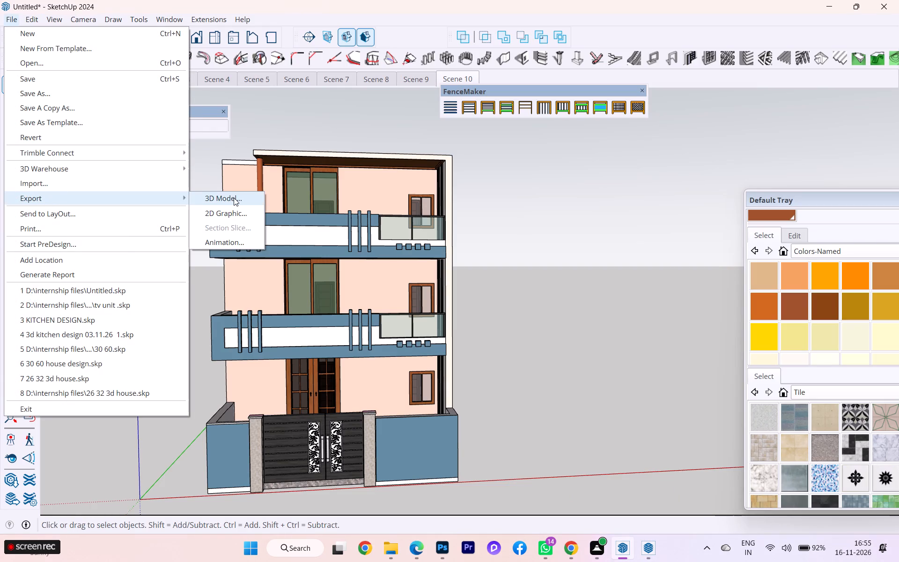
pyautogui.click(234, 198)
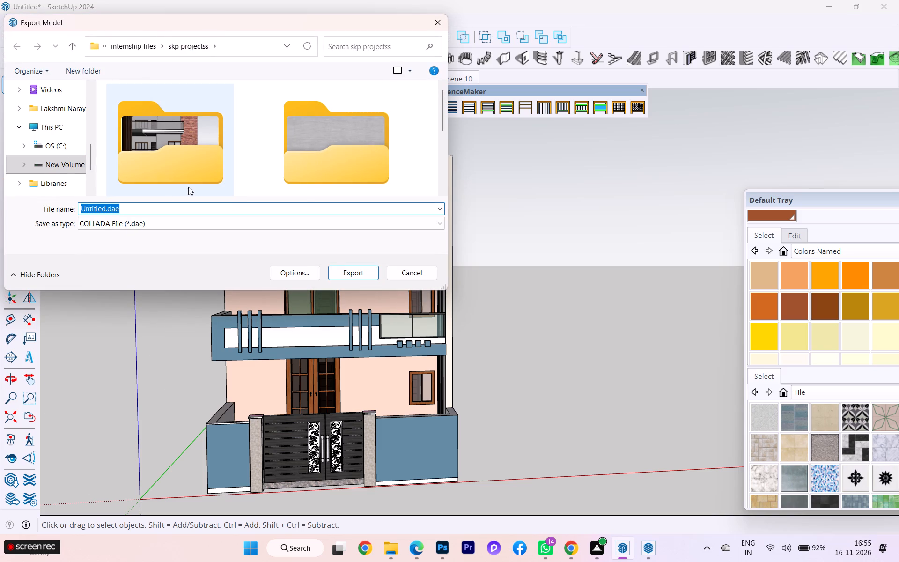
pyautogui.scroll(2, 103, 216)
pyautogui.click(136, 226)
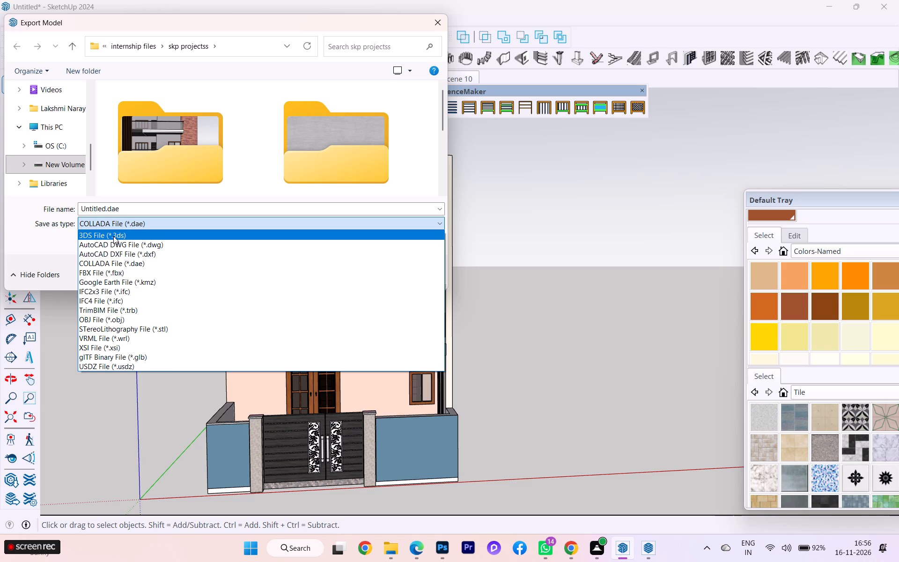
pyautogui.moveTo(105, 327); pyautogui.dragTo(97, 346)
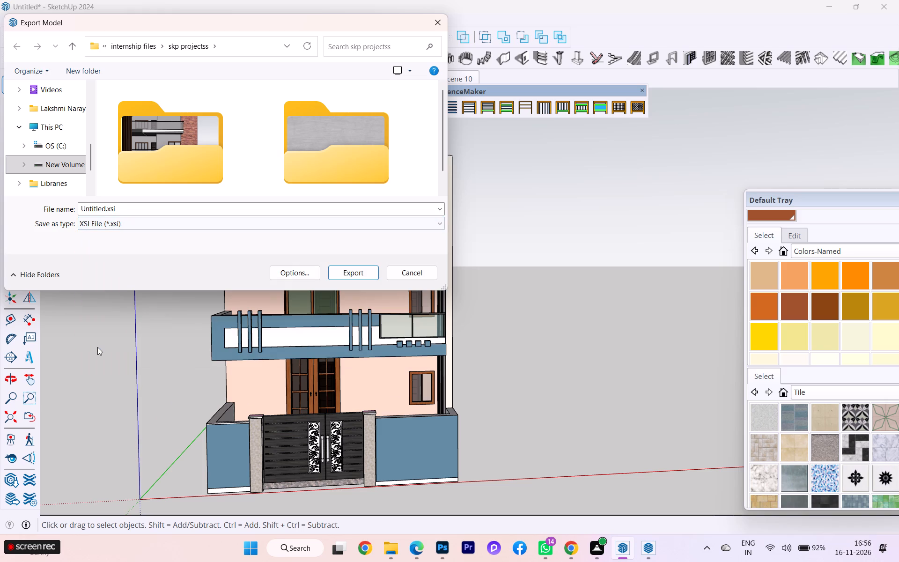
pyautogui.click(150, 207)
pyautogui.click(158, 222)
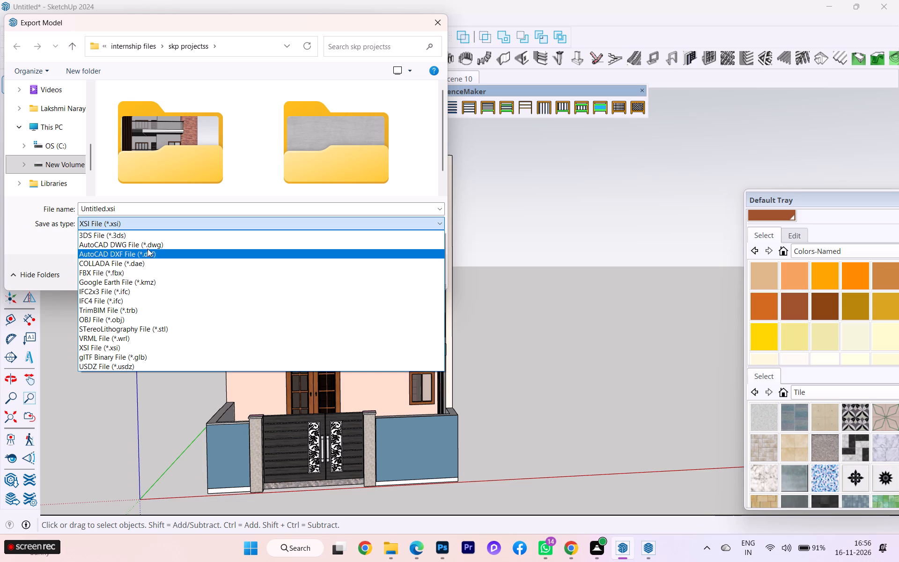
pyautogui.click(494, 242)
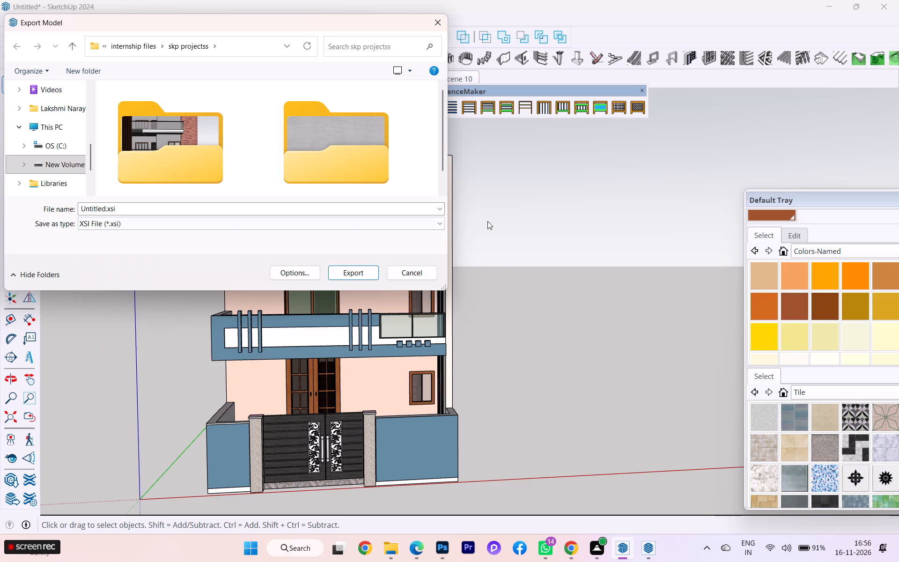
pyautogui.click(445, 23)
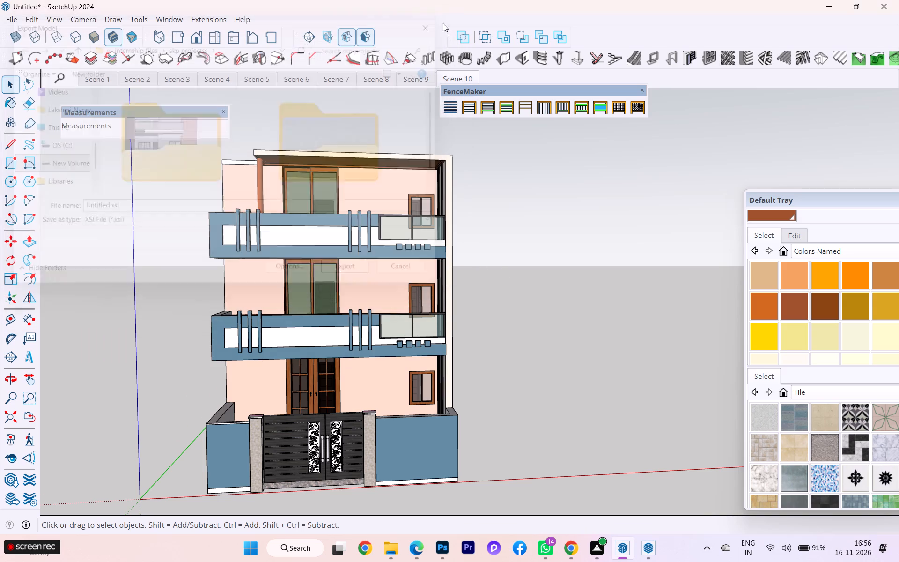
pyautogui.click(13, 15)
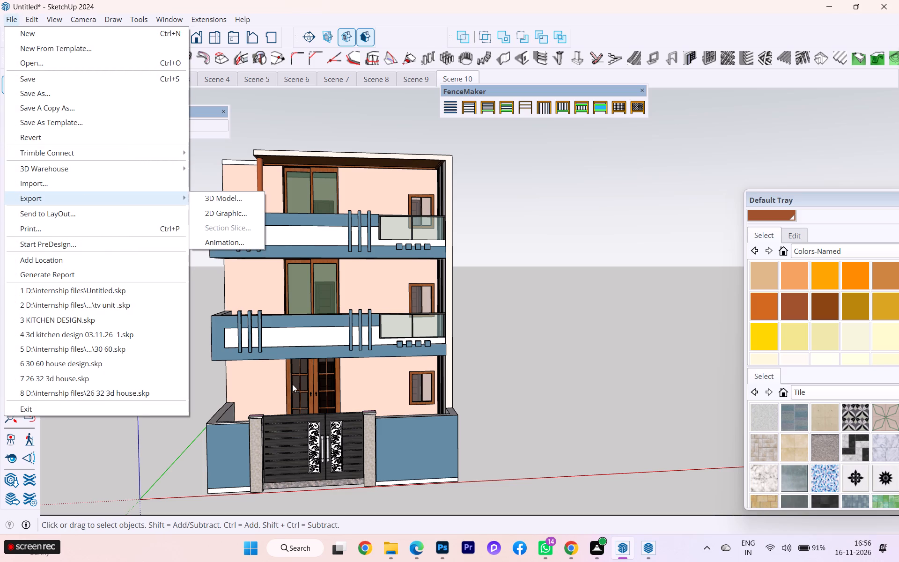
# Switch to File Explorer and examine the building's exported PNG frames in internship files, including Untitled.0009, 0010, 0006 and 0002.
pyautogui.click(392, 547)
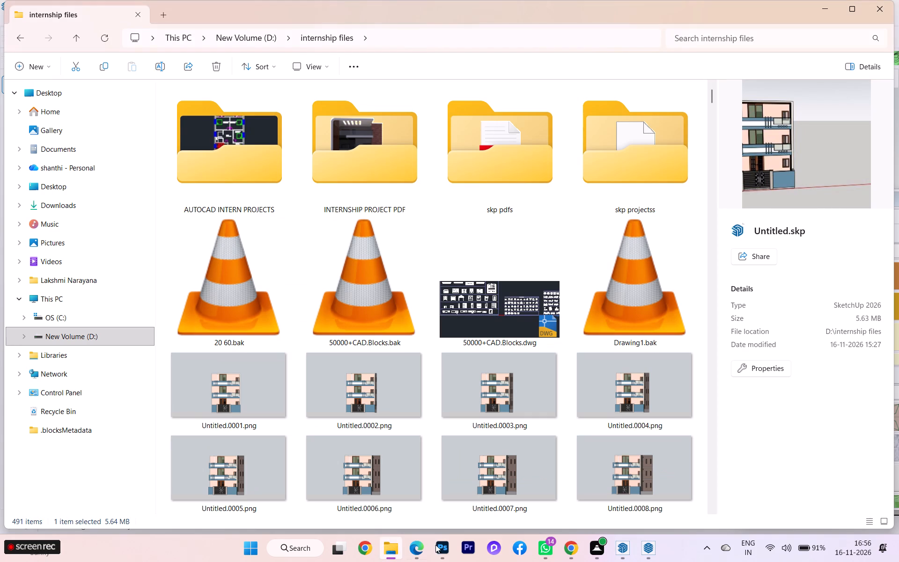
pyautogui.scroll(-1, 387, 436)
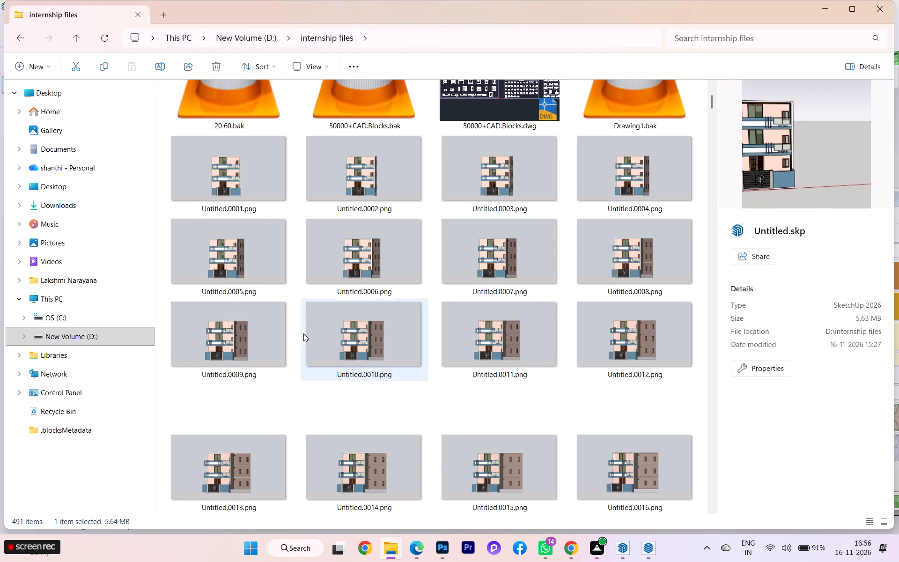
pyautogui.doubleClick(217, 338)
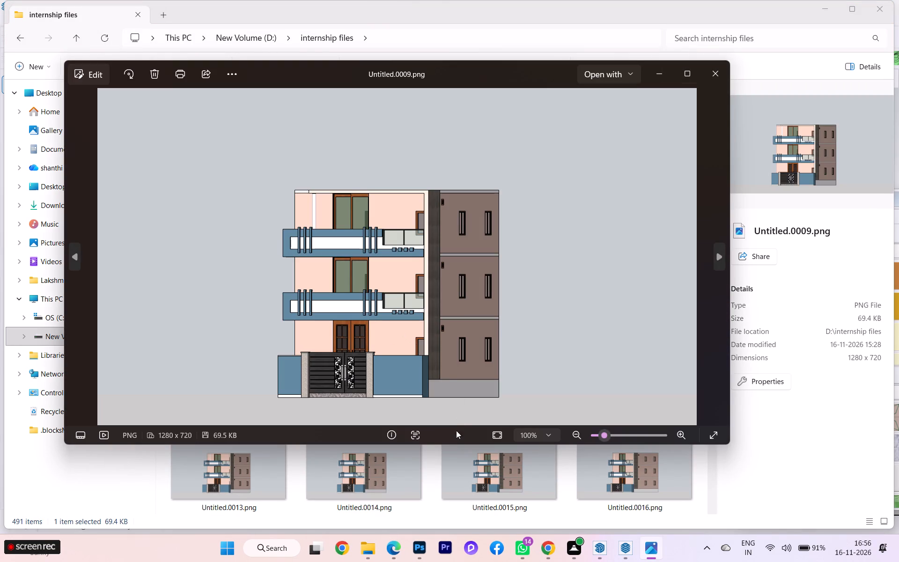
pyautogui.click(458, 471)
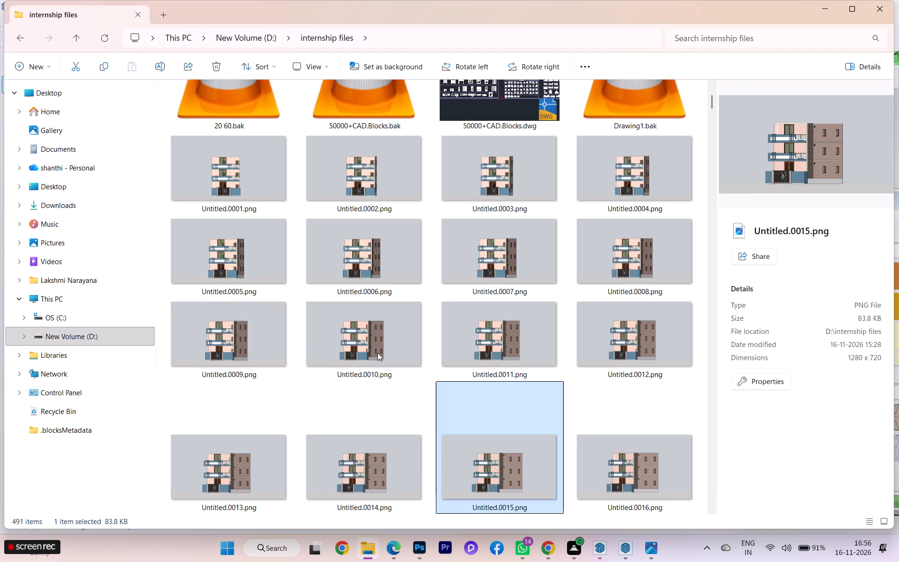
pyautogui.doubleClick(377, 353)
pyautogui.click(423, 484)
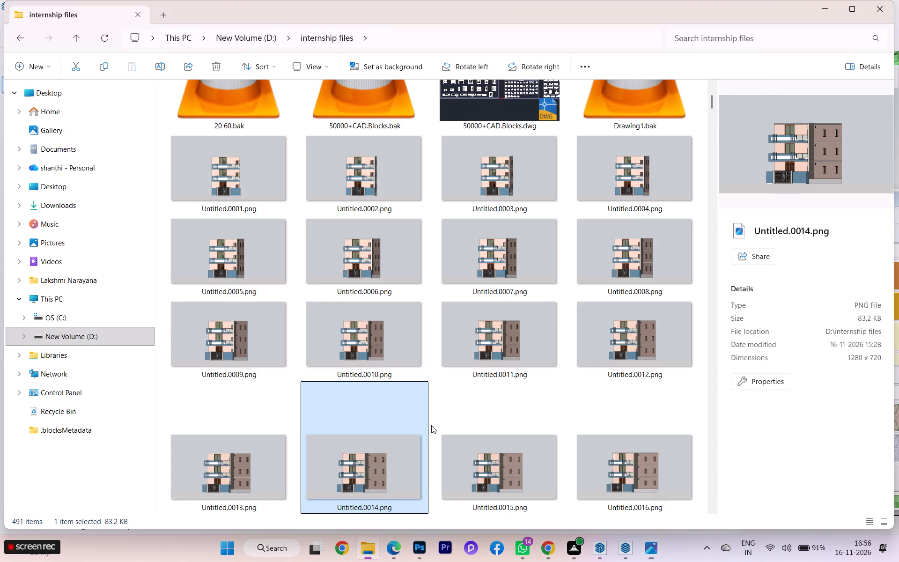
pyautogui.doubleClick(338, 240)
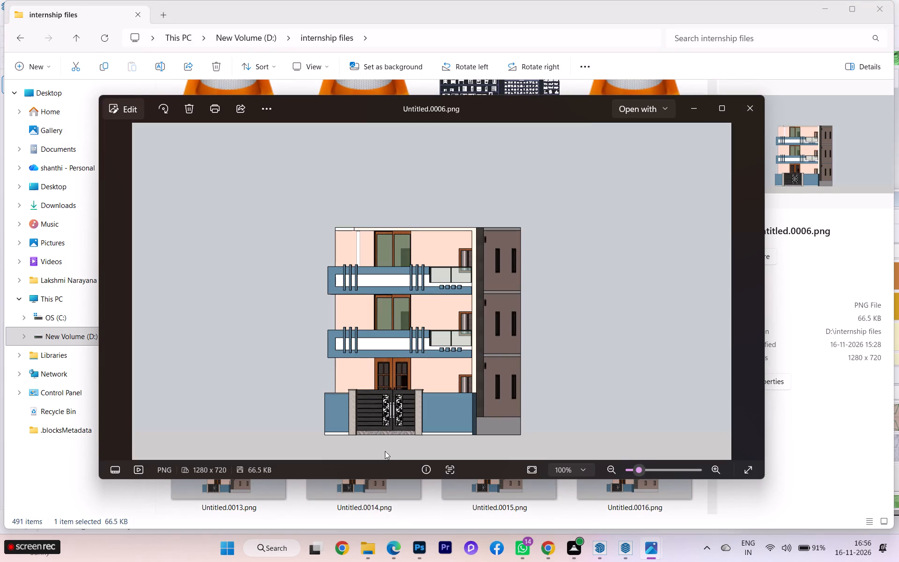
pyautogui.click(779, 335)
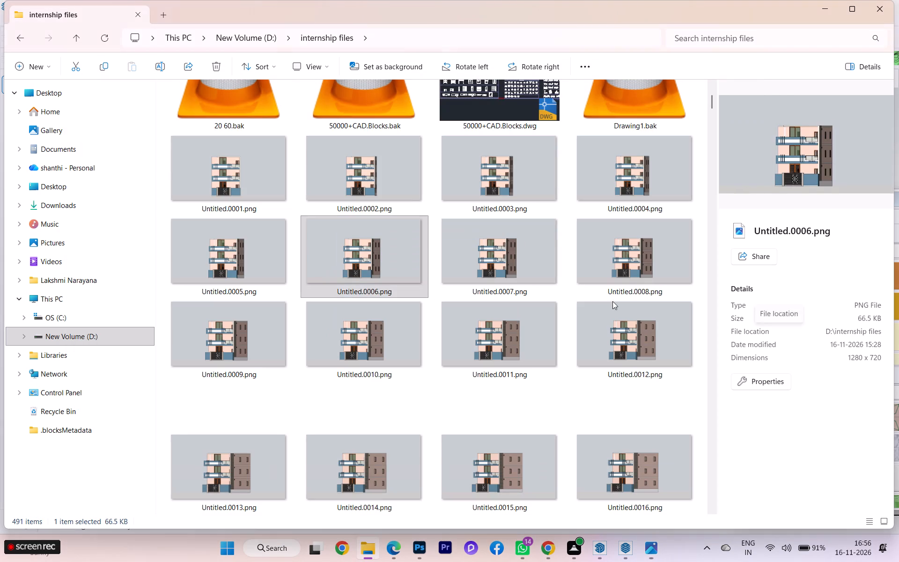
pyautogui.doubleClick(336, 167)
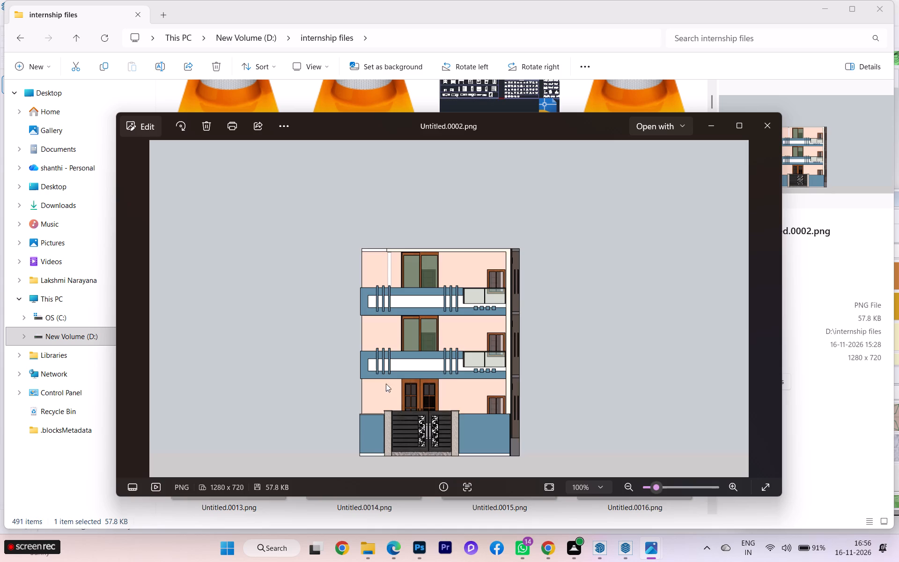
pyautogui.click(803, 297)
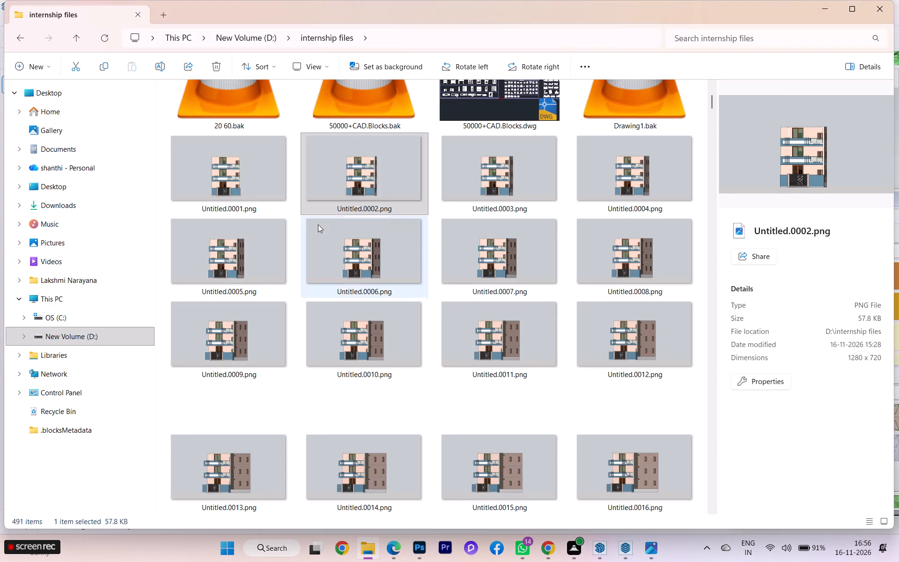
# Open Untitled.0001.png and examine the remaining exported PNG frames of the building in the internship files folder.
pyautogui.doubleClick(226, 177)
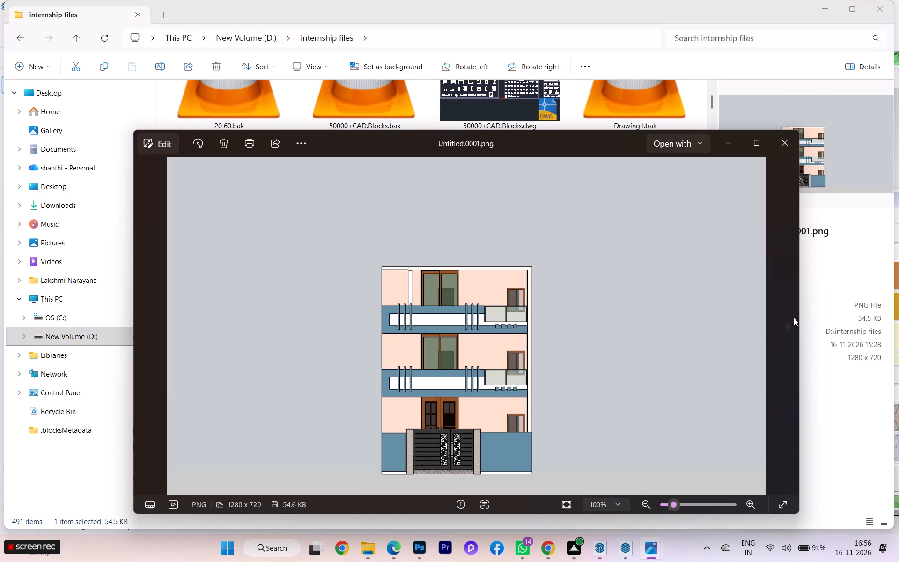
pyautogui.click(818, 290)
pyautogui.scroll(-7, 575, 314)
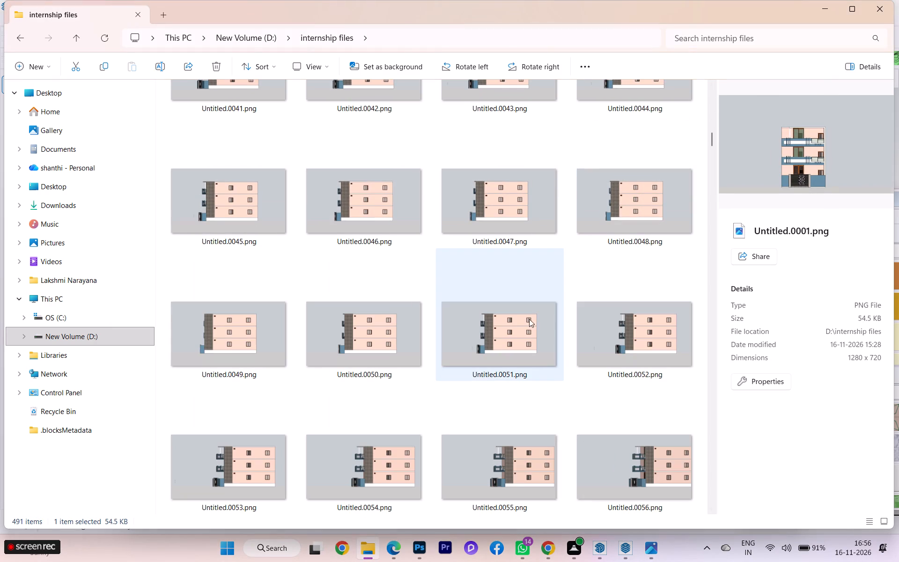
pyautogui.scroll(-1, 508, 319)
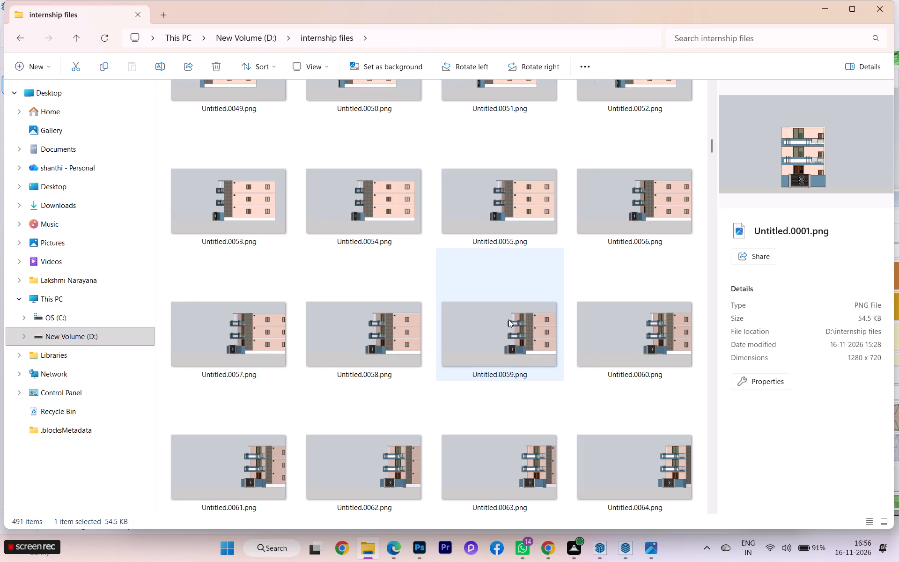
pyautogui.scroll(3, 508, 319)
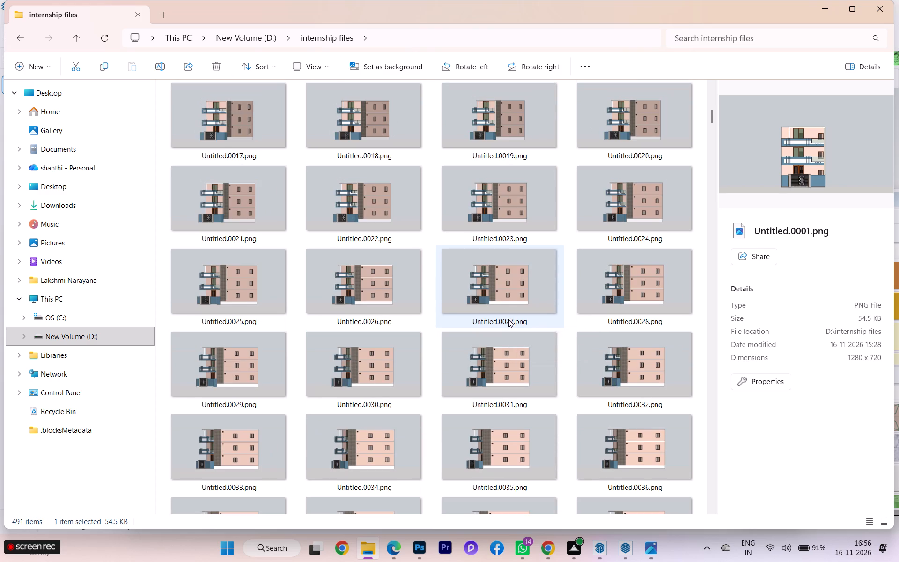
pyautogui.scroll(3, 508, 319)
pyautogui.scroll(-2, 508, 319)
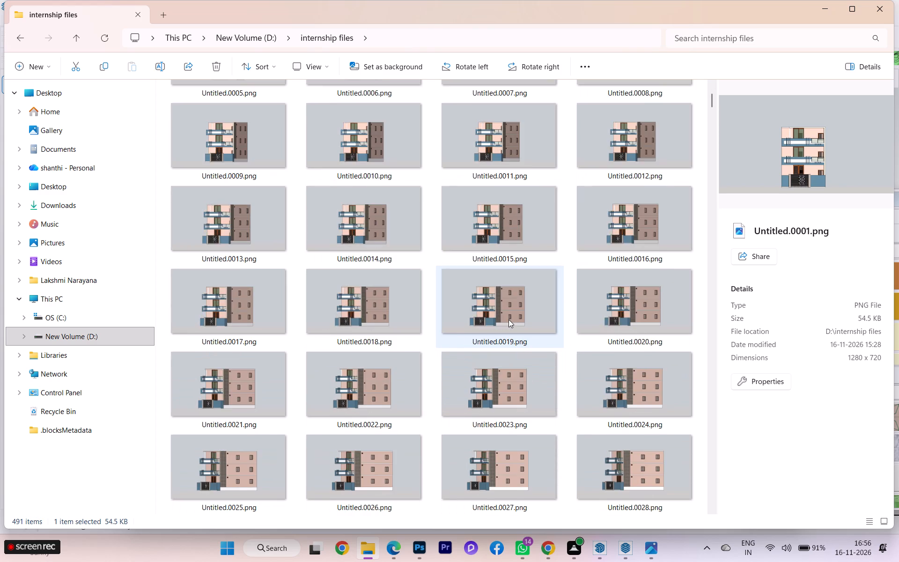
pyautogui.scroll(-4, 508, 319)
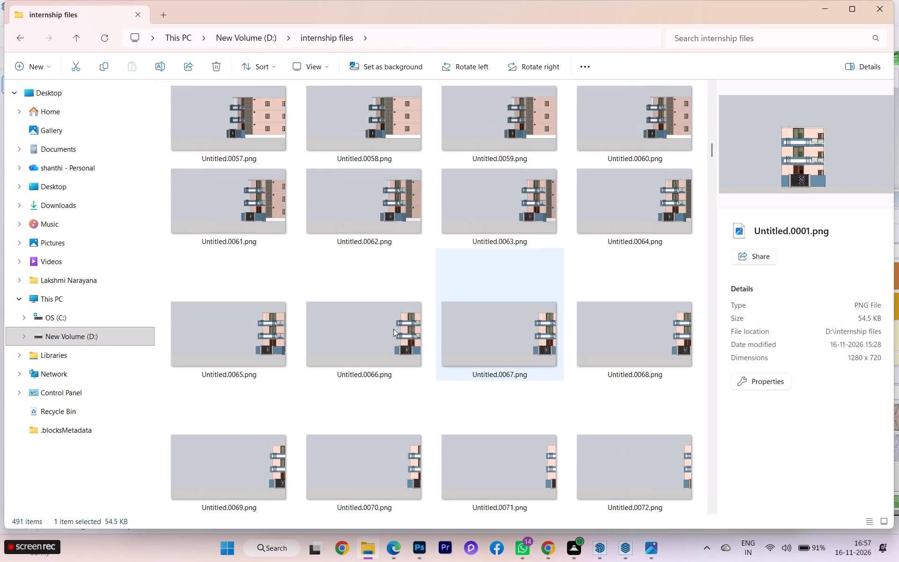
# Delete the exported PNG frames and the other loose files, sparing the four folders, the three .bak files and 50000+CAD.Blocks.dwg.
pyautogui.click(330, 341)
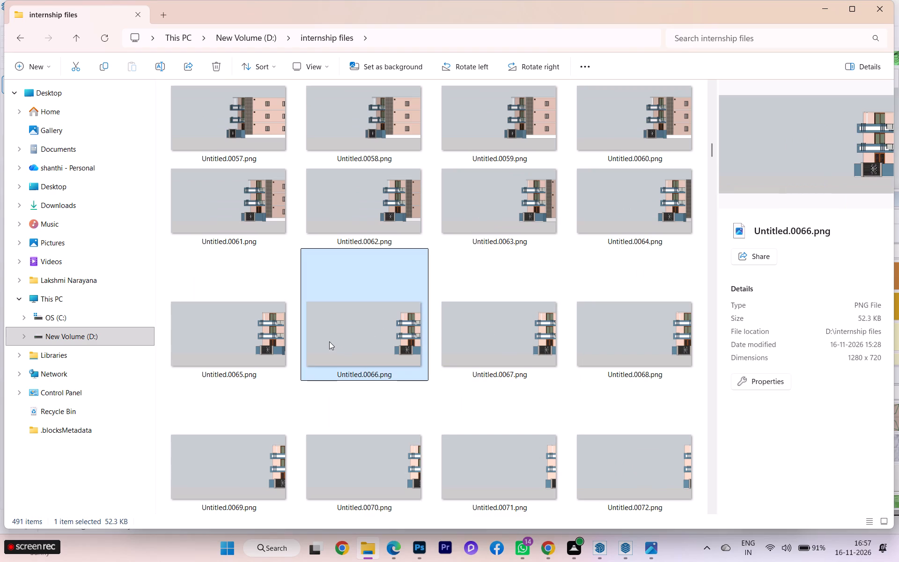
pyautogui.hotkey('ctrl', 'a')
pyautogui.scroll(-1, 340, 362)
pyautogui.scroll(3, 341, 363)
pyautogui.scroll(-8, 343, 365)
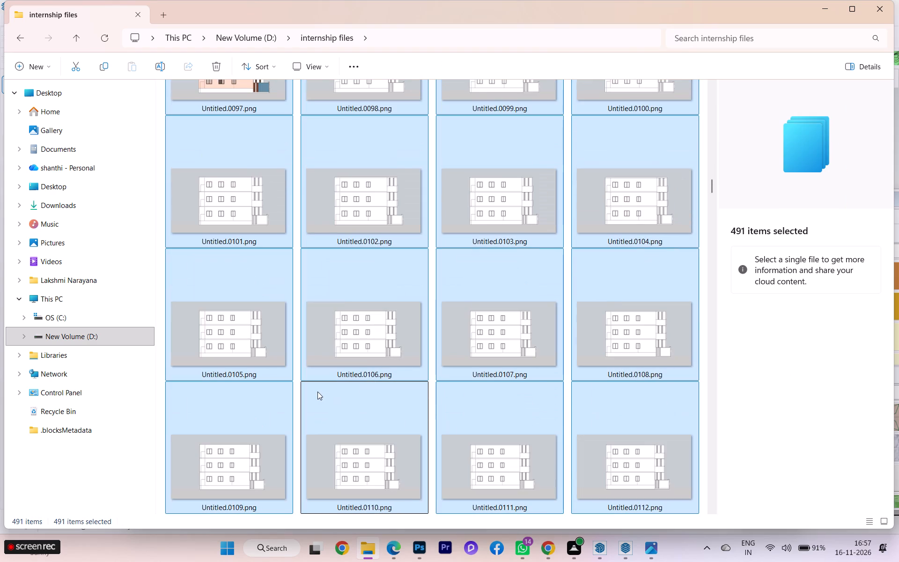
pyautogui.scroll(-1, 317, 392)
pyautogui.scroll(1, 317, 392)
pyautogui.scroll(-5, 317, 392)
pyautogui.scroll(-2, 392, 396)
pyautogui.scroll(2, 398, 397)
pyautogui.scroll(-7, 399, 397)
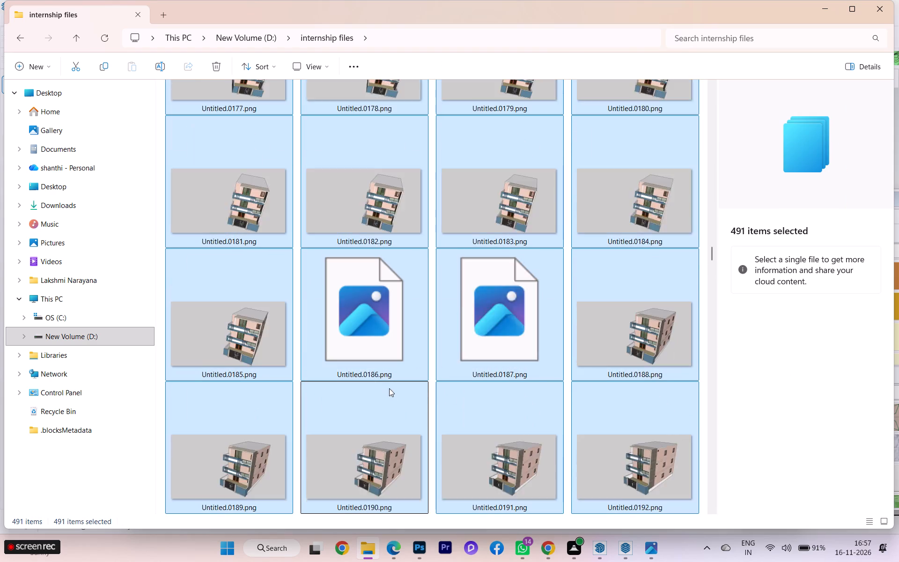
pyautogui.scroll(1, 390, 388)
pyautogui.scroll(-2, 390, 388)
pyautogui.scroll(6, 390, 388)
pyautogui.scroll(-1, 390, 388)
pyautogui.scroll(5, 390, 388)
pyautogui.scroll(-2, 390, 388)
pyautogui.scroll(3, 390, 388)
pyautogui.scroll(-1, 390, 388)
pyautogui.scroll(2, 390, 388)
pyautogui.scroll(-1, 390, 388)
pyautogui.scroll(1, 390, 388)
pyautogui.scroll(-3, 390, 388)
pyautogui.scroll(3, 390, 388)
pyautogui.scroll(-1, 390, 388)
pyautogui.scroll(1, 390, 388)
pyautogui.scroll(-1, 390, 388)
pyautogui.scroll(1, 390, 388)
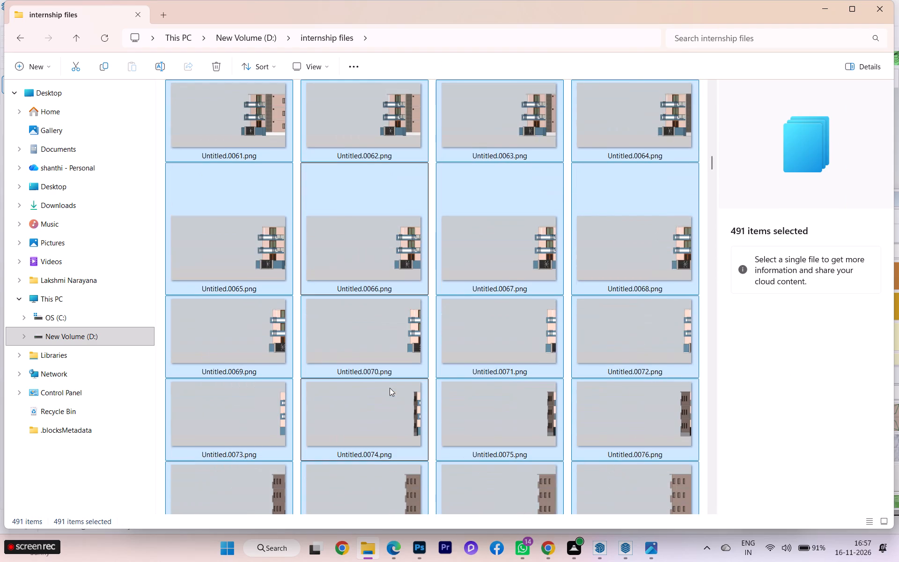
pyautogui.scroll(2, 390, 388)
pyautogui.scroll(-1, 390, 388)
pyautogui.scroll(6, 390, 388)
pyautogui.scroll(-1, 390, 385)
pyautogui.scroll(2, 390, 385)
pyautogui.scroll(-3, 390, 385)
pyautogui.scroll(4, 390, 385)
pyautogui.scroll(-1, 390, 385)
pyautogui.scroll(2, 390, 385)
pyautogui.keyDown('ctrl'); pyautogui.click(243, 325); pyautogui.keyUp('ctrl')
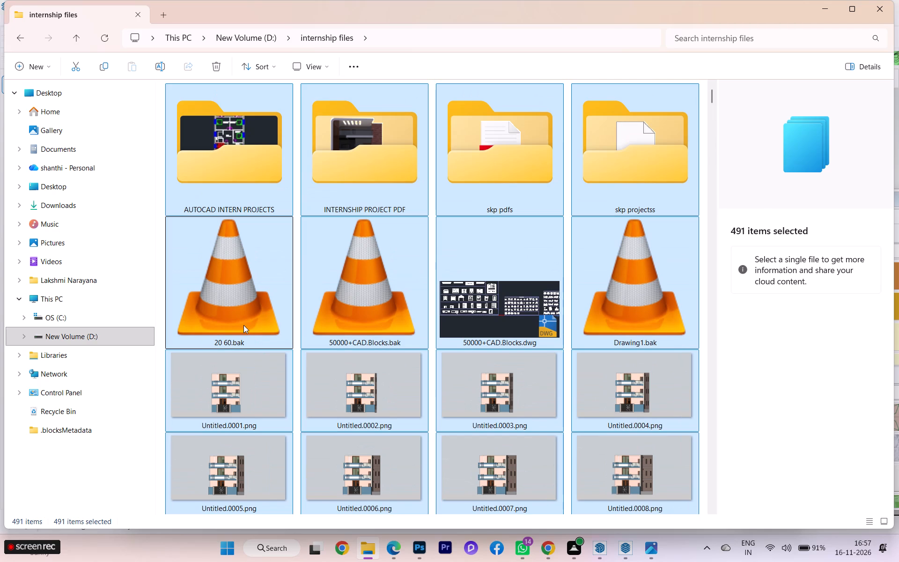
pyautogui.keyDown('ctrl'); pyautogui.click(339, 321); pyautogui.keyUp('ctrl')
pyautogui.keyDown('ctrl'); pyautogui.click(479, 311); pyautogui.keyUp('ctrl')
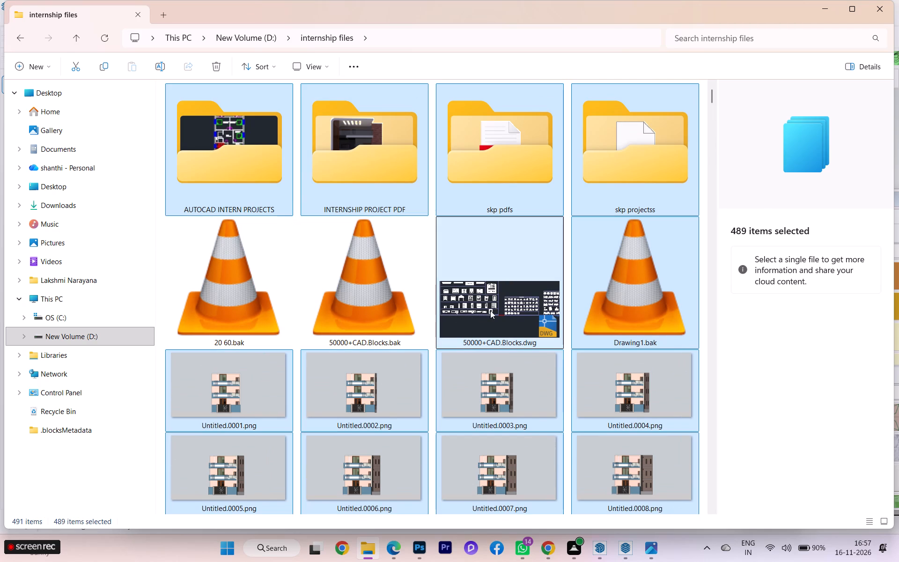
pyautogui.keyDown('ctrl'); pyautogui.click(662, 306); pyautogui.keyUp('ctrl')
pyautogui.keyDown('ctrl'); pyautogui.click(619, 172); pyautogui.keyUp('ctrl')
pyautogui.keyDown('ctrl'); pyautogui.click(490, 194); pyautogui.keyUp('ctrl')
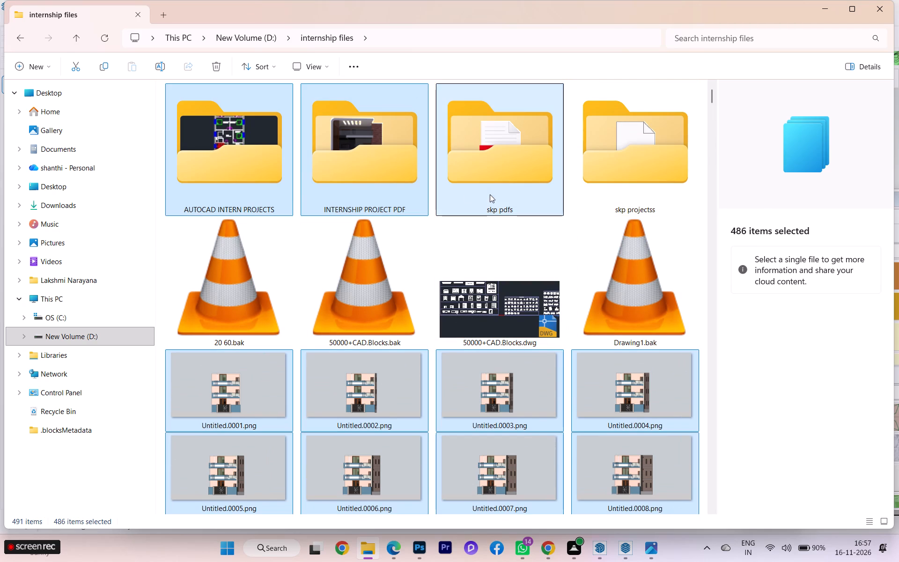
pyautogui.keyDown('ctrl'); pyautogui.click(415, 192); pyautogui.keyUp('ctrl')
pyautogui.keyDown('ctrl'); pyautogui.click(249, 197); pyautogui.keyUp('ctrl')
pyautogui.scroll(-1, 352, 350)
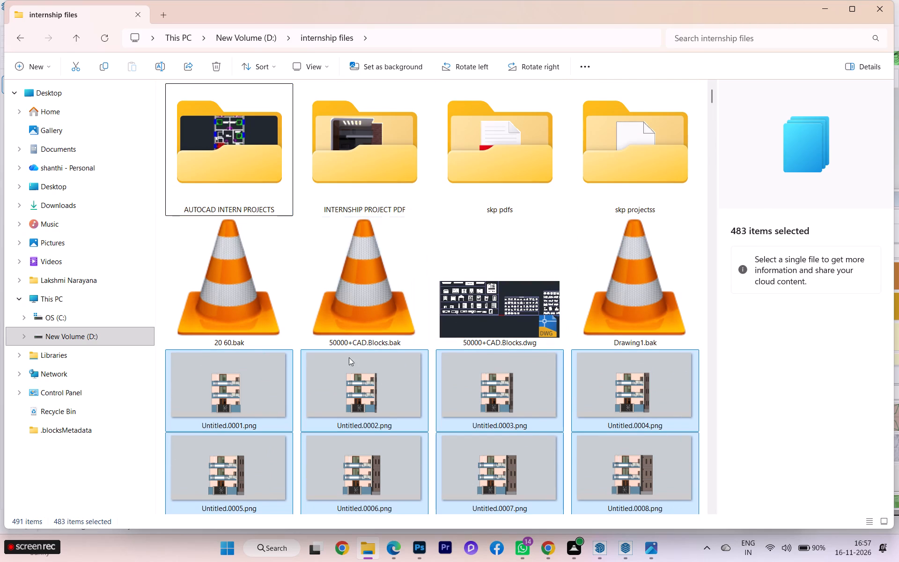
pyautogui.scroll(-1, 349, 357)
pyautogui.scroll(7, 392, 347)
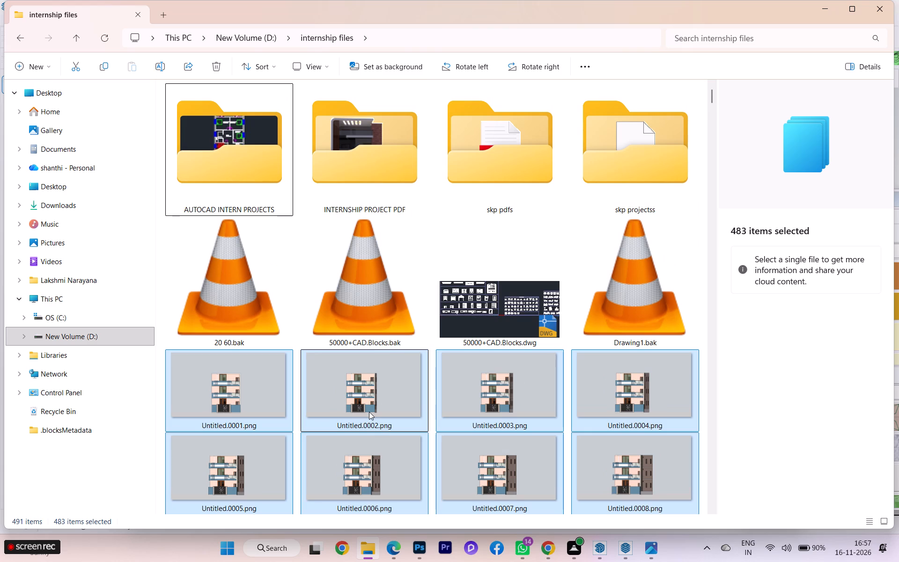
pyautogui.rightClick(368, 412)
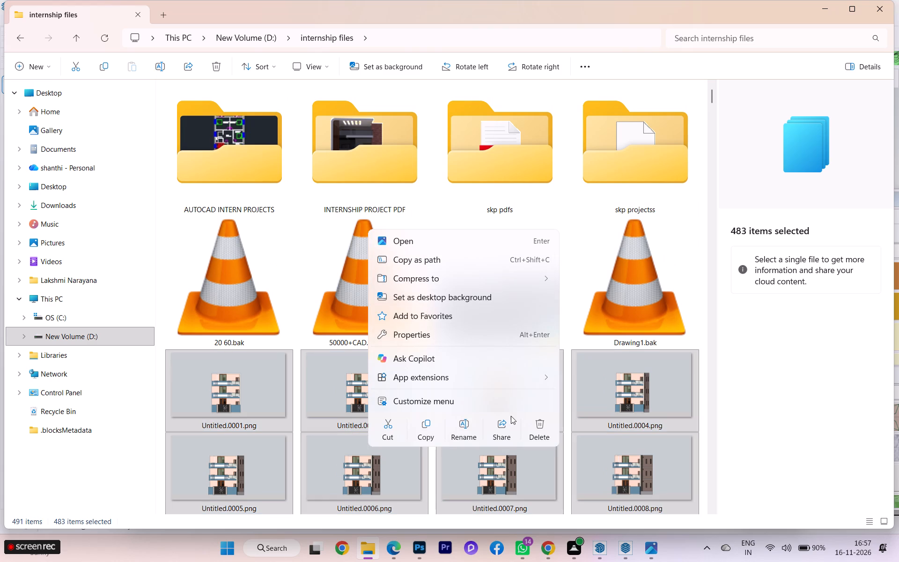
pyautogui.click(532, 430)
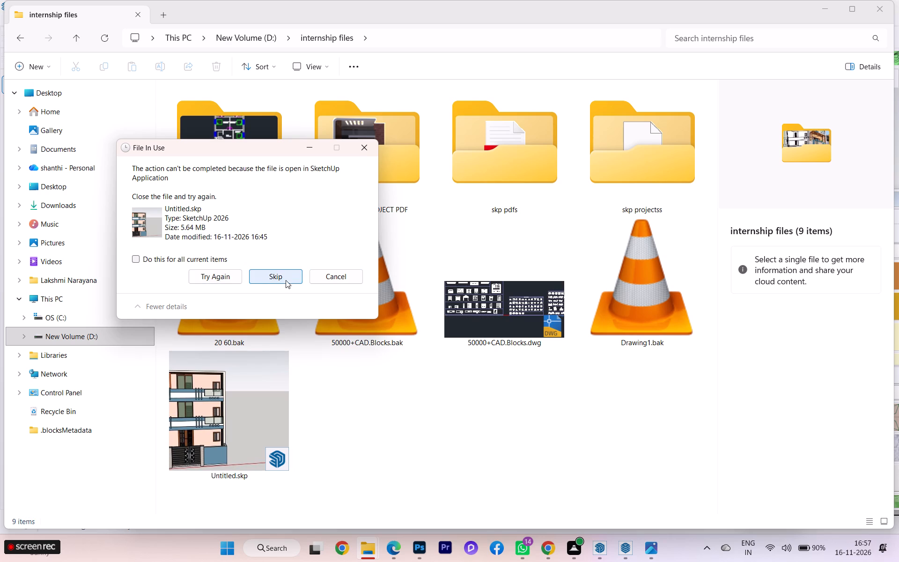
pyautogui.click(365, 142)
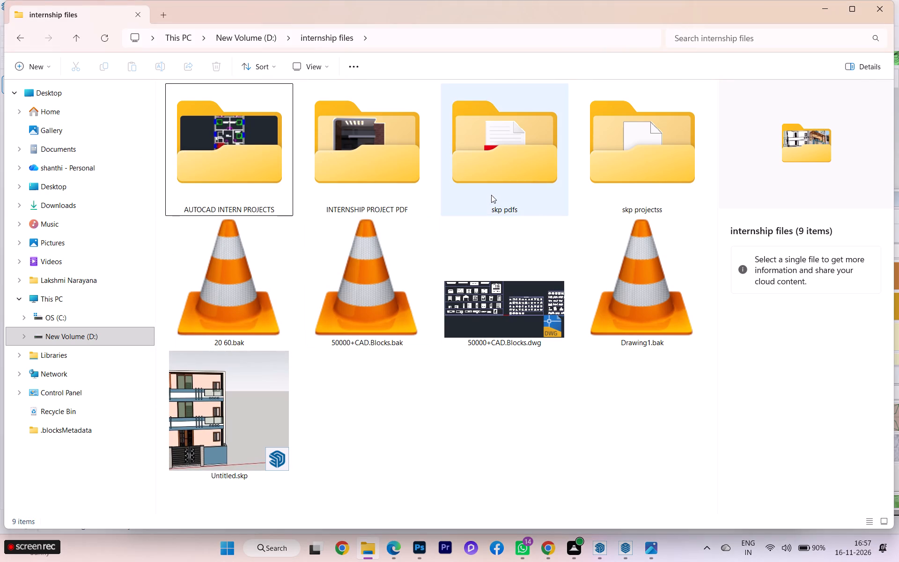
# Open Untitled.skp from the internship files folder.
pyautogui.doubleClick(240, 427)
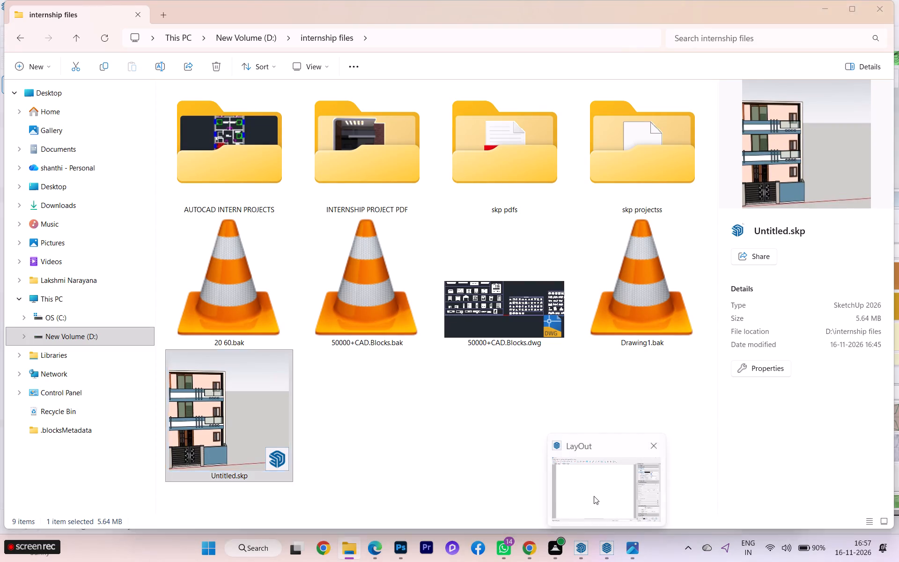
# Switch to LayOut and insert Untitled.skp from internship files into the new landscape document.
pyautogui.click(594, 496)
pyautogui.click(2, 17)
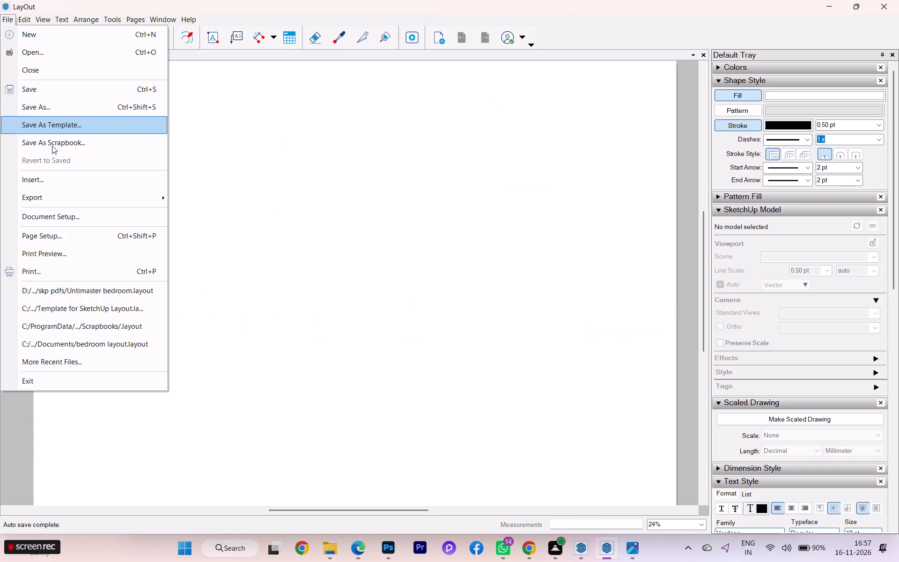
pyautogui.click(50, 178)
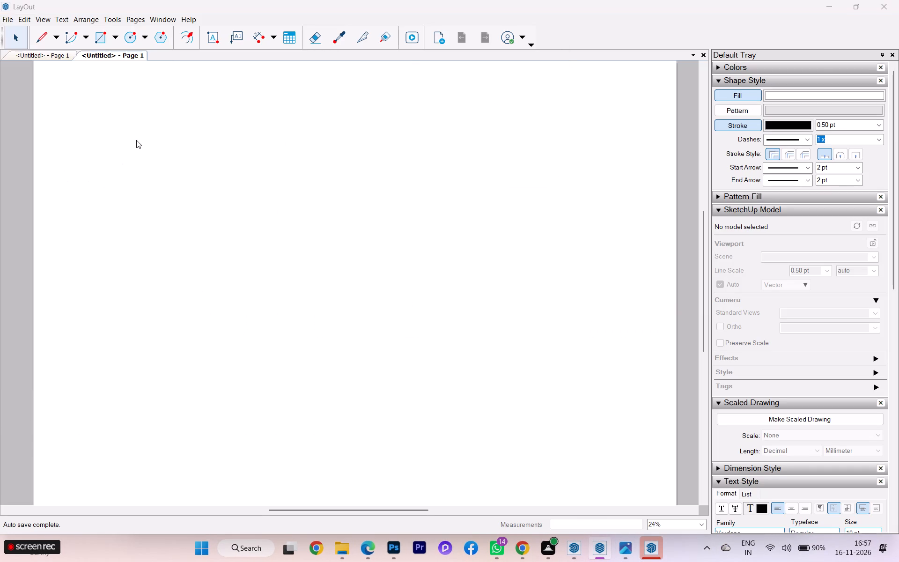
pyautogui.click(148, 44)
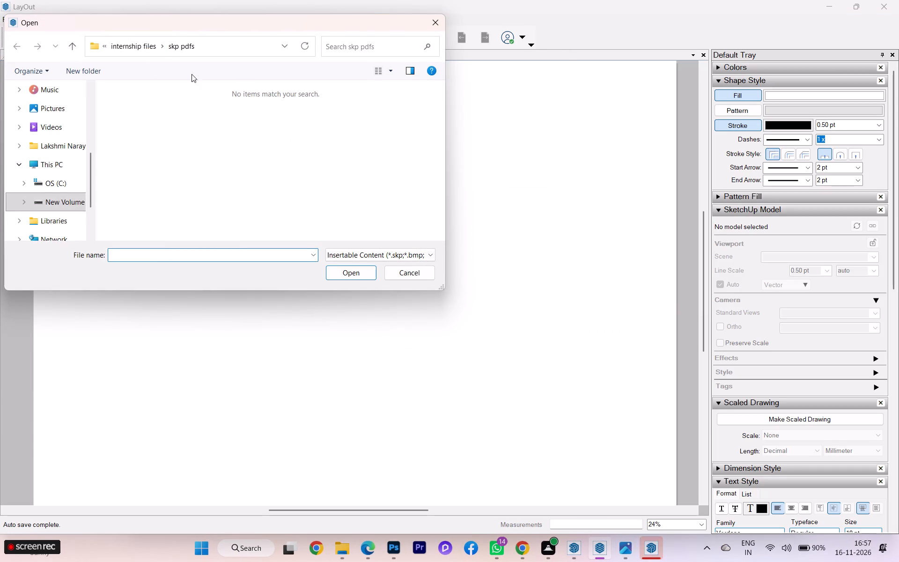
pyautogui.click(122, 203)
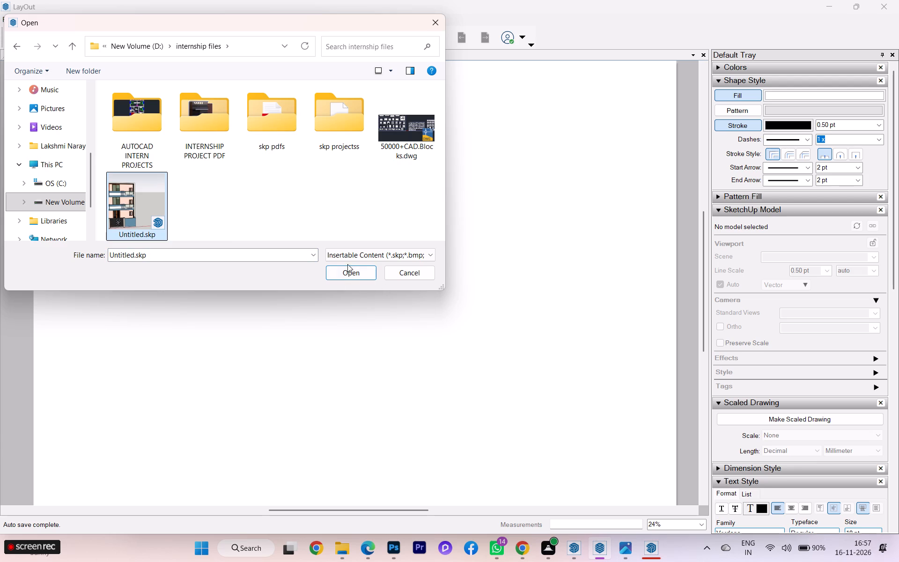
pyautogui.click(347, 264)
pyautogui.click(346, 273)
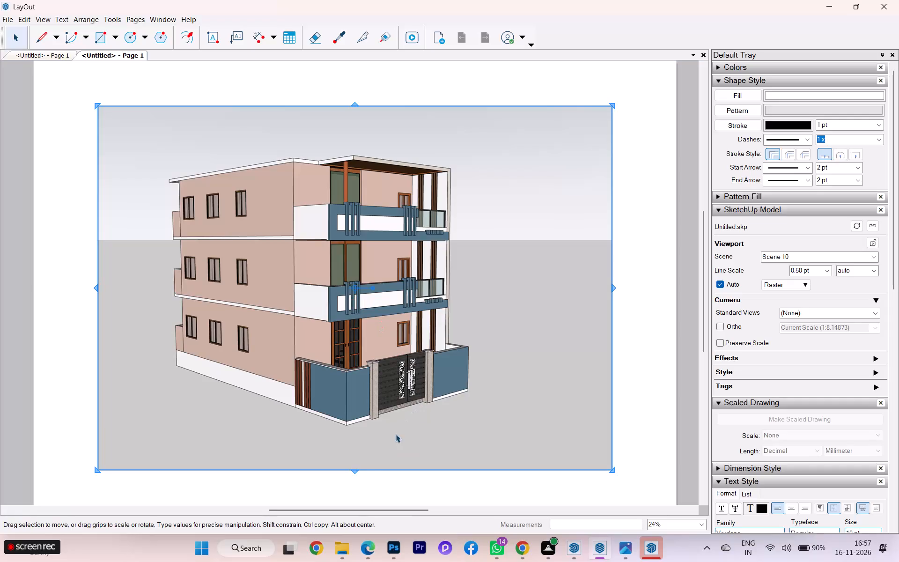
# Reduce the model viewport to about 0.865 of its height and narrow its right side to fit closer around the building.
pyautogui.moveTo(357, 472); pyautogui.dragTo(303, 421)
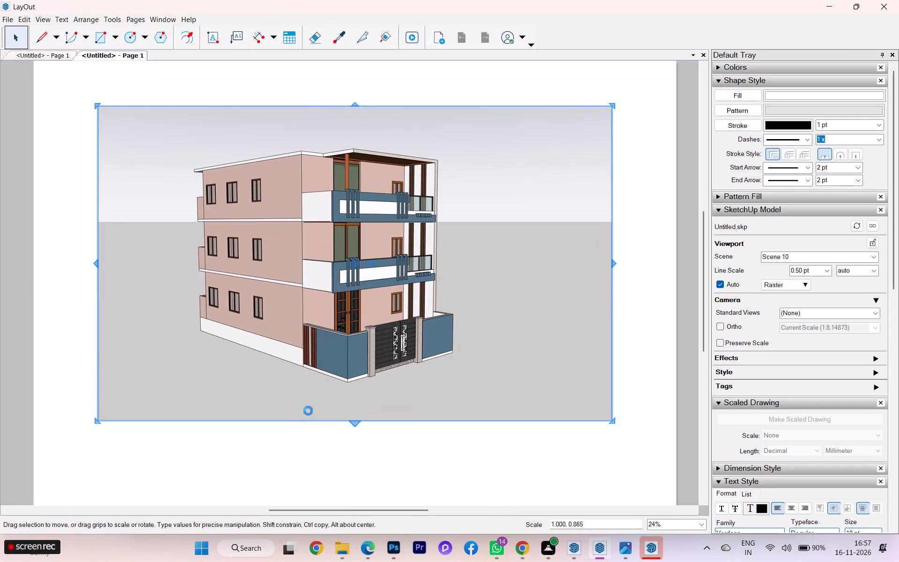
pyautogui.moveTo(616, 264); pyautogui.dragTo(580, 265)
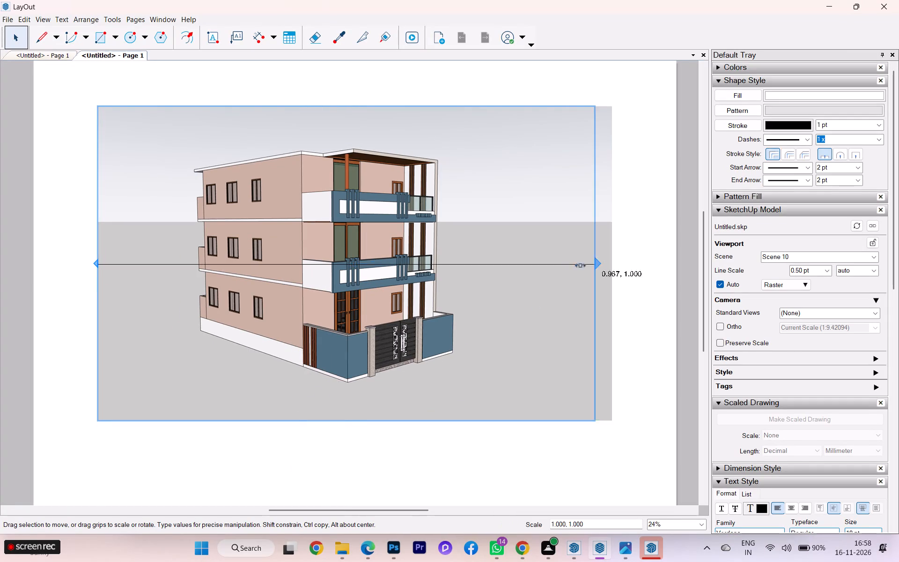
pyautogui.moveTo(580, 265); pyautogui.dragTo(428, 264)
pyautogui.scroll(1, 283, 312)
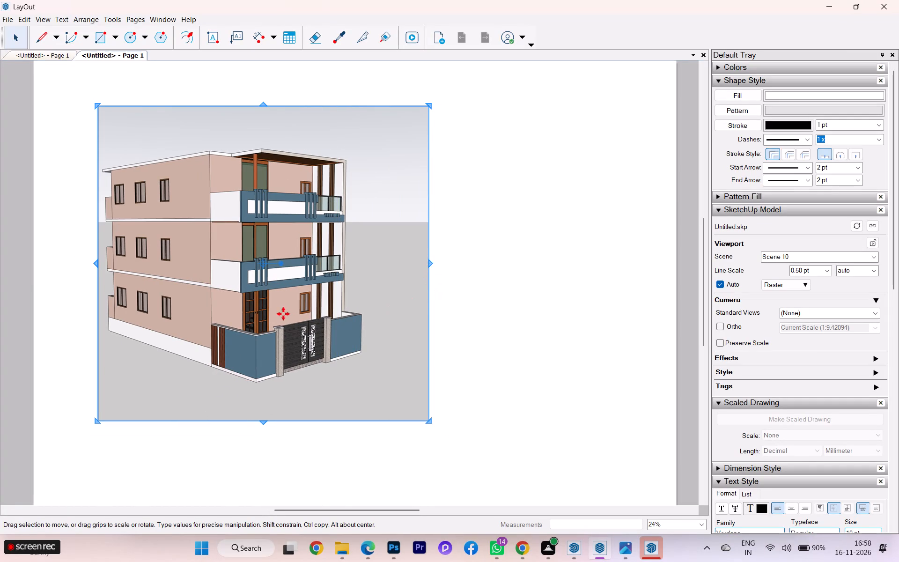
pyautogui.scroll(-2, 508, 277)
pyautogui.click(498, 277)
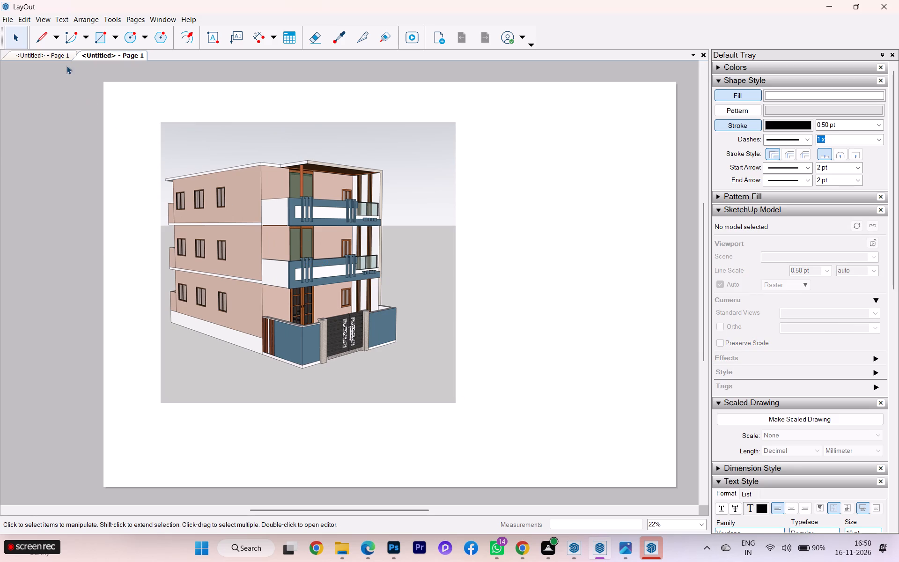
# Check the other document's four-view arrangement and move the building viewport to the page's lower-right corner.
pyautogui.click(55, 55)
pyautogui.click(105, 57)
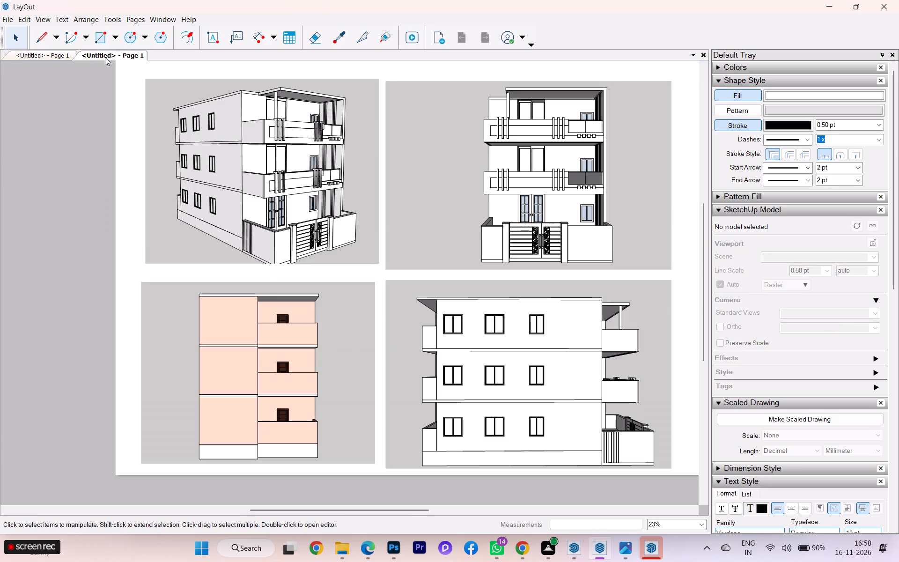
pyautogui.click(305, 279)
pyautogui.moveTo(308, 279); pyautogui.dragTo(278, 231)
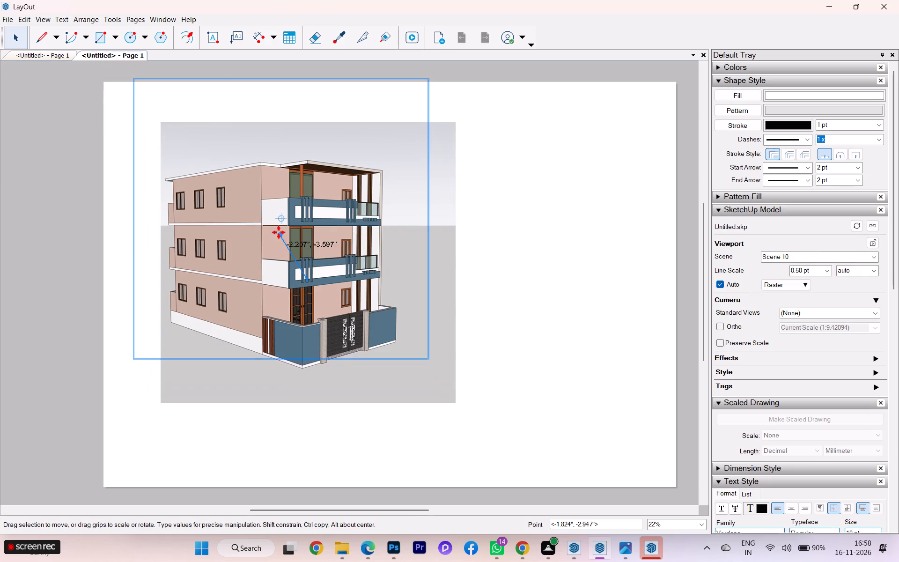
pyautogui.moveTo(278, 231); pyautogui.dragTo(276, 229)
pyautogui.moveTo(275, 222); pyautogui.dragTo(529, 356)
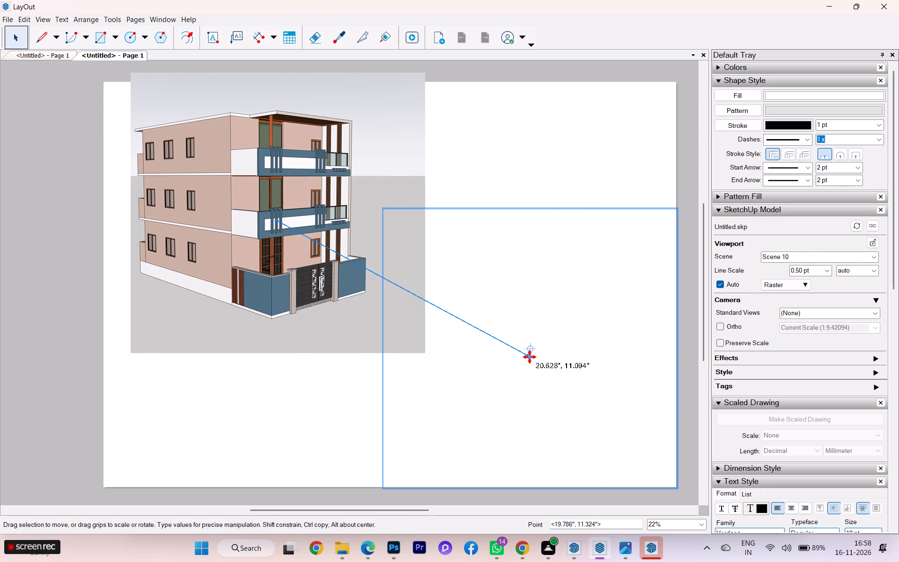
pyautogui.moveTo(529, 356); pyautogui.dragTo(526, 339)
pyautogui.moveTo(472, 322); pyautogui.dragTo(460, 315)
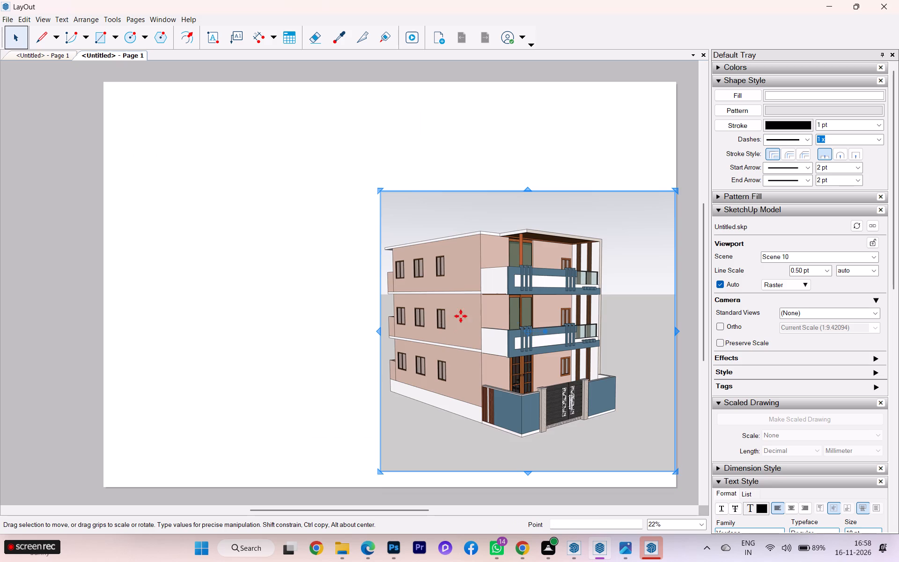
# Copy the building viewport to the page's upper-left corner.
pyautogui.moveTo(460, 315); pyautogui.dragTo(192, 219)
pyautogui.click(469, 164)
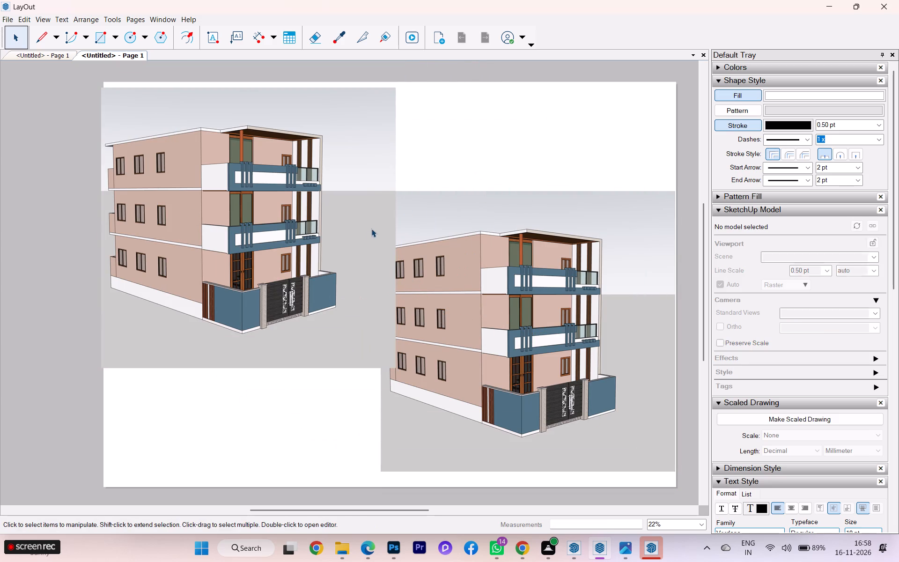
# Shrink the lower-right building viewport from its upper-left corner, clear of the other viewport.
pyautogui.click(431, 272)
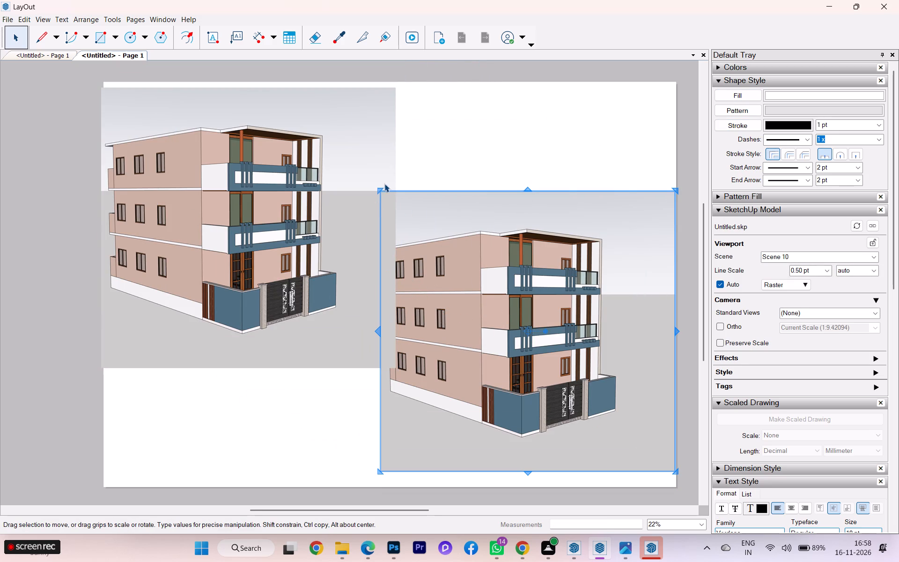
pyautogui.moveTo(380, 188); pyautogui.dragTo(426, 224)
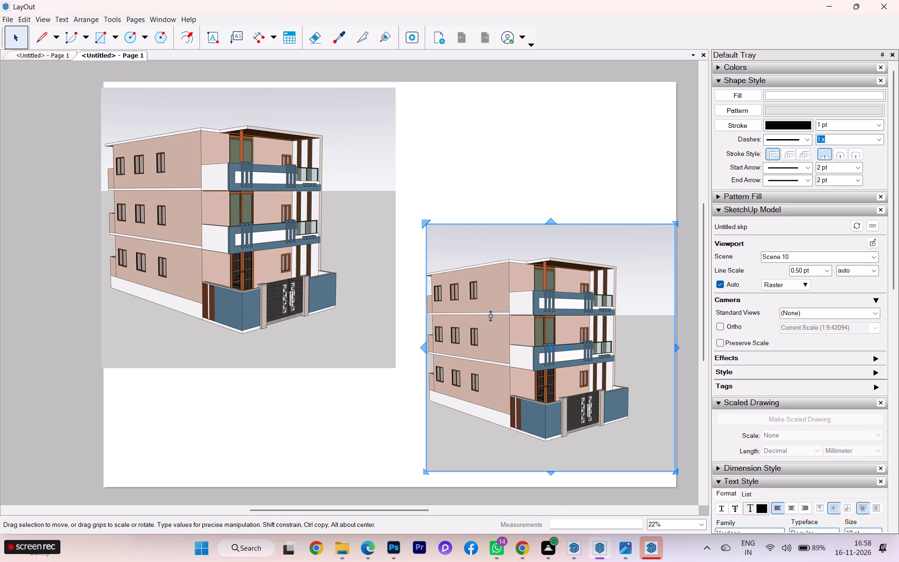
# Move the lower-right building viewport slightly up and left, away from the page's edges.
pyautogui.moveTo(493, 320); pyautogui.dragTo(468, 304)
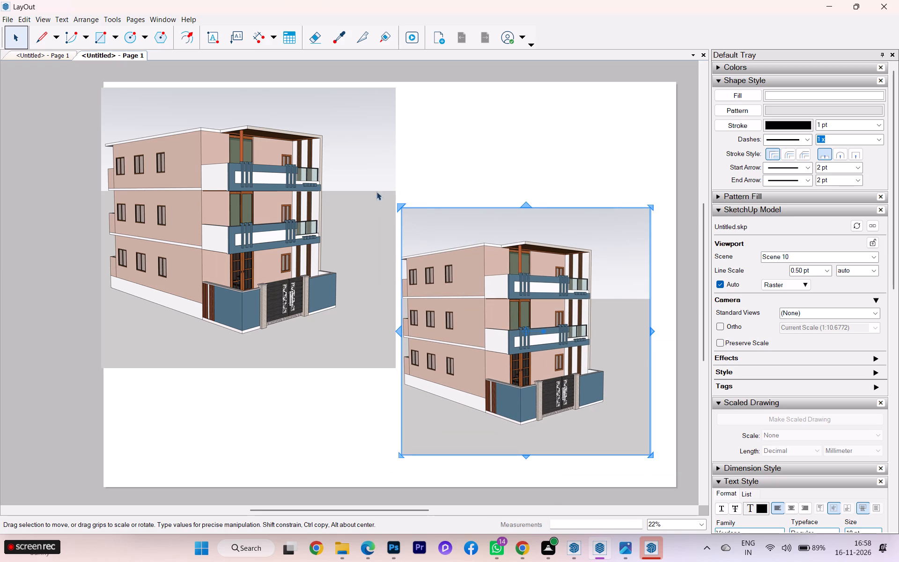
# Shift the upper-left viewport inward, trim its right and top edges, and extend its left edge to about 1.051 of its width.
pyautogui.click(363, 188)
pyautogui.moveTo(214, 209); pyautogui.dragTo(232, 214)
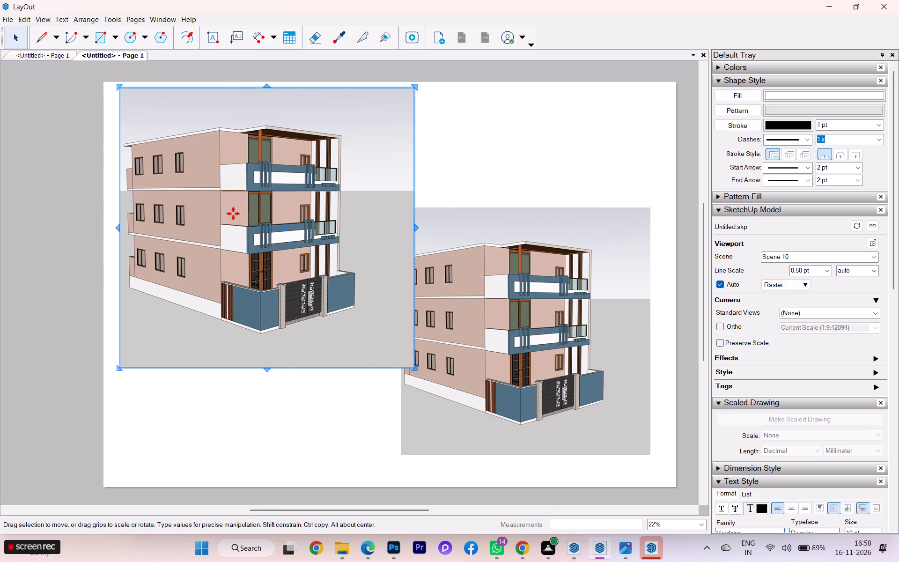
pyautogui.moveTo(417, 228); pyautogui.dragTo(393, 230)
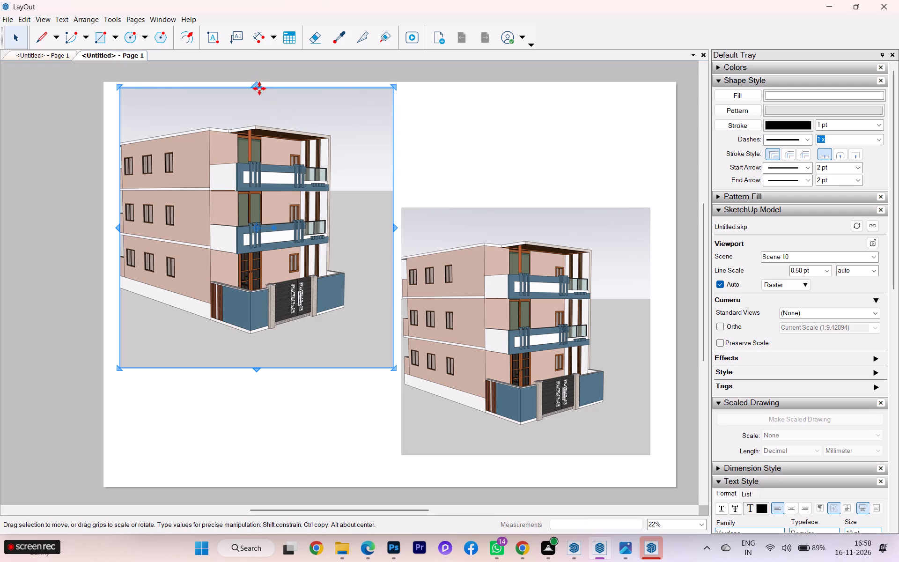
pyautogui.moveTo(255, 84); pyautogui.dragTo(251, 96)
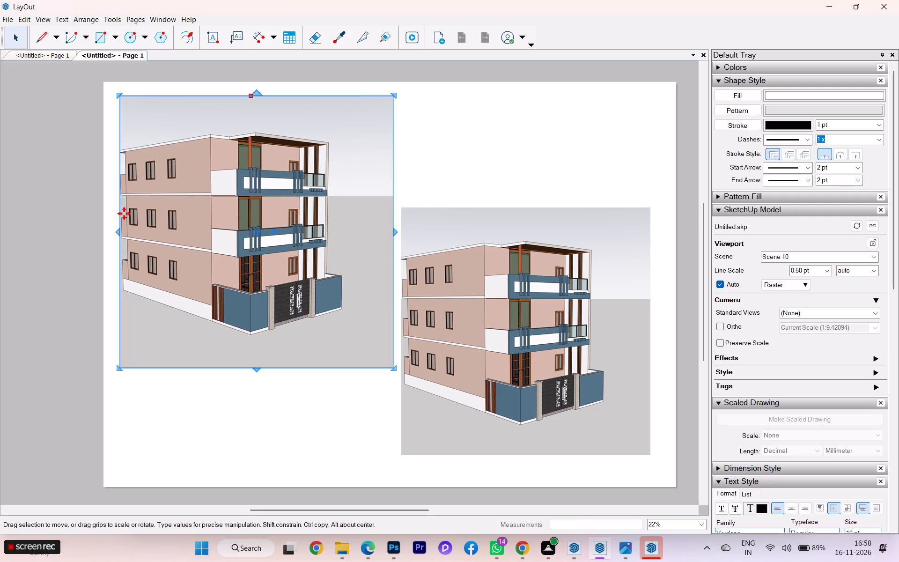
pyautogui.moveTo(118, 228); pyautogui.dragTo(105, 229)
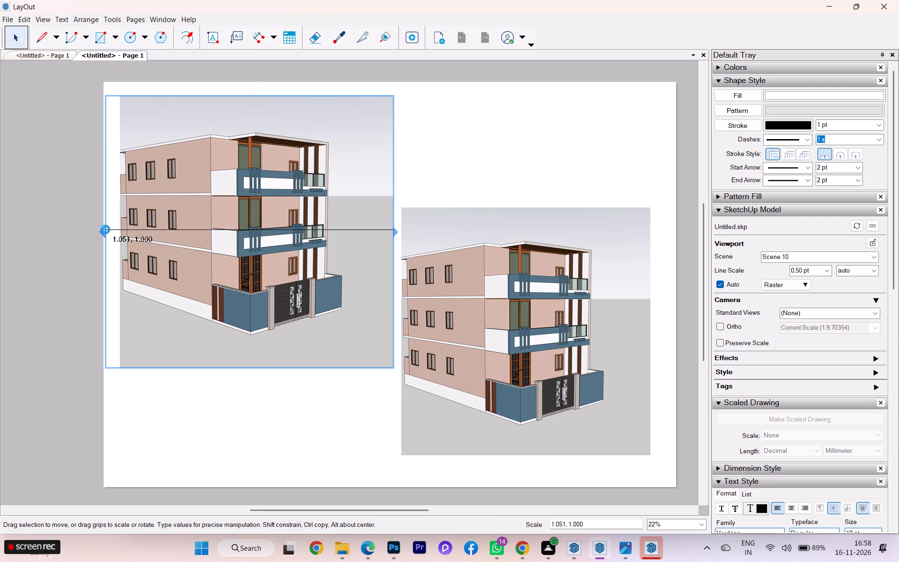
pyautogui.click(457, 156)
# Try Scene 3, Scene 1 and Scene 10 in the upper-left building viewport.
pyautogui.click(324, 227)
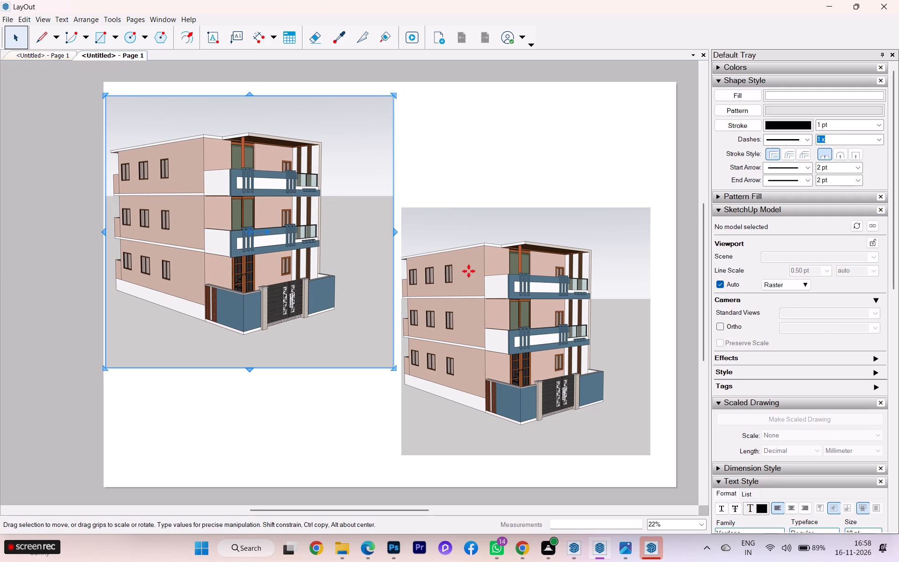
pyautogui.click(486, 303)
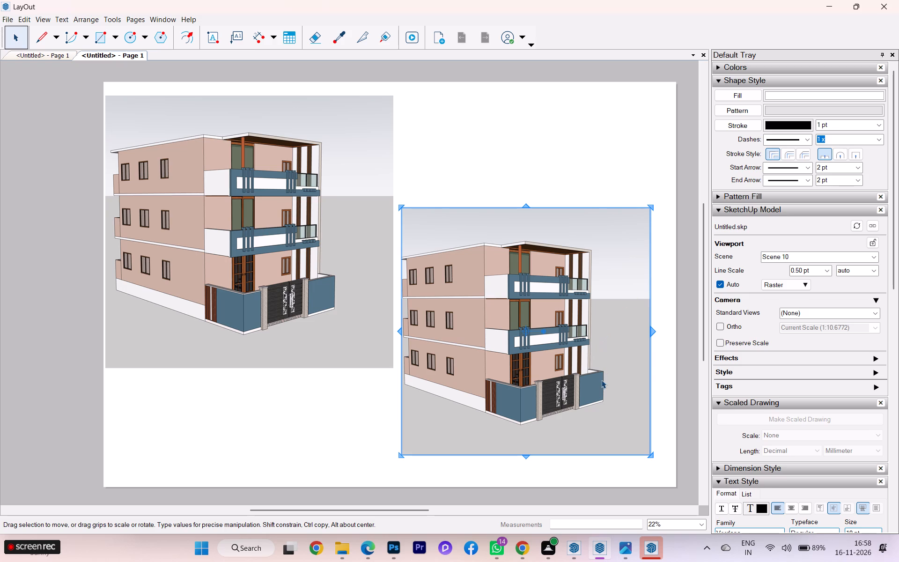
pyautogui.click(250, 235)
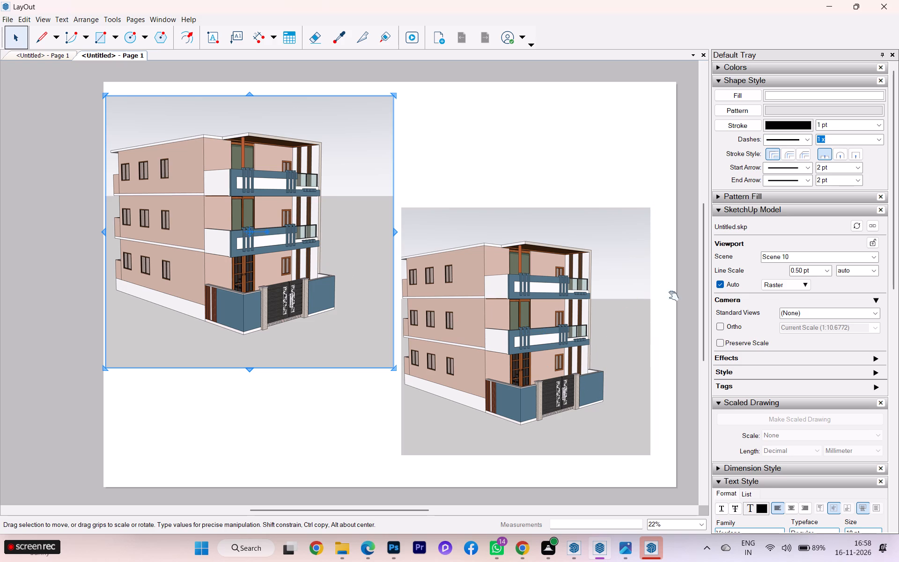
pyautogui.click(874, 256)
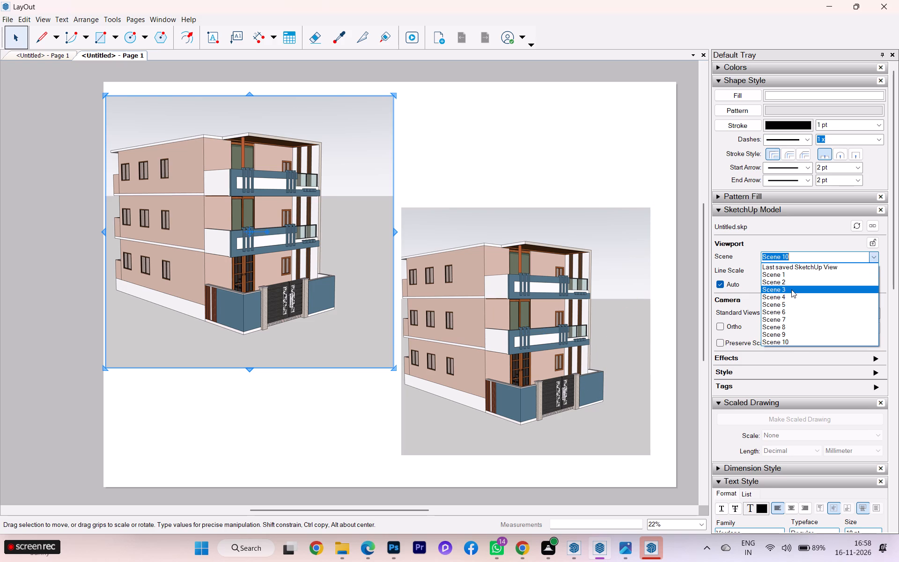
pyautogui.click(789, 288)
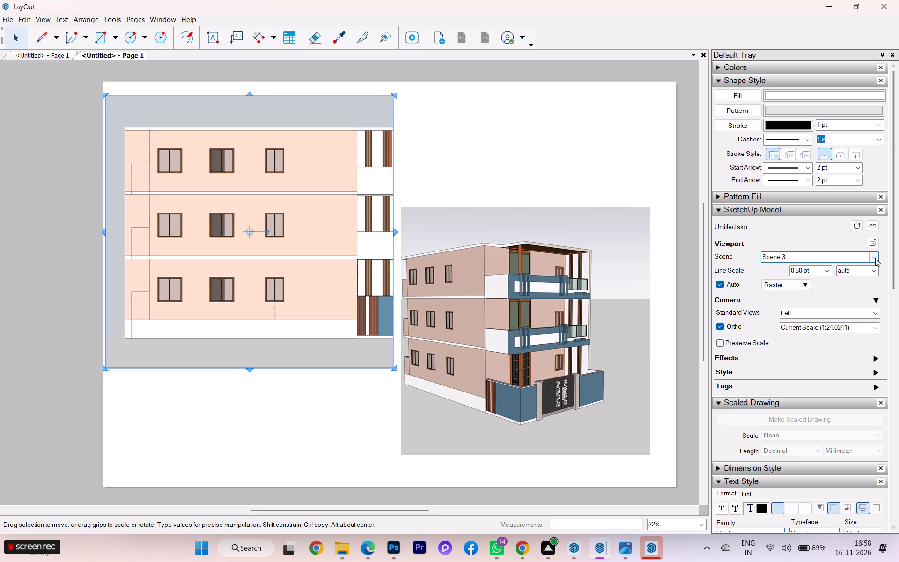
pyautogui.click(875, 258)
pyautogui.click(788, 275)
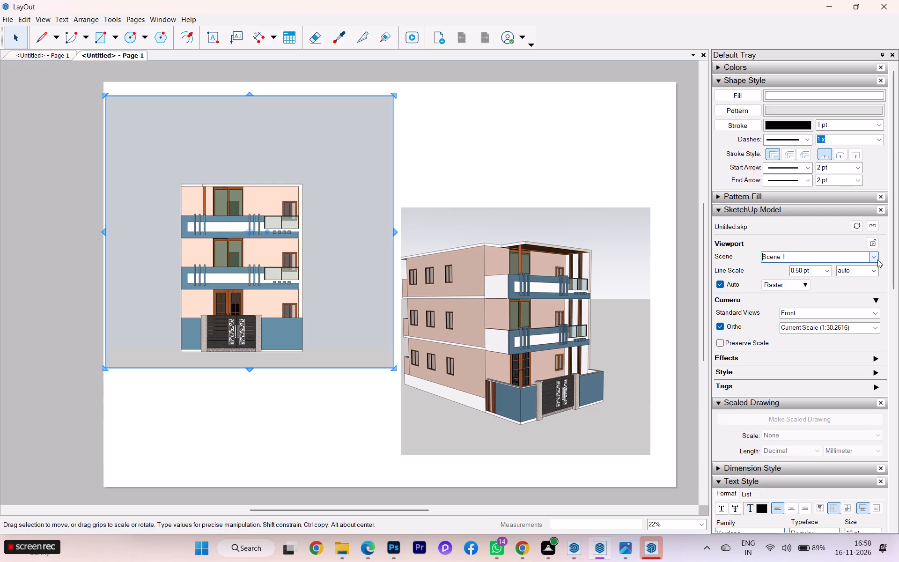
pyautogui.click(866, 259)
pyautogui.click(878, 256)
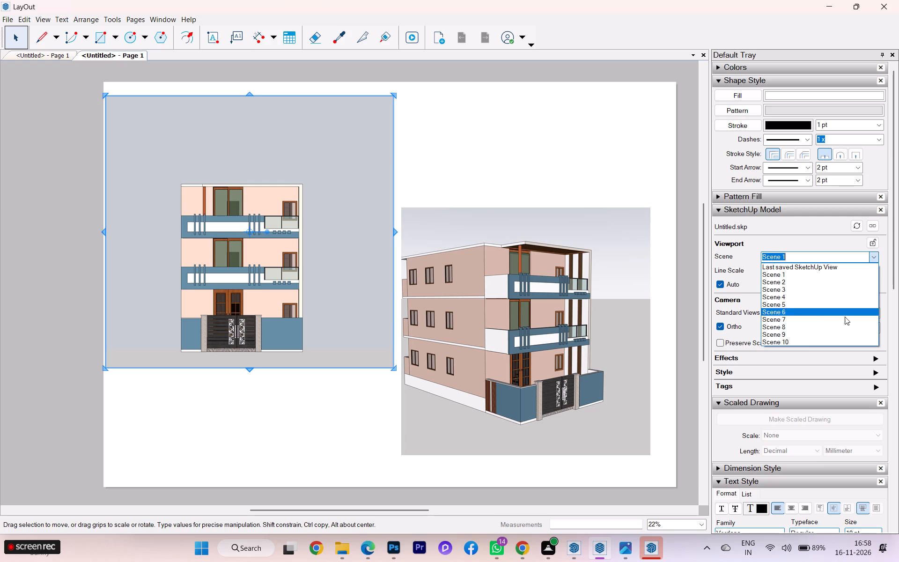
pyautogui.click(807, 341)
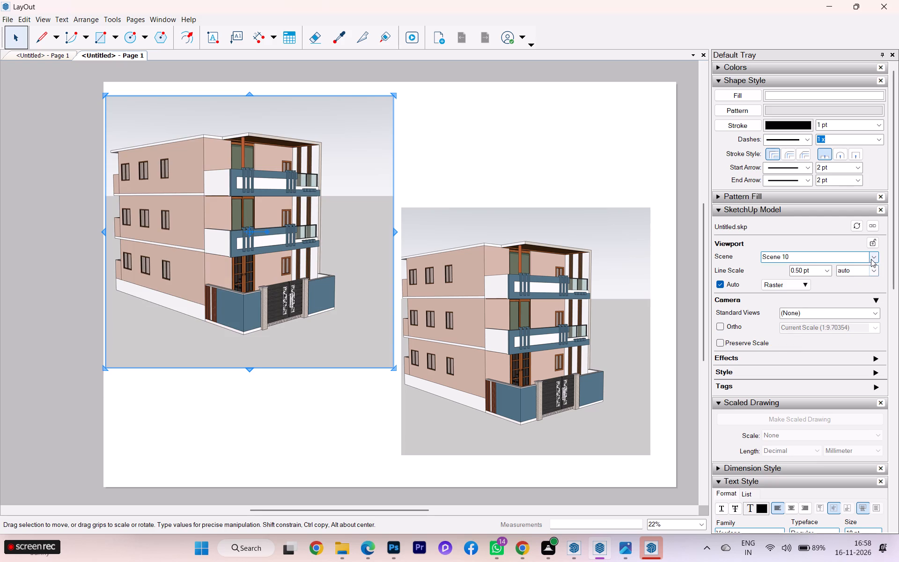
# Set the upper-left viewport's scene to Scene 9.
pyautogui.click(874, 257)
pyautogui.click(790, 335)
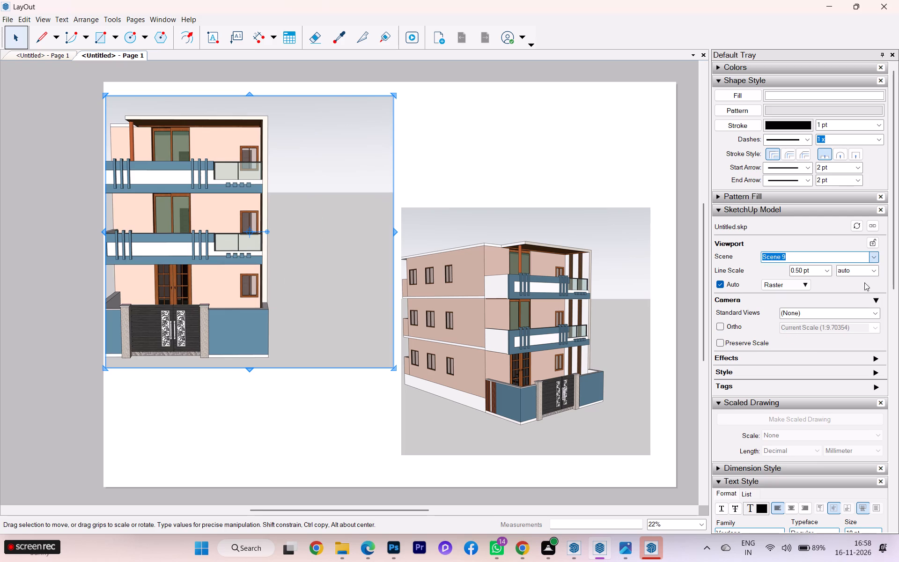
# Reposition the Scene 9 viewport and adjust its side edges to fit between the page's left edge and the other viewport.
pyautogui.moveTo(236, 245); pyautogui.dragTo(237, 245)
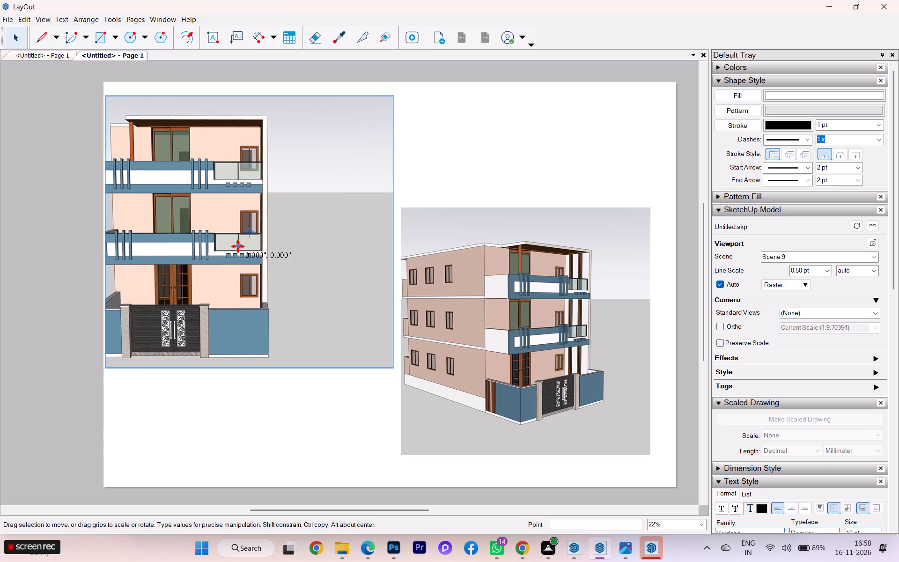
pyautogui.moveTo(237, 245); pyautogui.dragTo(277, 249)
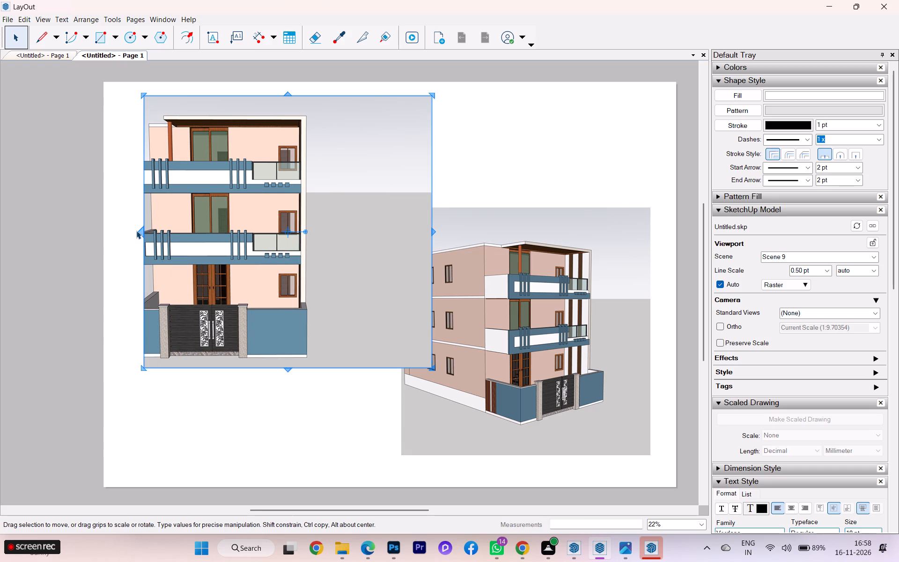
pyautogui.moveTo(143, 230); pyautogui.dragTo(118, 231)
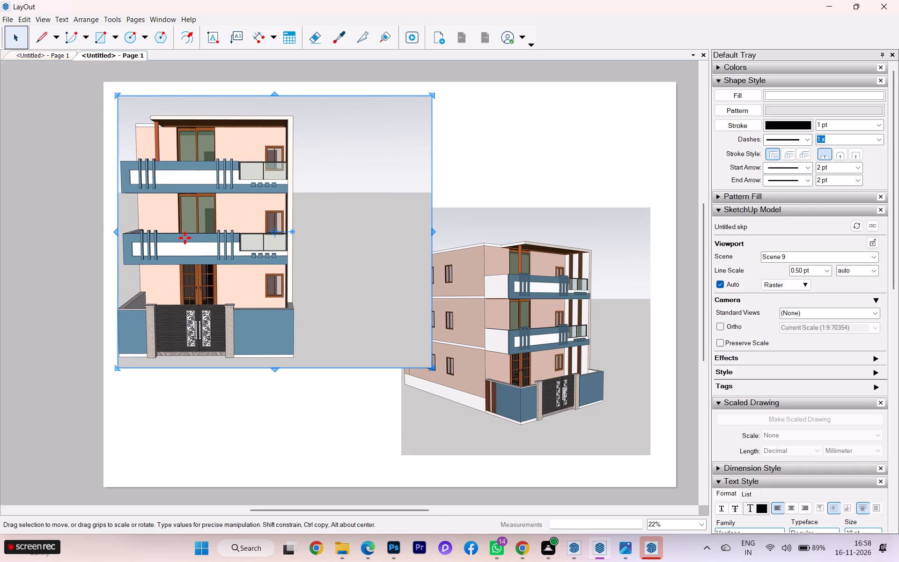
pyautogui.moveTo(184, 237); pyautogui.dragTo(209, 240)
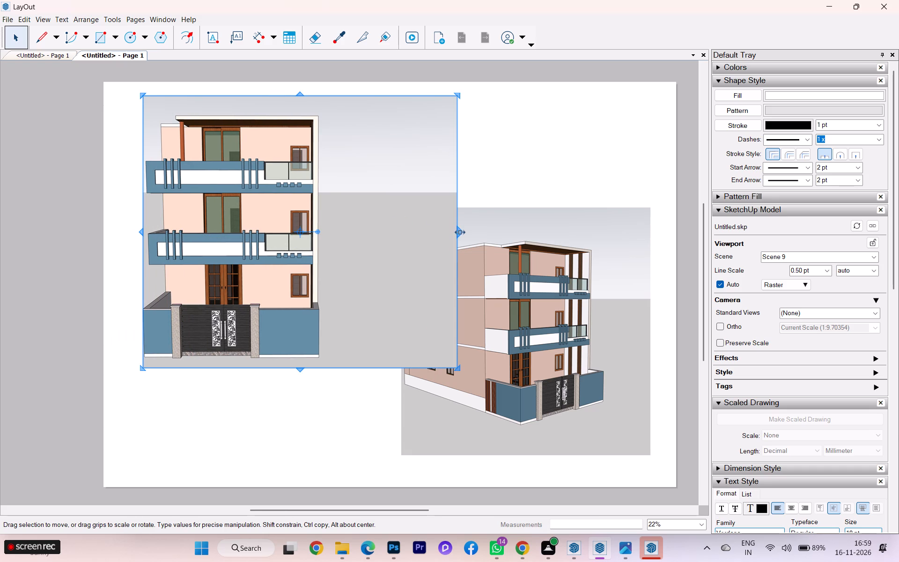
pyautogui.moveTo(459, 231); pyautogui.dragTo(352, 233)
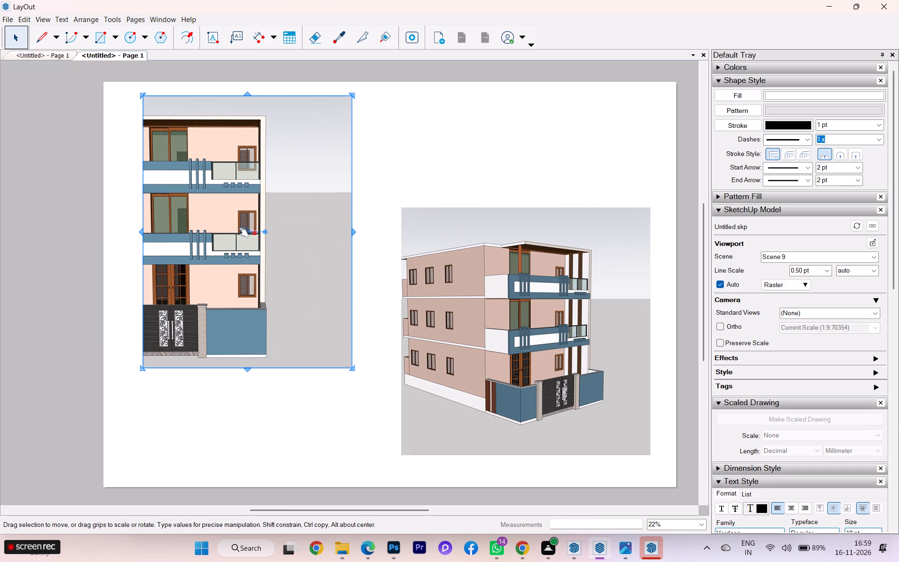
pyautogui.moveTo(228, 231); pyautogui.dragTo(259, 232)
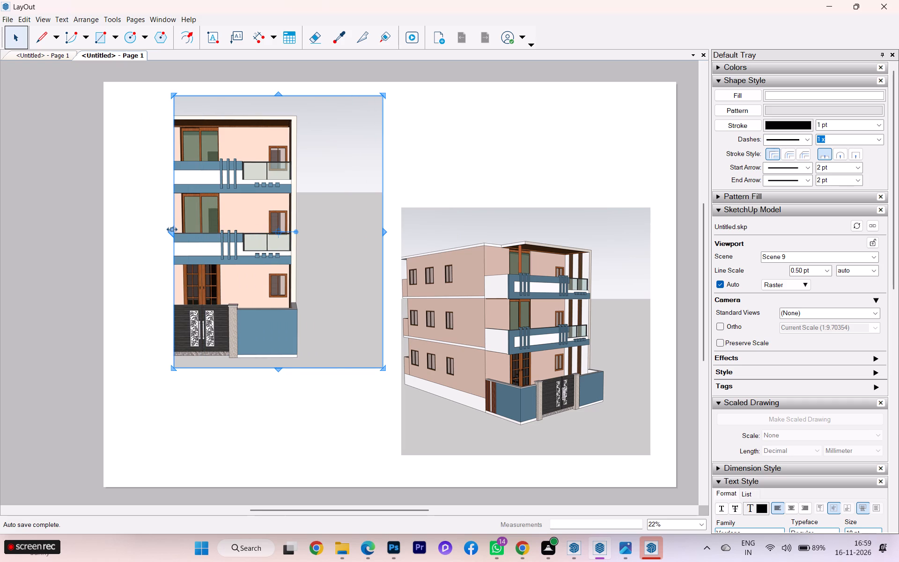
pyautogui.moveTo(171, 229); pyautogui.dragTo(111, 233)
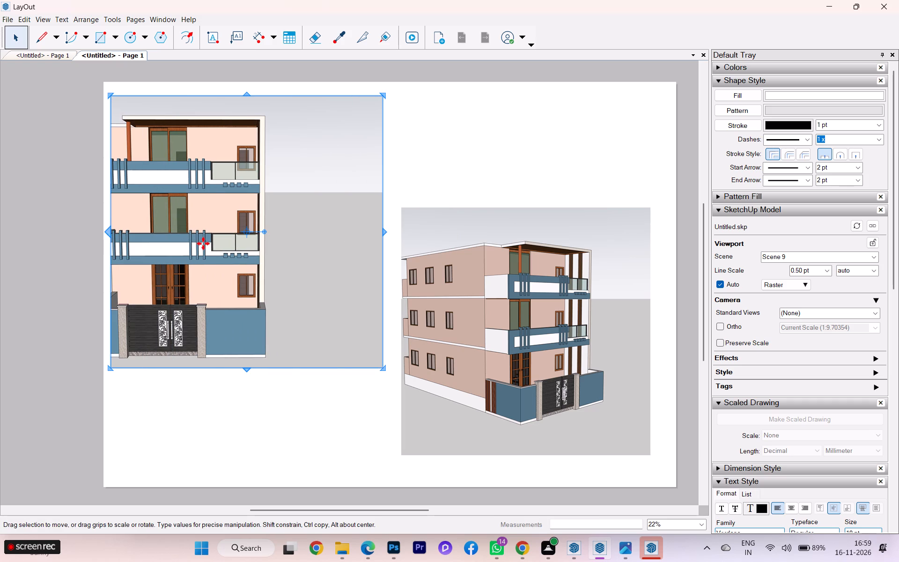
# Pan the model inside the Scene 9 viewport to bring the whole front facade into frame and zoom in on it.
pyautogui.click(202, 243)
pyautogui.doubleClick(205, 240)
pyautogui.moveTo(248, 236); pyautogui.dragTo(330, 237)
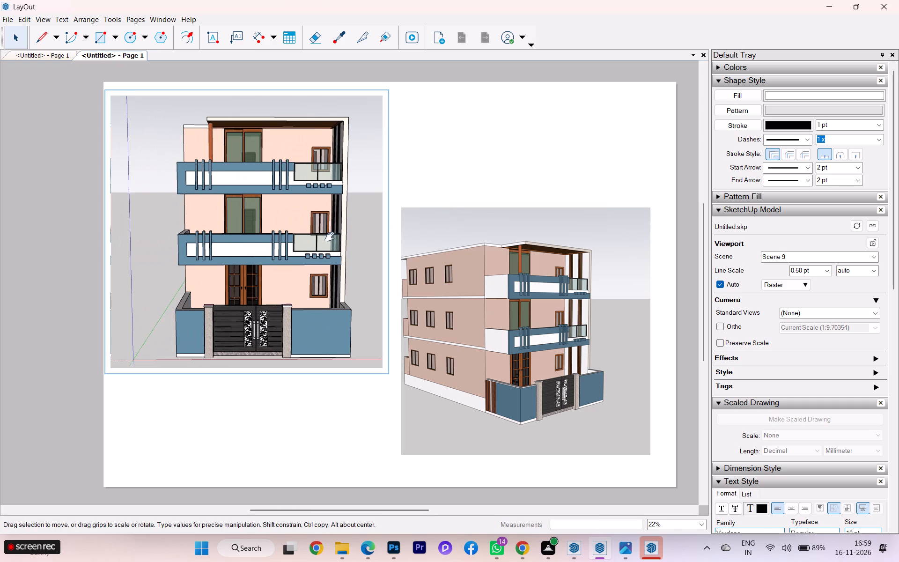
pyautogui.scroll(1, 316, 261)
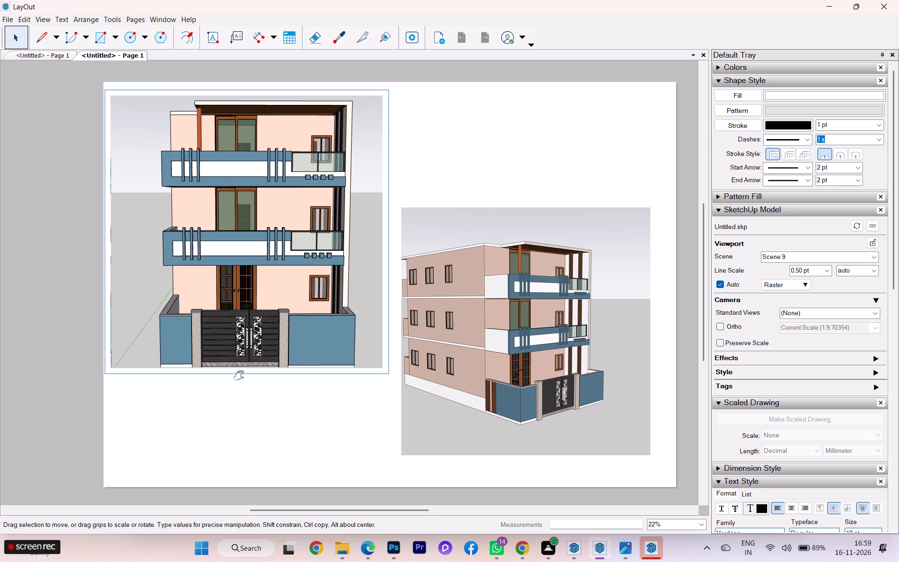
pyautogui.click(239, 376)
pyautogui.click(213, 362)
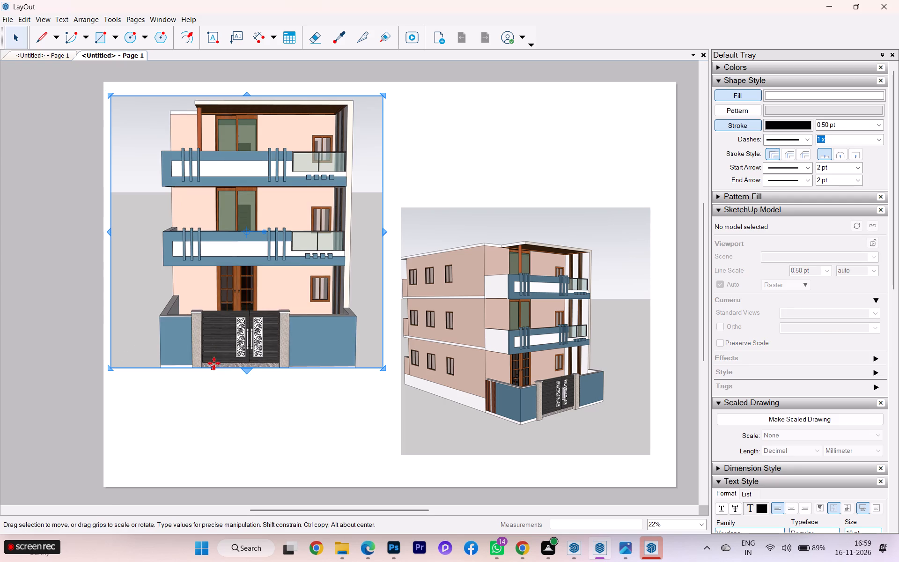
# Extend the Scene 9 viewport downward by factors of about 1.230 and 1.096, and nudge it slightly down and right.
pyautogui.moveTo(246, 368); pyautogui.dragTo(238, 431)
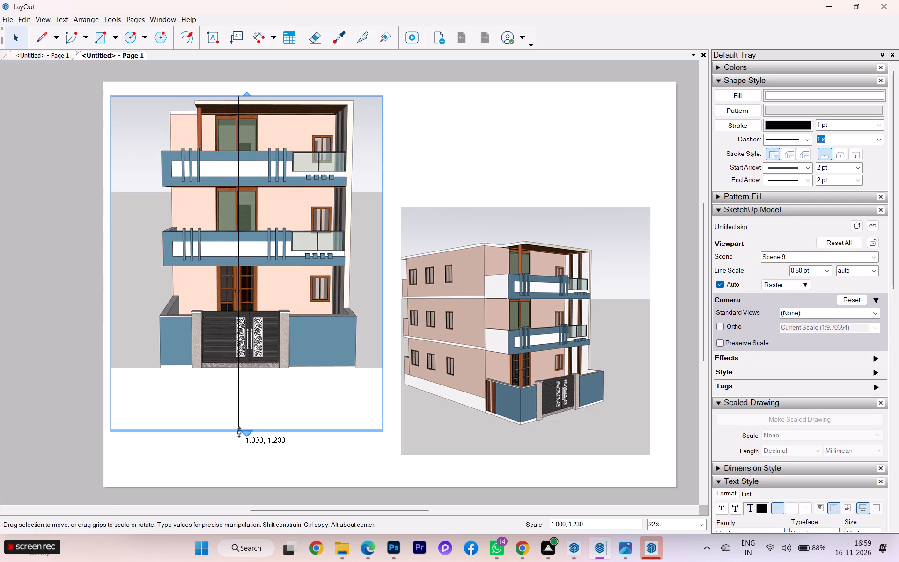
pyautogui.moveTo(238, 431); pyautogui.dragTo(238, 432)
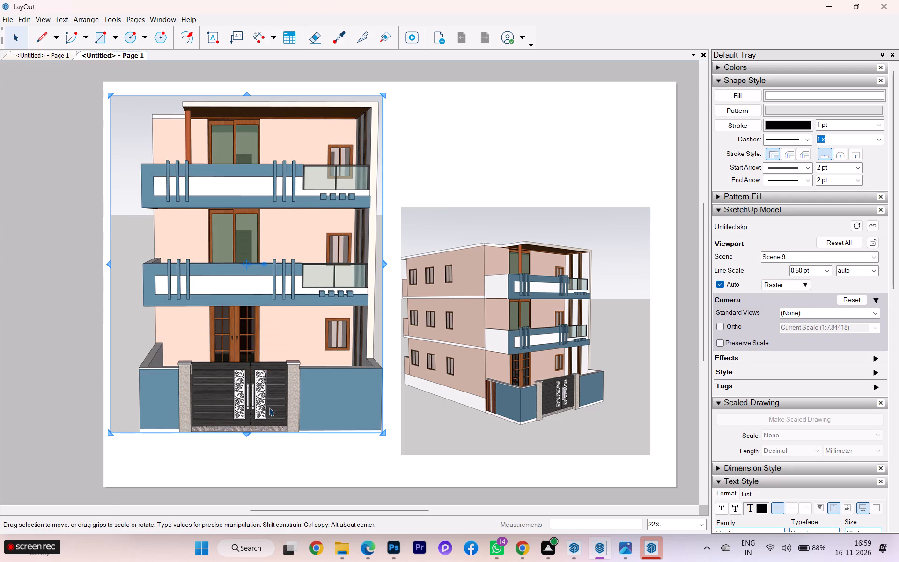
pyautogui.moveTo(243, 434); pyautogui.dragTo(238, 465)
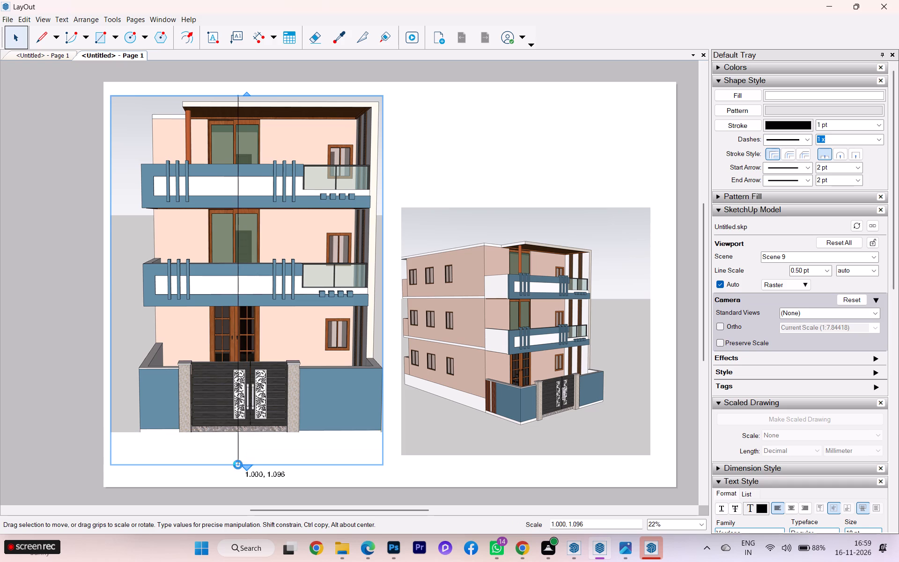
pyautogui.moveTo(295, 324); pyautogui.dragTo(286, 324)
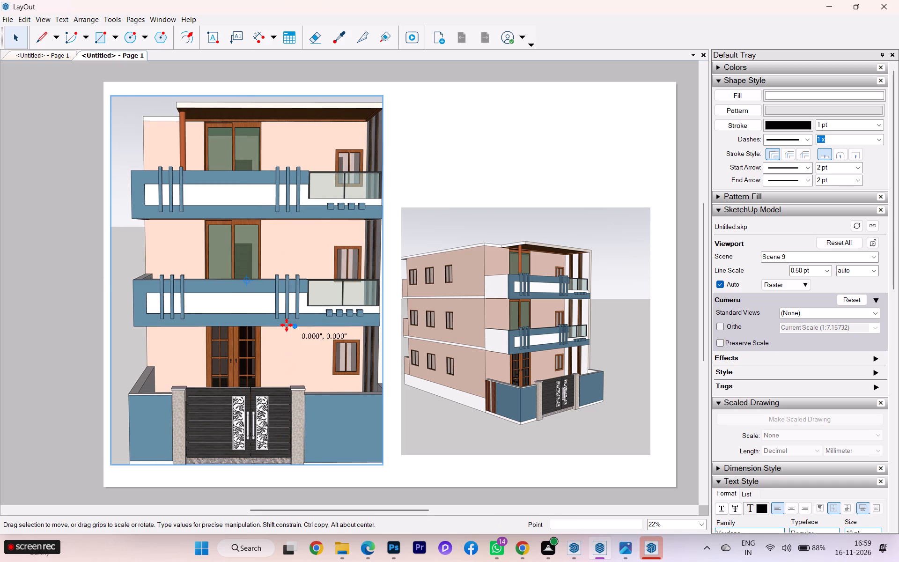
pyautogui.moveTo(286, 324); pyautogui.dragTo(296, 329)
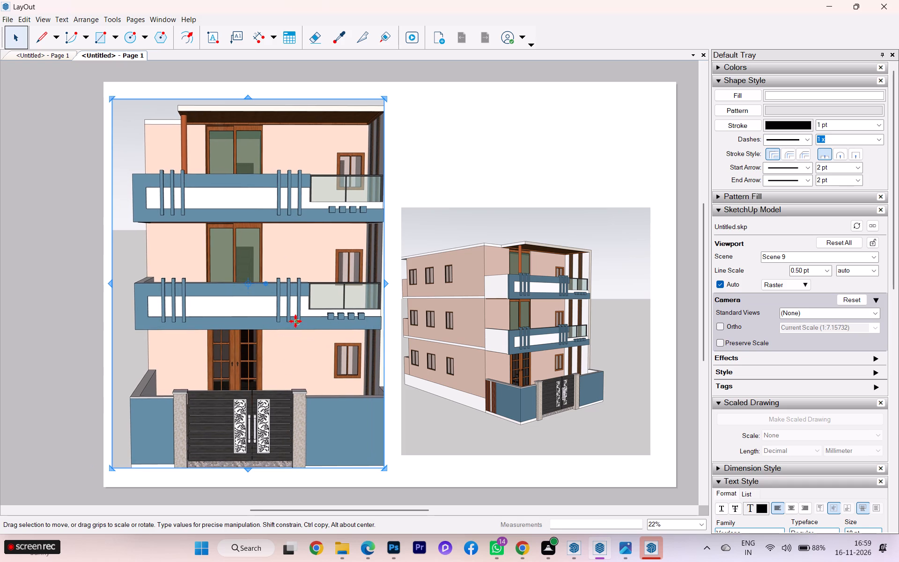
# Shift the model left inside the Scene 9 viewport and zoom out slightly so the whole front facade fits with a margin.
pyautogui.click(282, 297)
pyautogui.moveTo(246, 279); pyautogui.dragTo(238, 279)
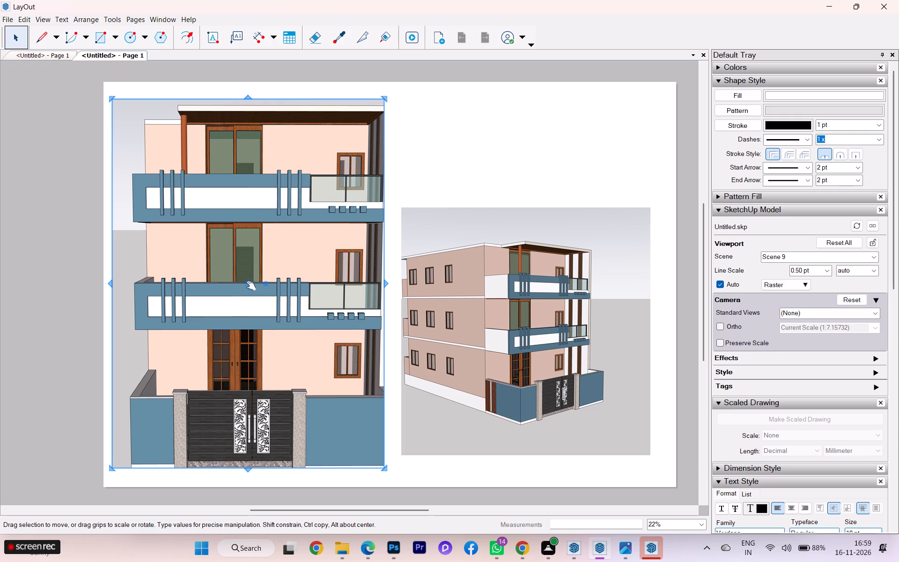
pyautogui.moveTo(250, 285); pyautogui.dragTo(239, 284)
pyautogui.doubleClick(239, 284)
pyautogui.click(239, 284)
pyautogui.moveTo(262, 293); pyautogui.dragTo(251, 291)
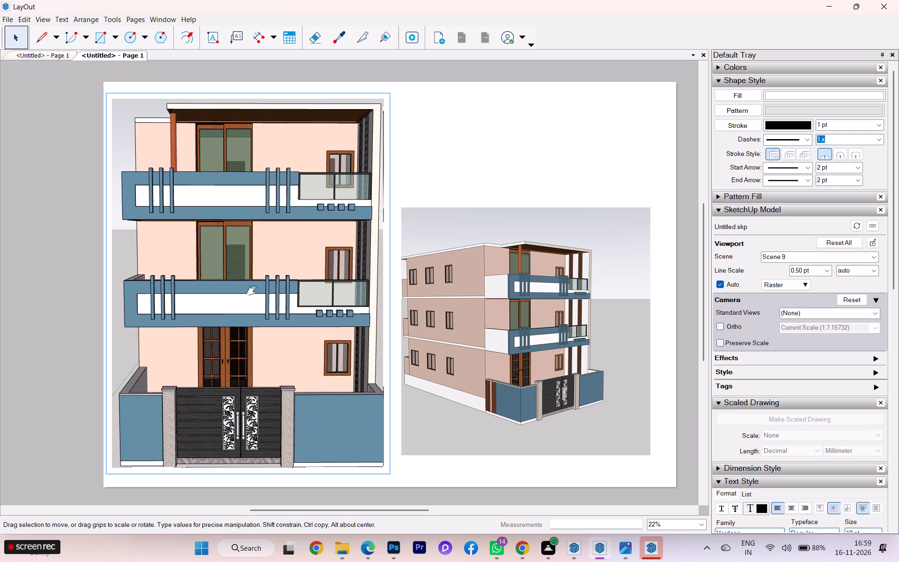
pyautogui.moveTo(251, 291); pyautogui.dragTo(251, 292)
pyautogui.scroll(-1, 251, 292)
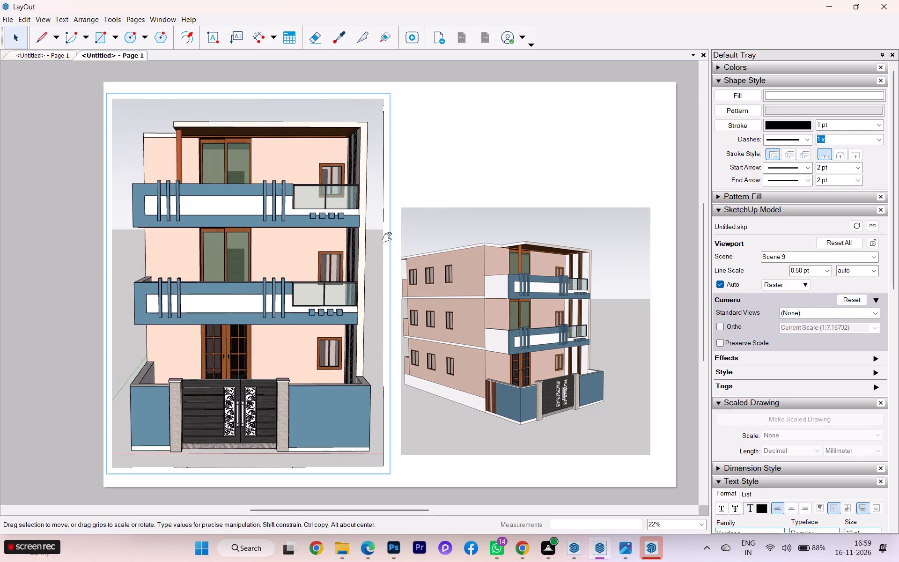
pyautogui.click(445, 116)
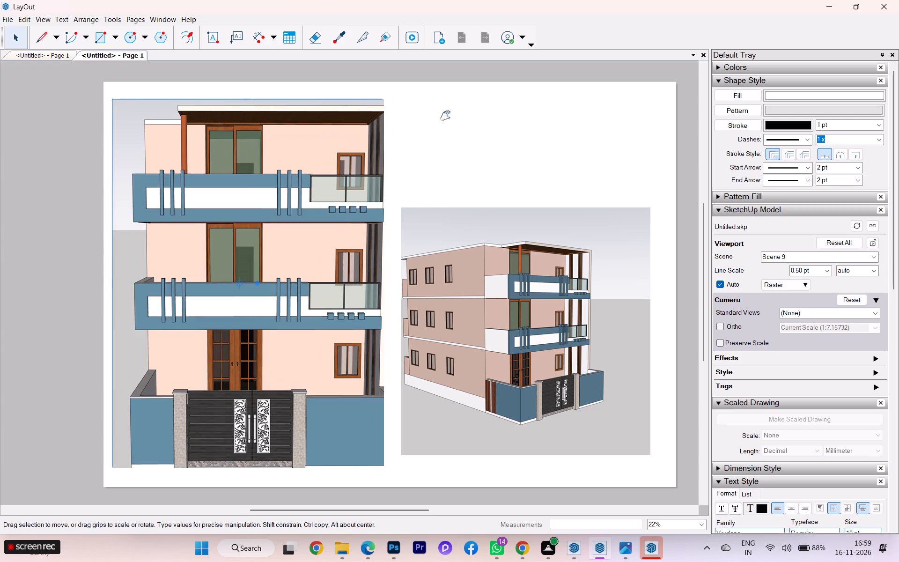
# Extend the Scene 10 viewport upward, move it slightly up and right, and widen its left side by a factor of about 1.074.
pyautogui.click(526, 299)
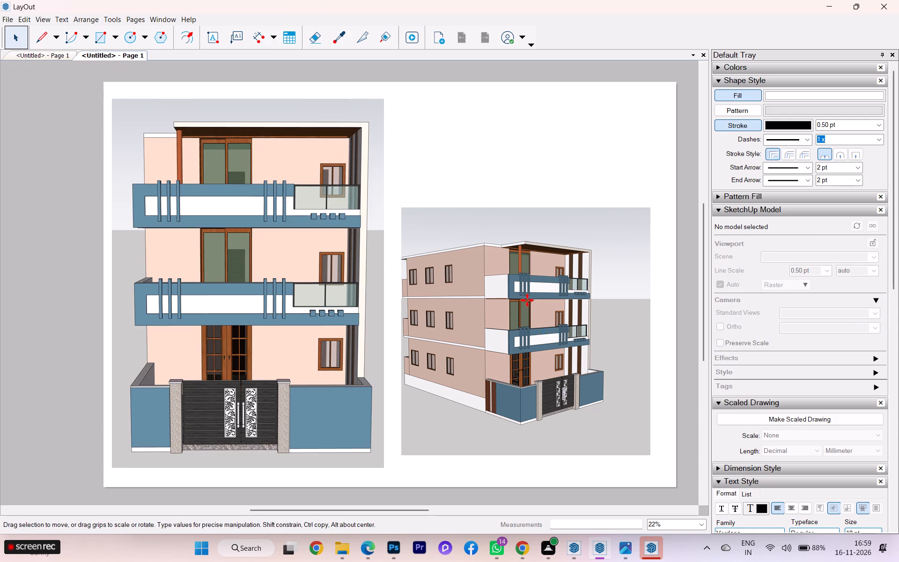
pyautogui.moveTo(526, 204); pyautogui.dragTo(524, 142)
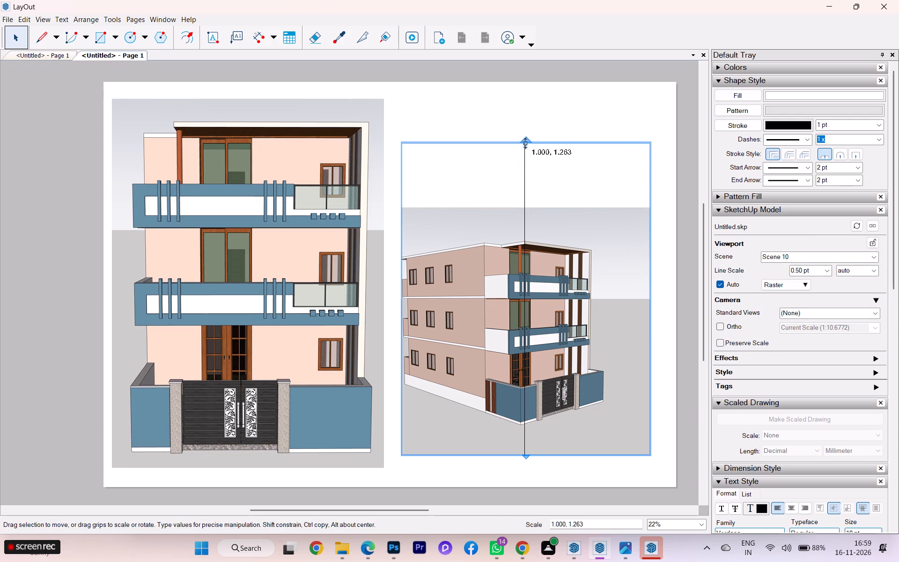
pyautogui.moveTo(524, 142); pyautogui.dragTo(523, 126)
pyautogui.moveTo(502, 316); pyautogui.dragTo(515, 309)
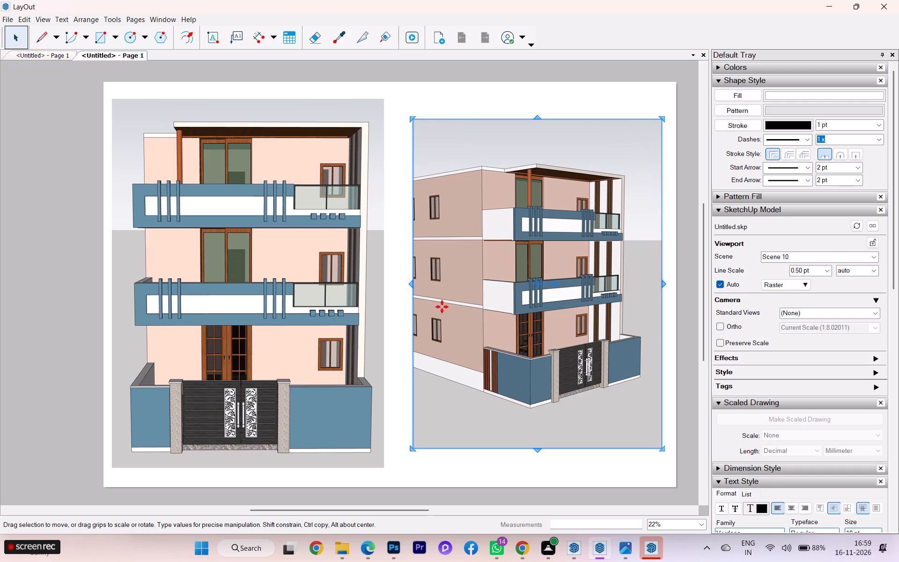
pyautogui.moveTo(411, 282); pyautogui.dragTo(394, 281)
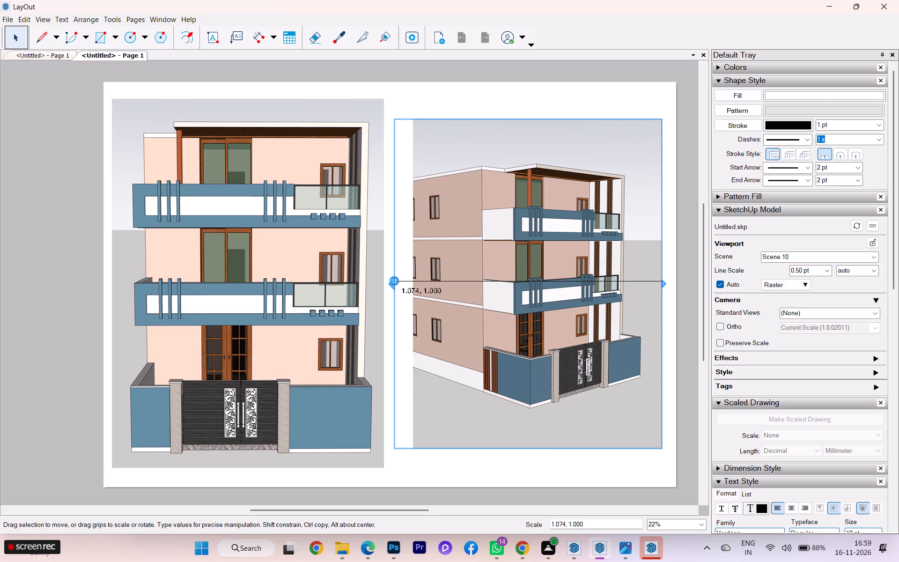
pyautogui.moveTo(458, 278); pyautogui.dragTo(486, 279)
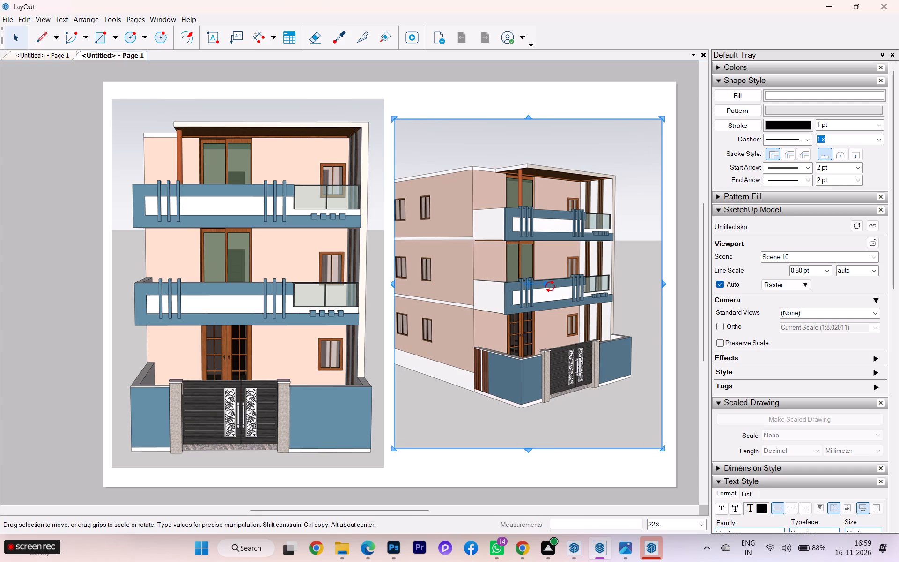
# Pan the model to the right inside the Scene 10 viewport to bring more of the building's side facade into frame.
pyautogui.click(531, 280)
pyautogui.click(531, 280)
pyautogui.click(531, 280)
pyautogui.moveTo(531, 280); pyautogui.dragTo(569, 282)
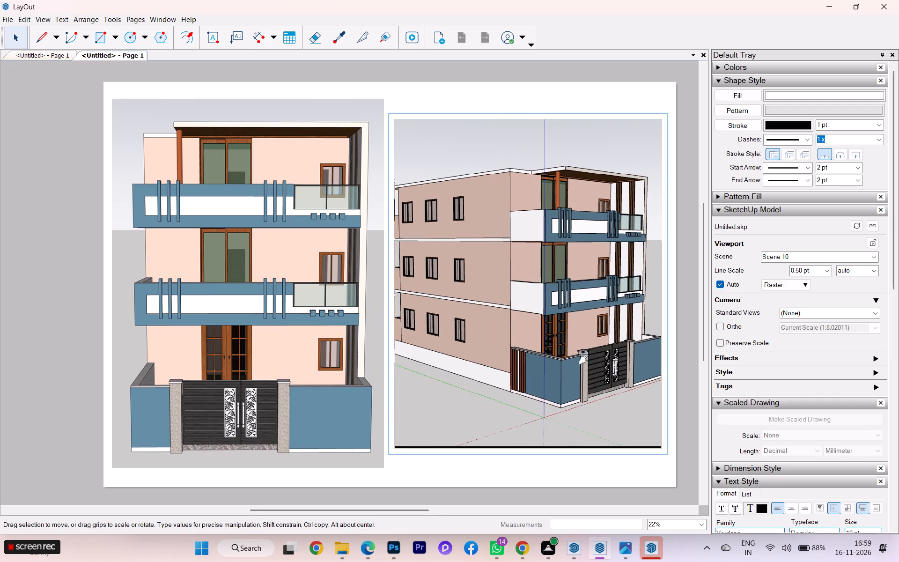
pyautogui.click(556, 467)
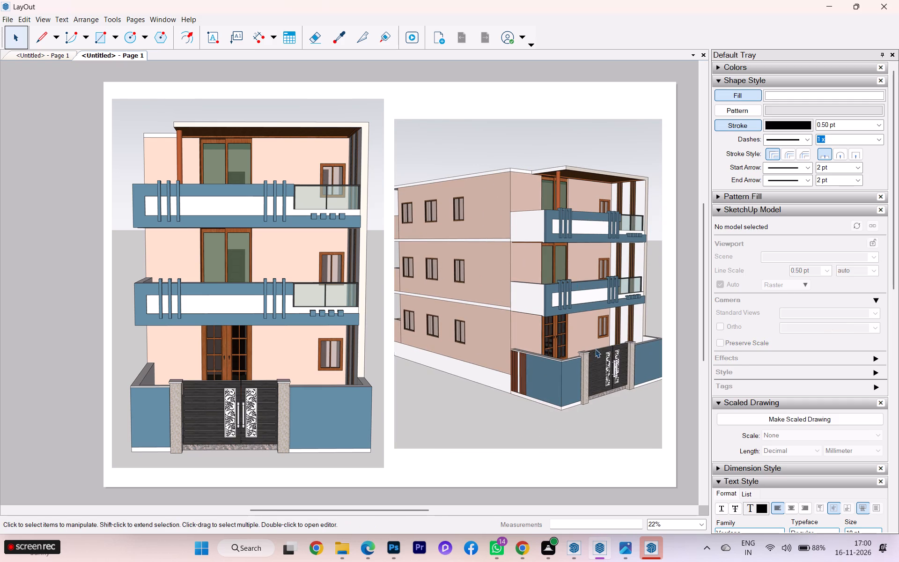
# Export the page as a PDF named layout 3.pdf into the skp pdfs folder and look over the exported sheet.
pyautogui.scroll(-1, 594, 346)
pyautogui.click(0, 15)
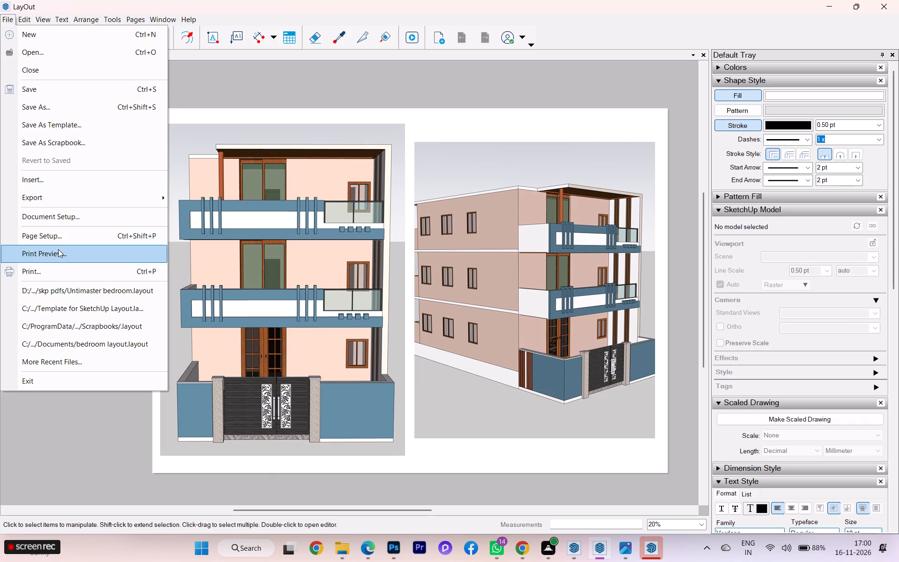
pyautogui.click(55, 200)
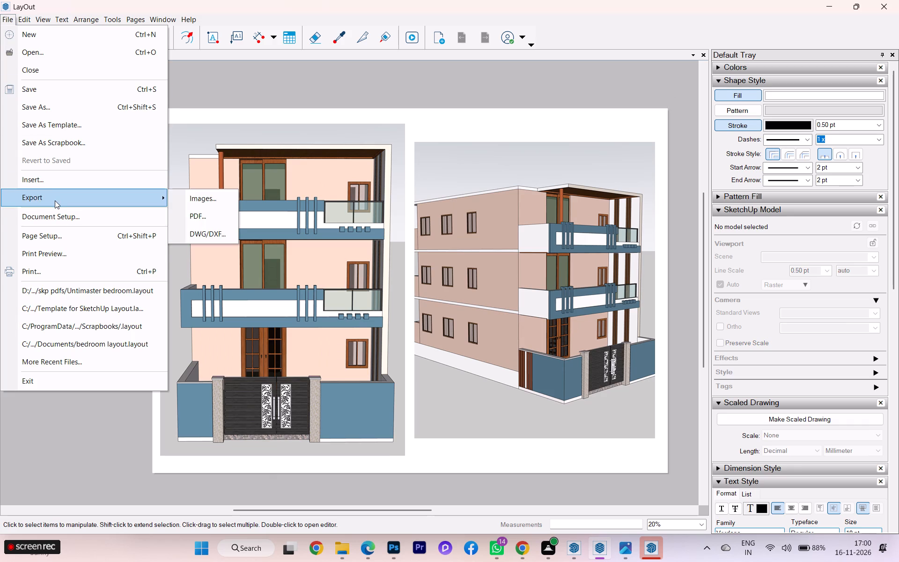
pyautogui.click(195, 214)
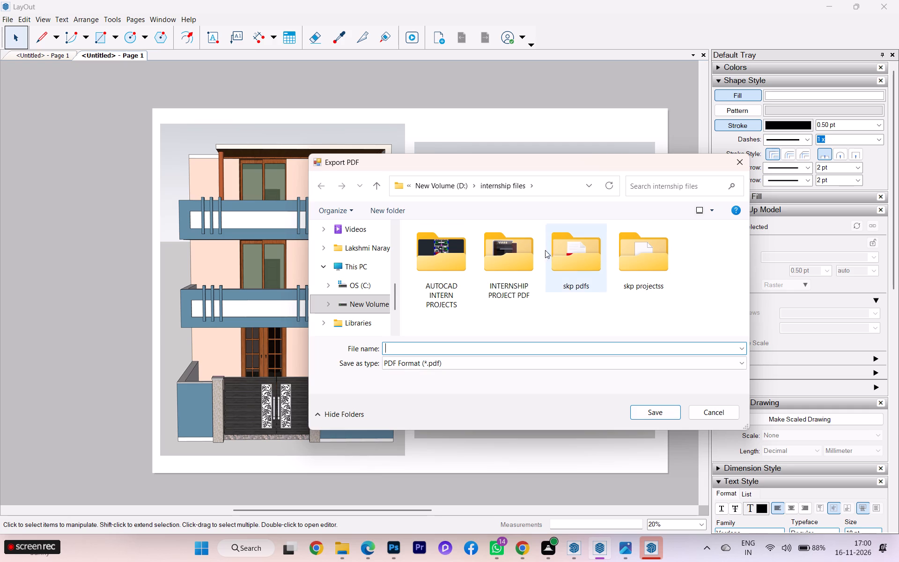
pyautogui.doubleClick(585, 277)
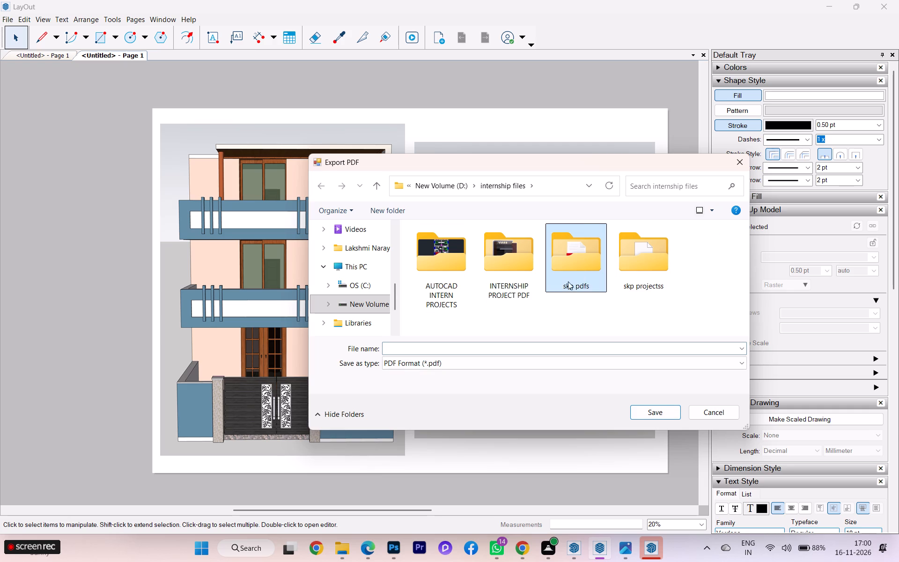
pyautogui.click(398, 344)
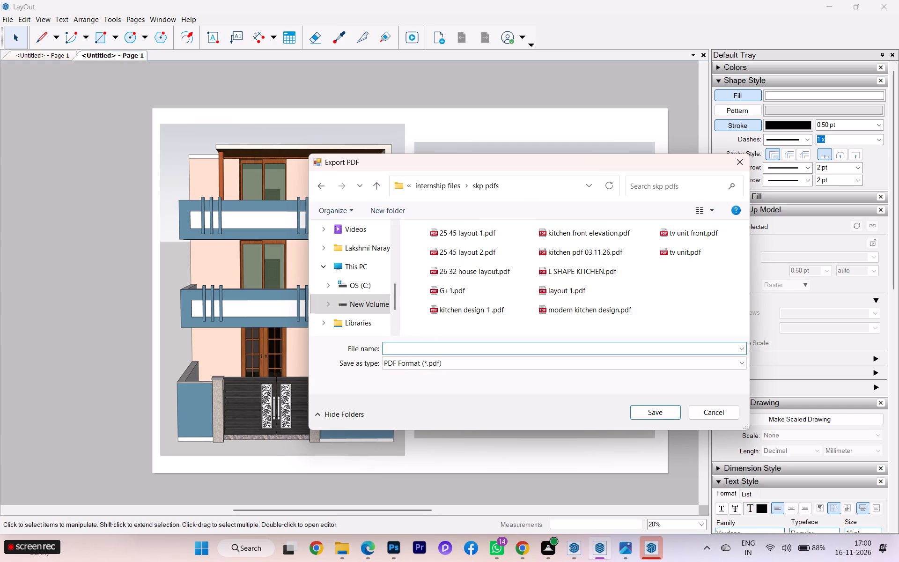
pyautogui.write('layout 3')
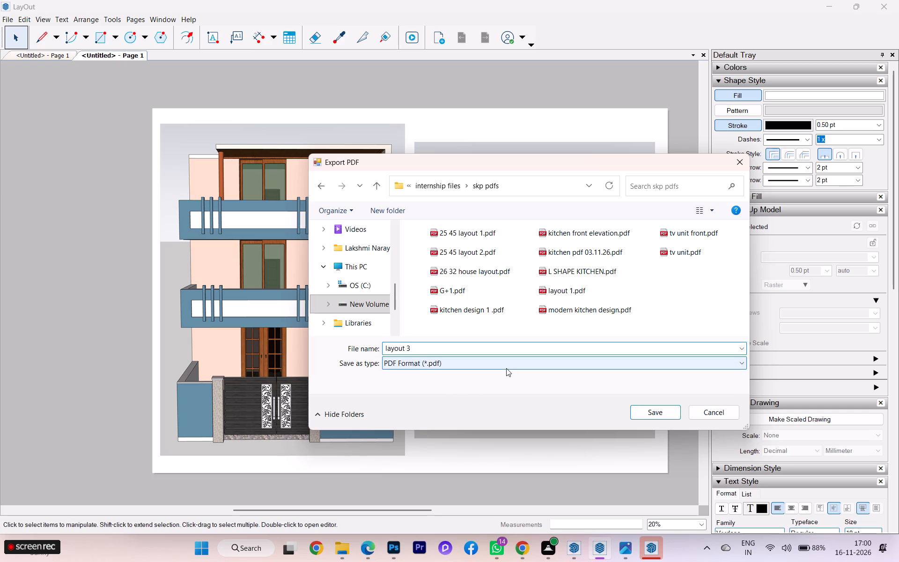
pyautogui.write('.pdf')
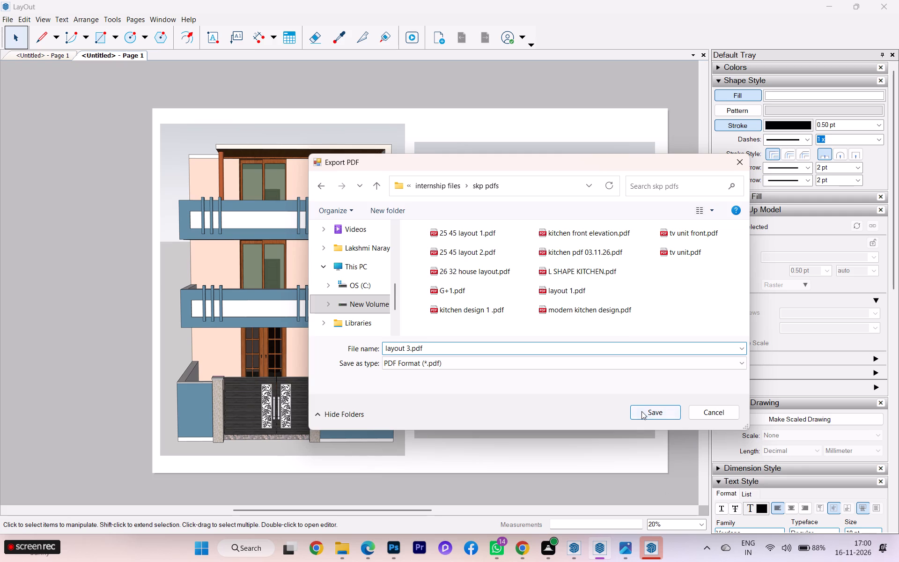
pyautogui.click(641, 412)
pyautogui.click(508, 378)
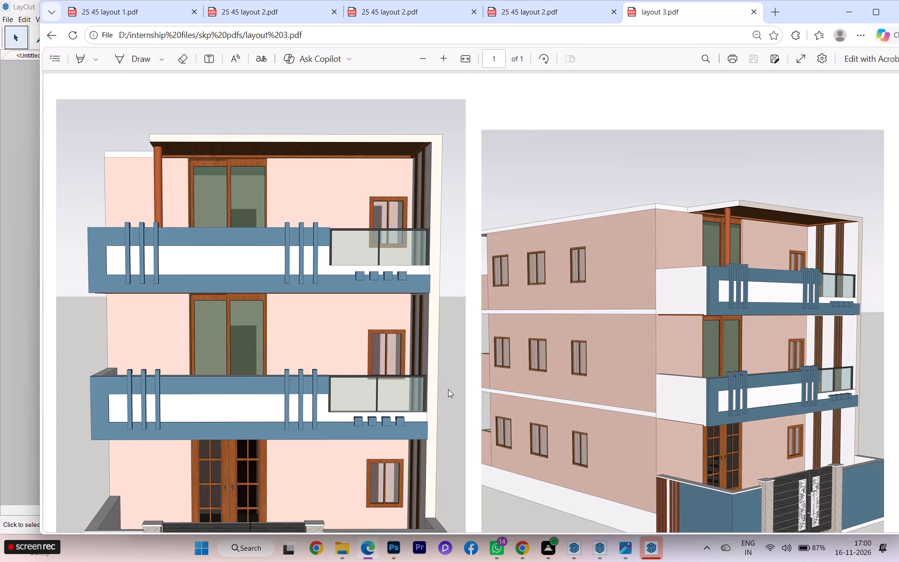
pyautogui.scroll(-3, 450, 386)
pyautogui.scroll(2, 452, 386)
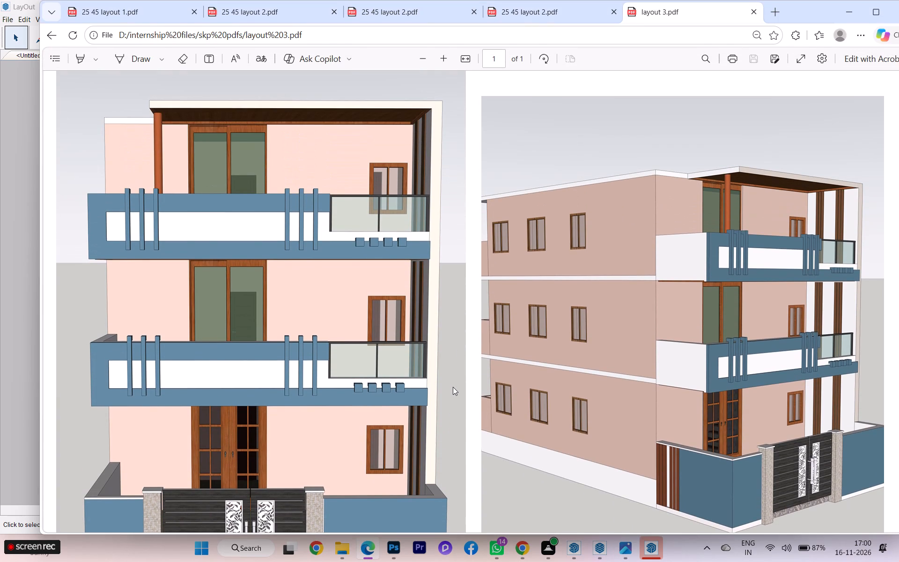
pyautogui.scroll(-1, 453, 387)
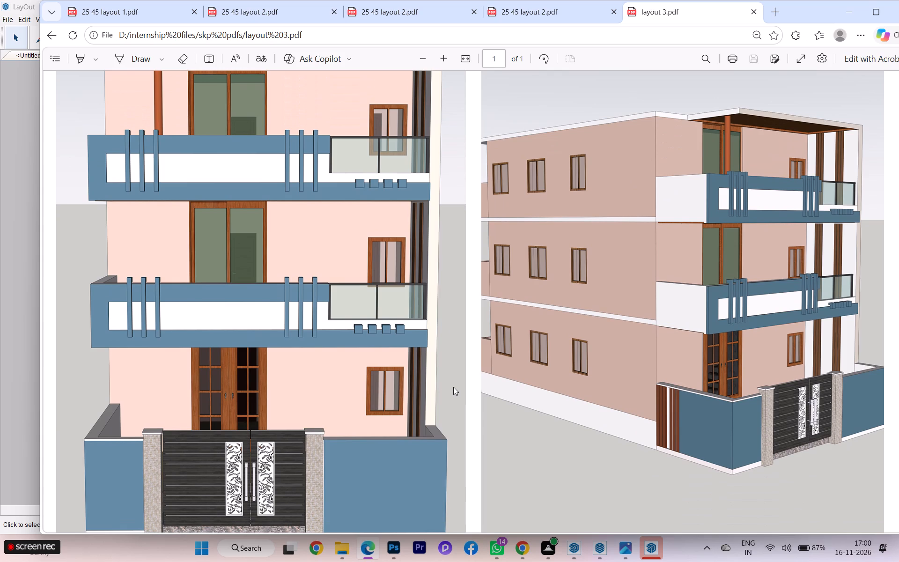
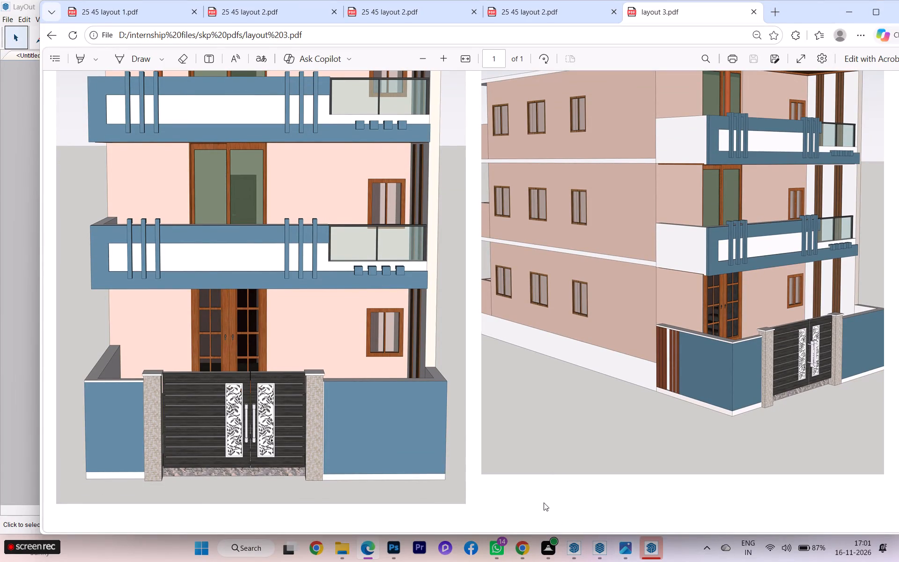
# Finish viewing the exported sheet and switch to the Untitled building model in SketchUp.
pyautogui.scroll(-3, 529, 481)
pyautogui.click(567, 505)
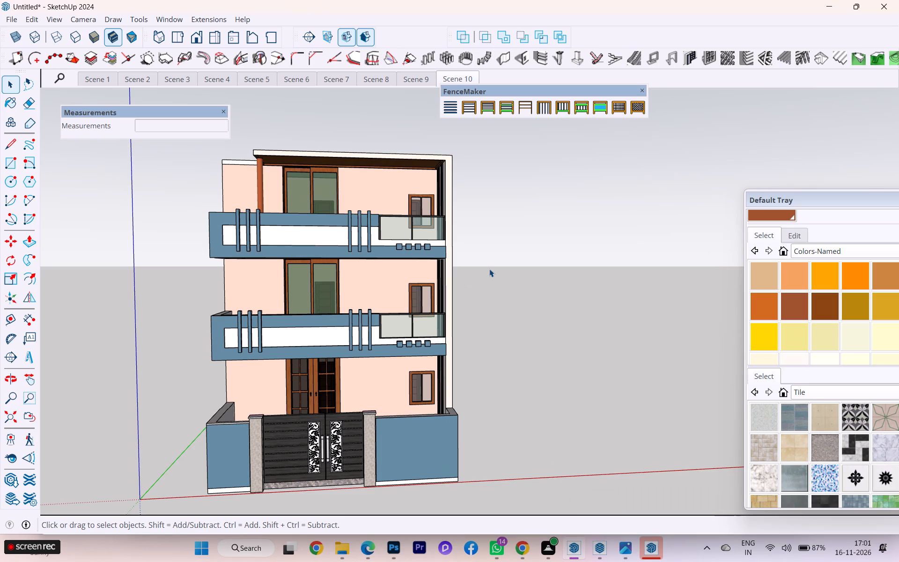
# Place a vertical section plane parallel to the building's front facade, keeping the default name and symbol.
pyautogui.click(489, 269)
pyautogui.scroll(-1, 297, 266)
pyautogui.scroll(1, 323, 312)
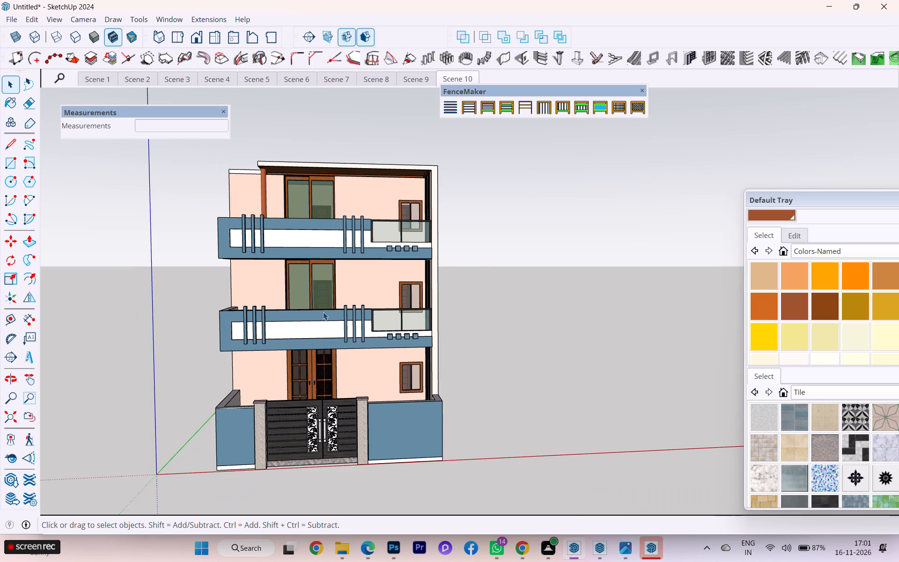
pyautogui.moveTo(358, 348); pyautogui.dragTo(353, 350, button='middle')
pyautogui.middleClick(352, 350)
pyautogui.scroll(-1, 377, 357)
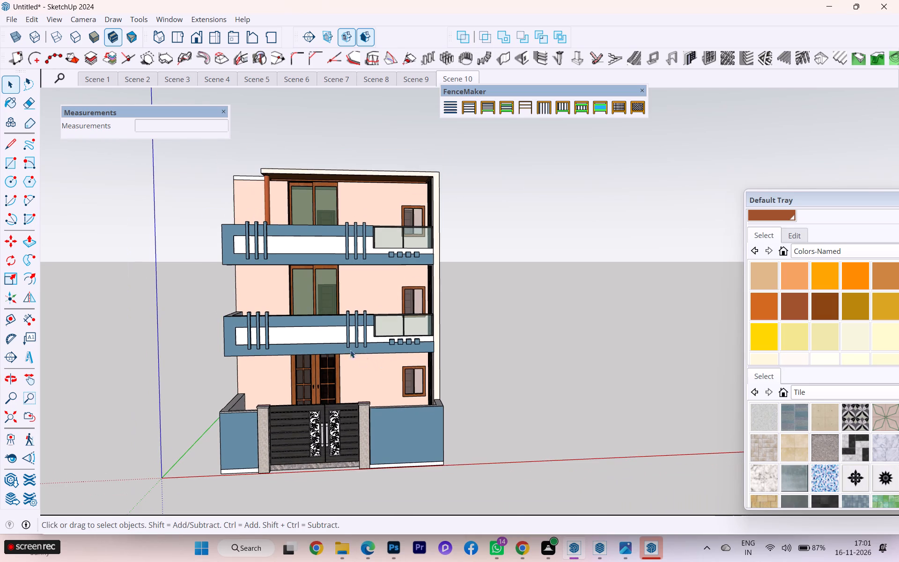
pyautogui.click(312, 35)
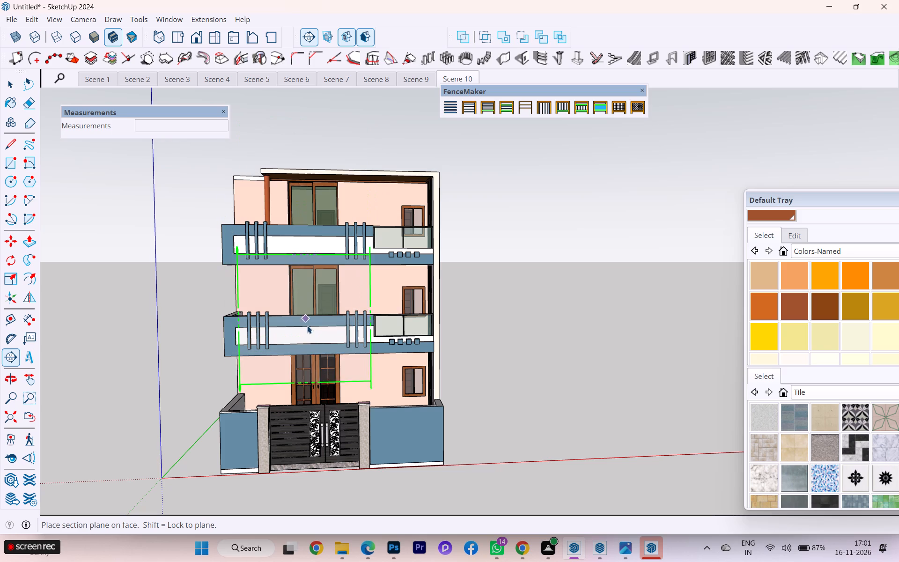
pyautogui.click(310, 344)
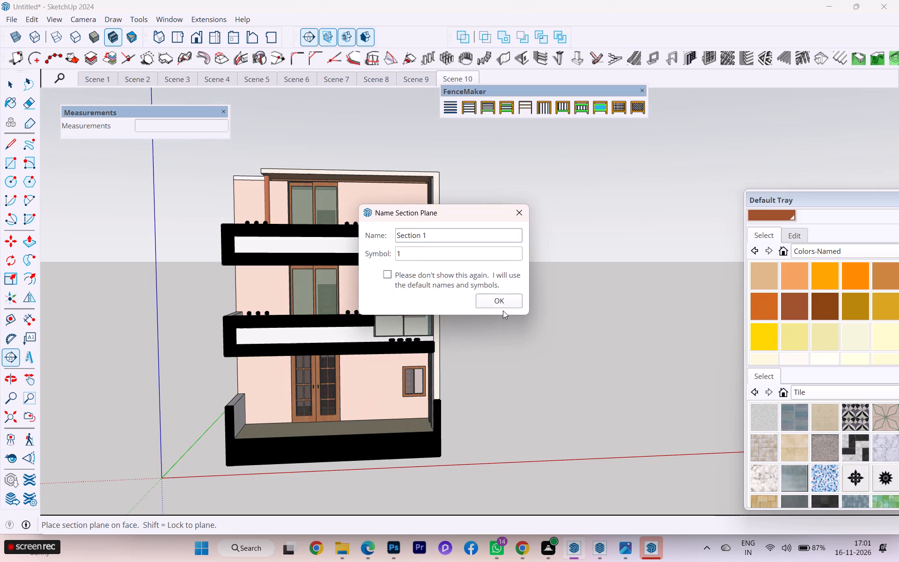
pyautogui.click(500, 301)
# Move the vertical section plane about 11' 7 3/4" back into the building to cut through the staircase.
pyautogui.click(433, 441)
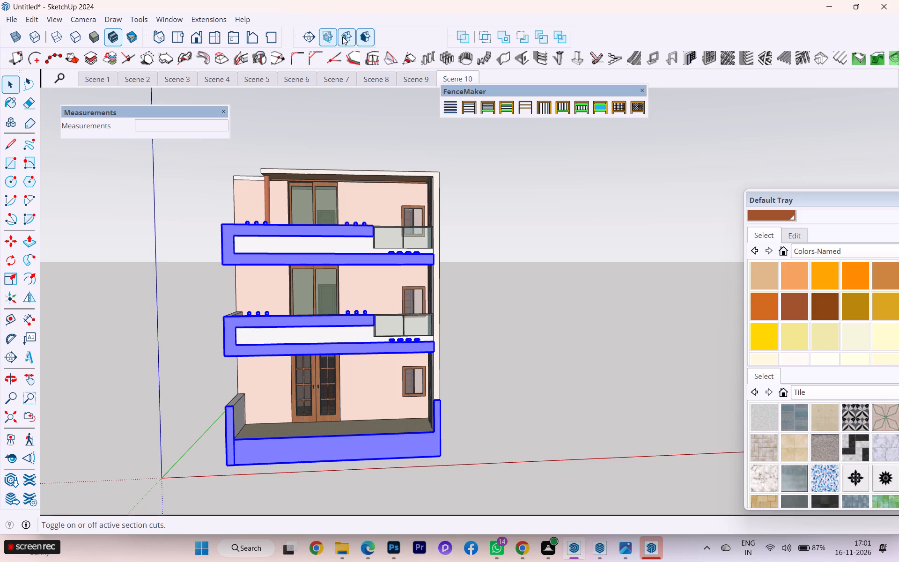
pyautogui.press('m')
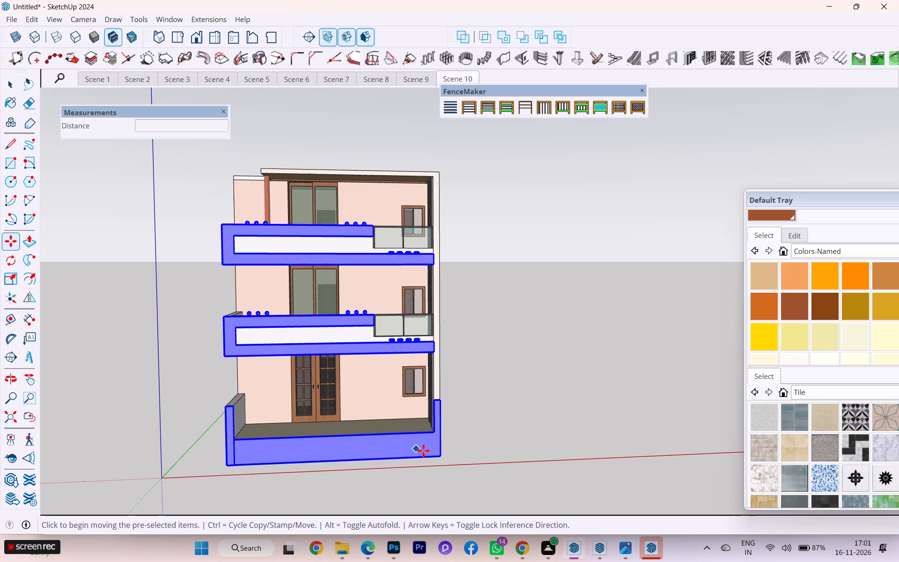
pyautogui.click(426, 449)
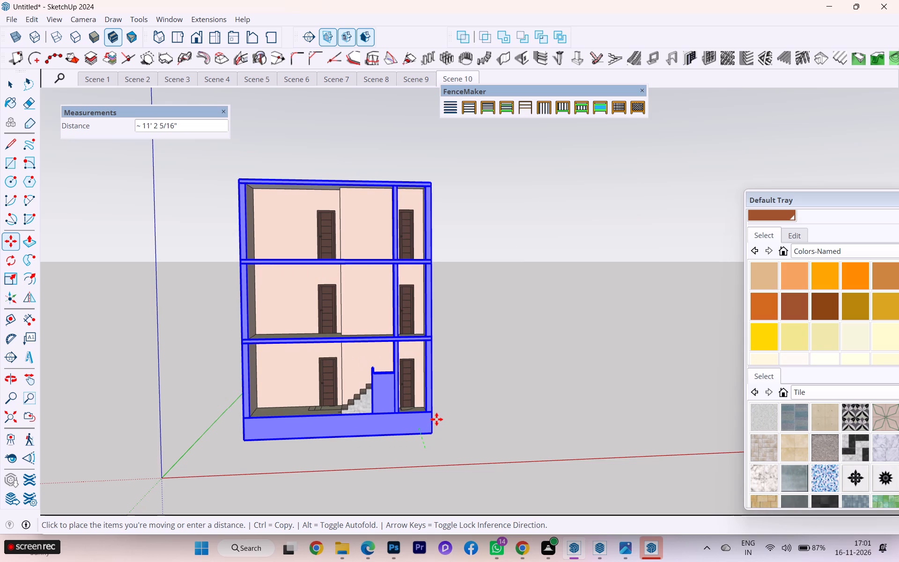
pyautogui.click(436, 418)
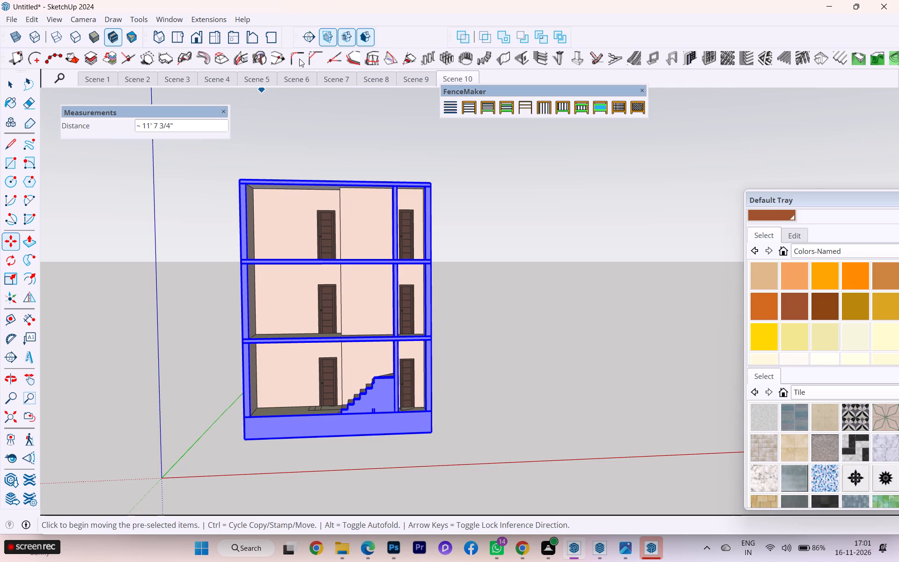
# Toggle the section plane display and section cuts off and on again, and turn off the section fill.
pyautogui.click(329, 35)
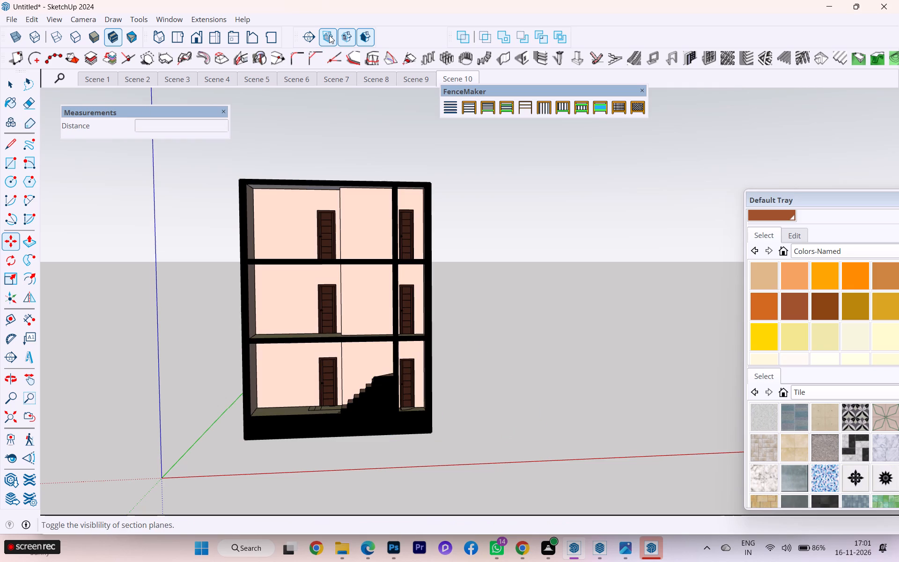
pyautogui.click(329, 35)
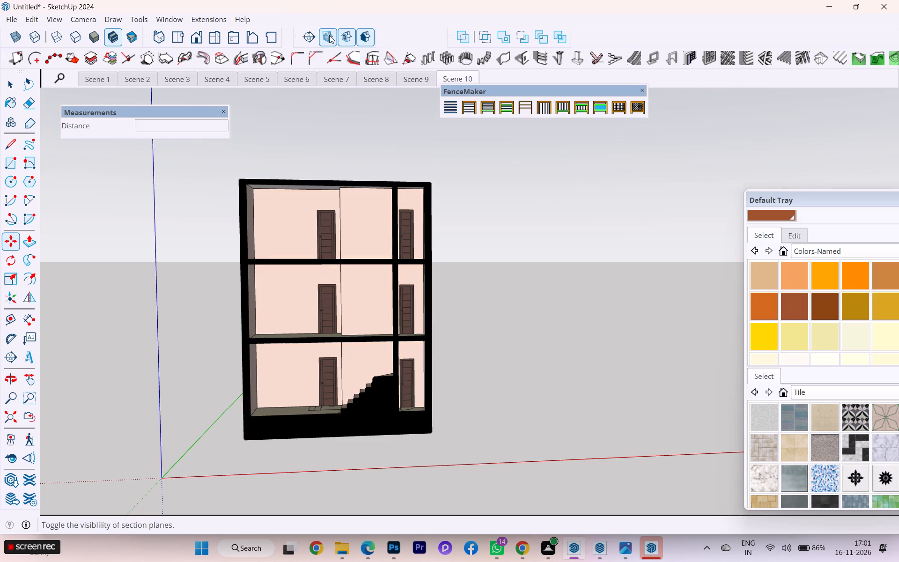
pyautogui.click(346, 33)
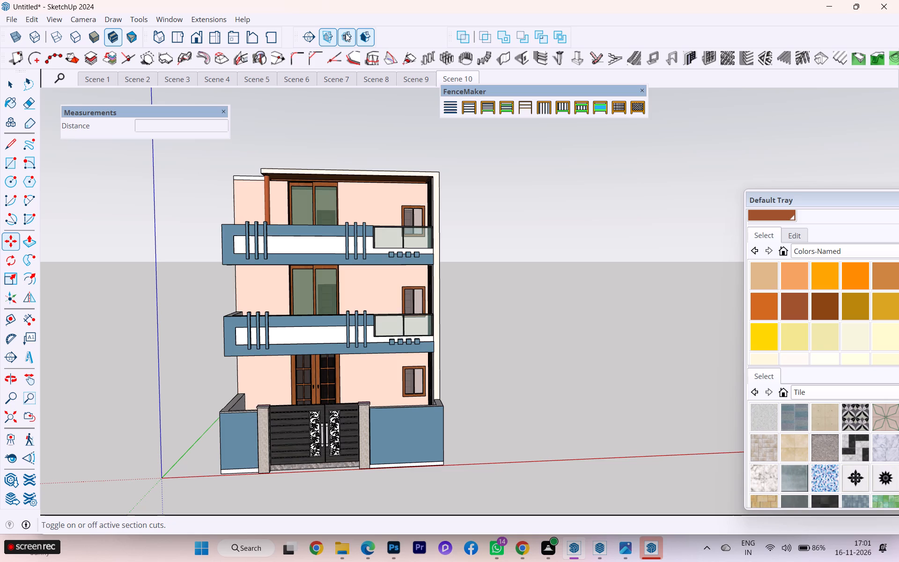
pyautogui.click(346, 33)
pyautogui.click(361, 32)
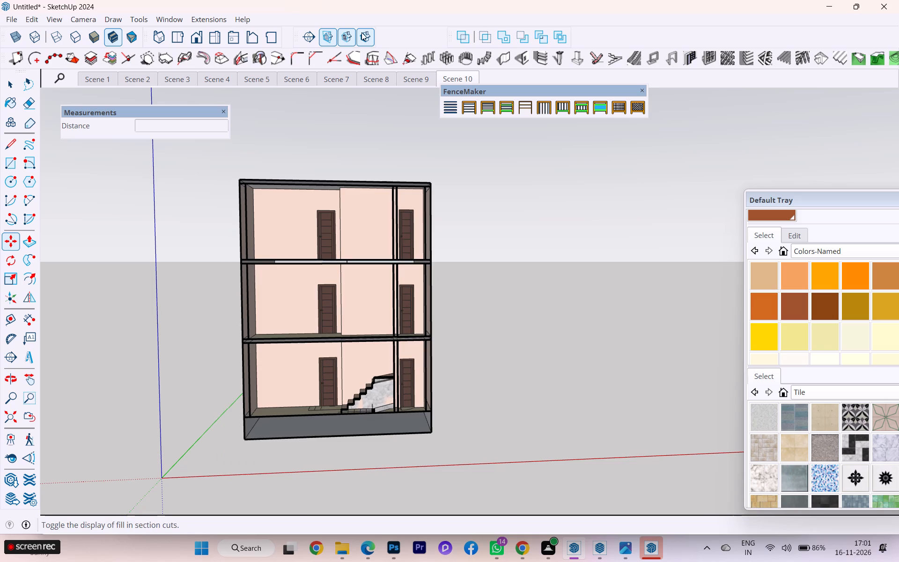
# Examine the rooms and staircase exposed by the vertical cut on all three floors.
pyautogui.click(18, 85)
pyautogui.click(131, 217)
pyautogui.click(448, 444)
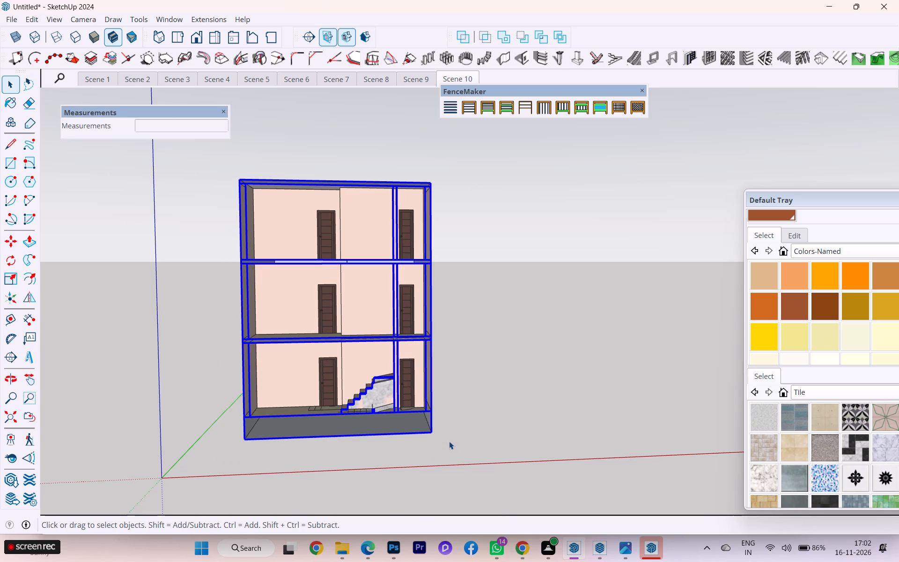
pyautogui.click(470, 269)
pyautogui.click(198, 222)
pyautogui.moveTo(408, 288); pyautogui.dragTo(487, 286, button='middle')
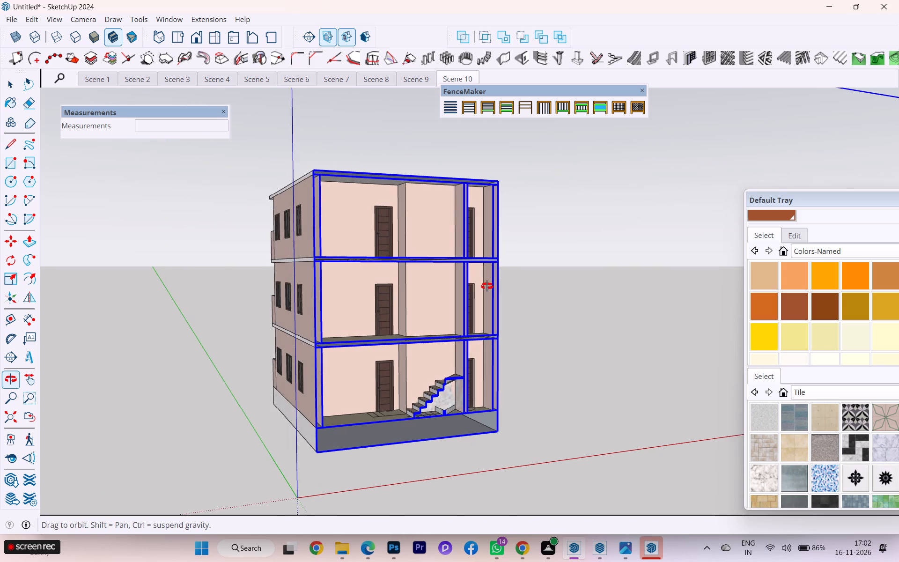
pyautogui.moveTo(487, 286); pyautogui.dragTo(439, 289, button='middle')
pyautogui.scroll(6, 406, 322)
pyautogui.scroll(-2, 380, 338)
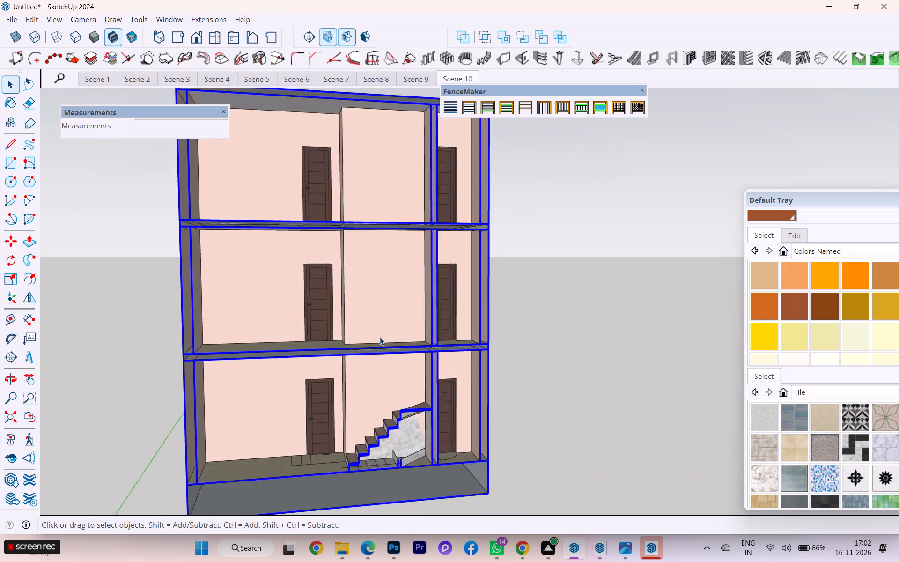
pyautogui.scroll(-1, 380, 337)
pyautogui.moveTo(368, 320); pyautogui.dragTo(321, 306, button='middle')
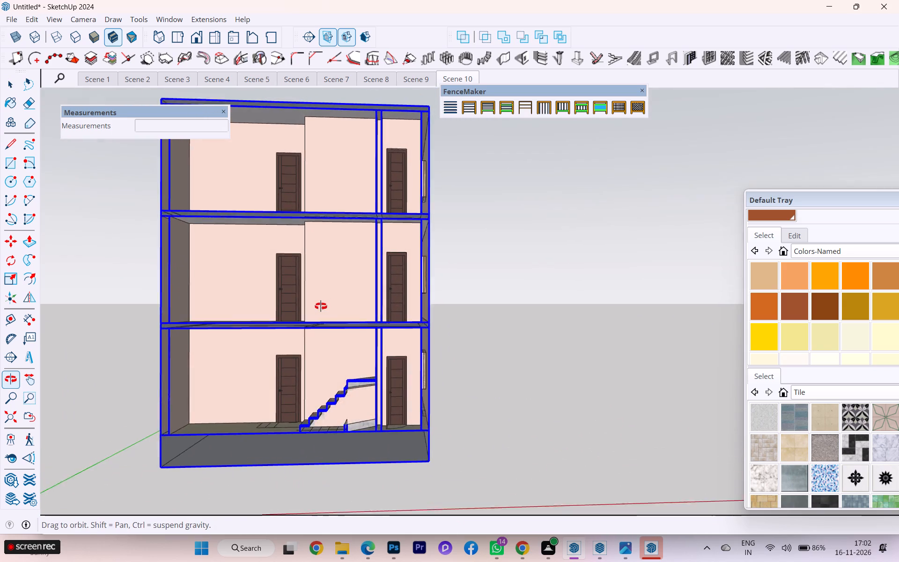
pyautogui.moveTo(321, 306); pyautogui.dragTo(319, 308, button='middle')
pyautogui.scroll(2, 319, 308)
pyautogui.scroll(-2, 350, 315)
pyautogui.scroll(3, 331, 320)
pyautogui.moveTo(339, 322); pyautogui.dragTo(342, 339, button='middle')
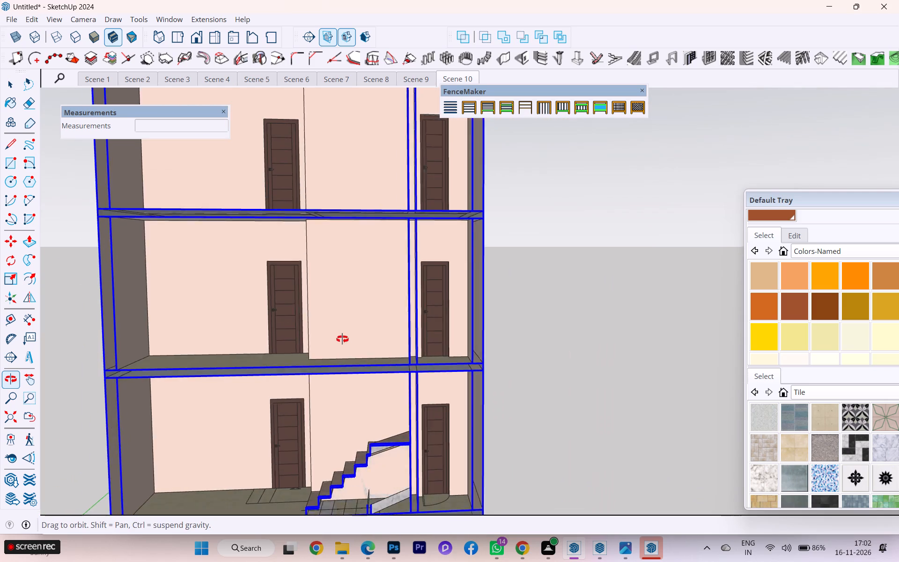
pyautogui.moveTo(342, 339); pyautogui.dragTo(338, 340, button='middle')
pyautogui.scroll(-3, 339, 328)
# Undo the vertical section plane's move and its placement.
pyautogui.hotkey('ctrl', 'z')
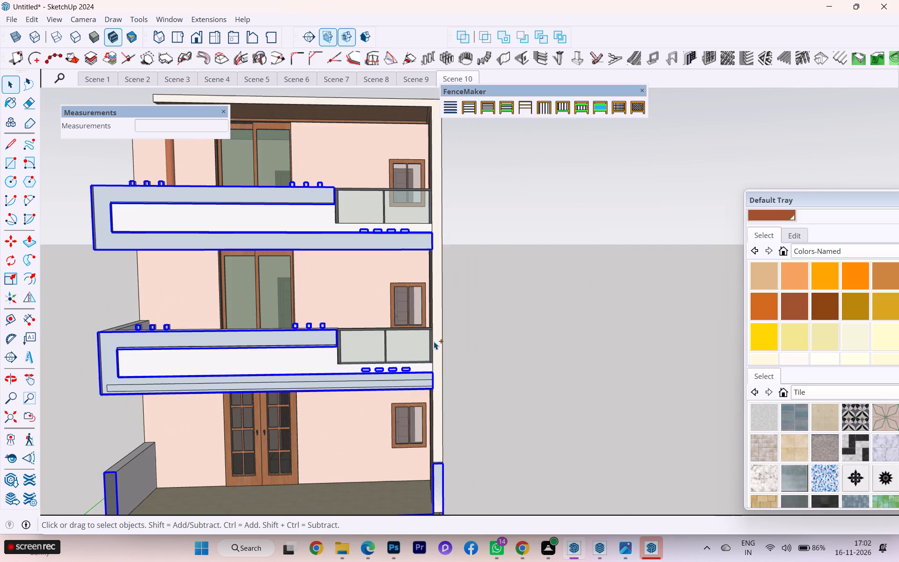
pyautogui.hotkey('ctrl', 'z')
# Place a horizontal section plane on the building's underside in the Bottom view, keeping the default name and symbol.
pyautogui.scroll(-3, 506, 328)
pyautogui.moveTo(472, 325); pyautogui.dragTo(456, 448, button='middle')
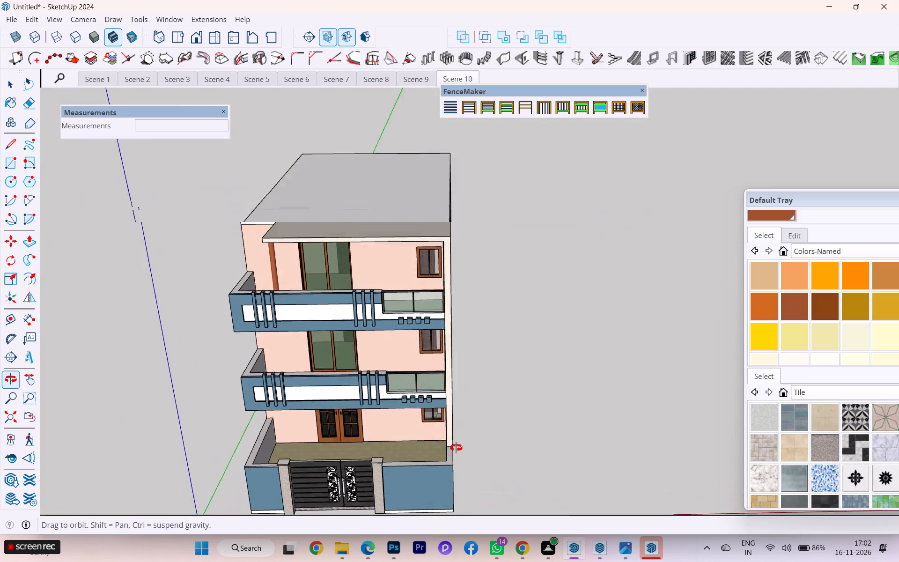
pyautogui.moveTo(456, 448); pyautogui.dragTo(465, 477, button='middle')
pyautogui.scroll(-1, 457, 463)
pyautogui.scroll(1, 452, 453)
pyautogui.scroll(-2, 425, 346)
pyautogui.scroll(1, 428, 348)
pyautogui.scroll(-2, 433, 351)
pyautogui.moveTo(441, 355); pyautogui.dragTo(471, 430, button='middle')
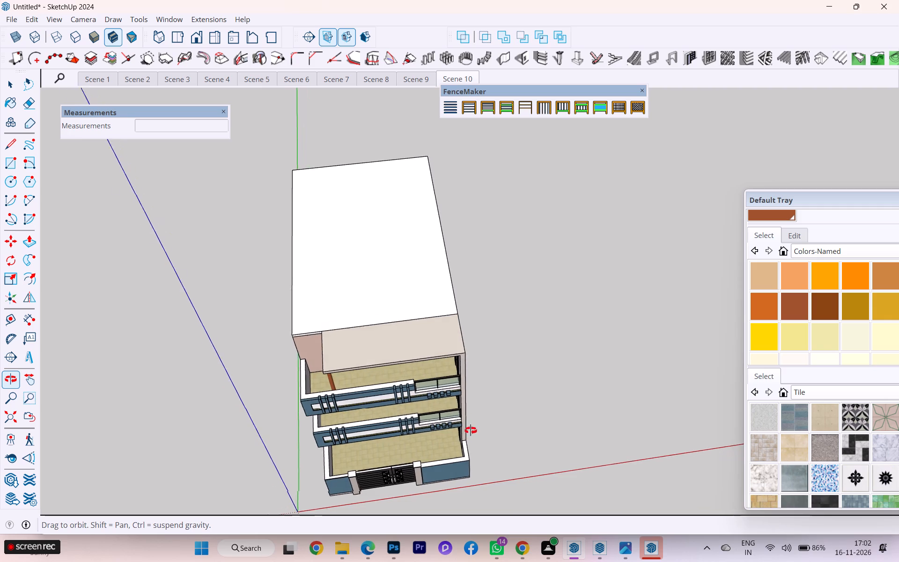
pyautogui.moveTo(471, 430); pyautogui.dragTo(472, 437, button='middle')
pyautogui.scroll(-2, 492, 331)
pyautogui.moveTo(475, 368); pyautogui.dragTo(444, 417, button='middle')
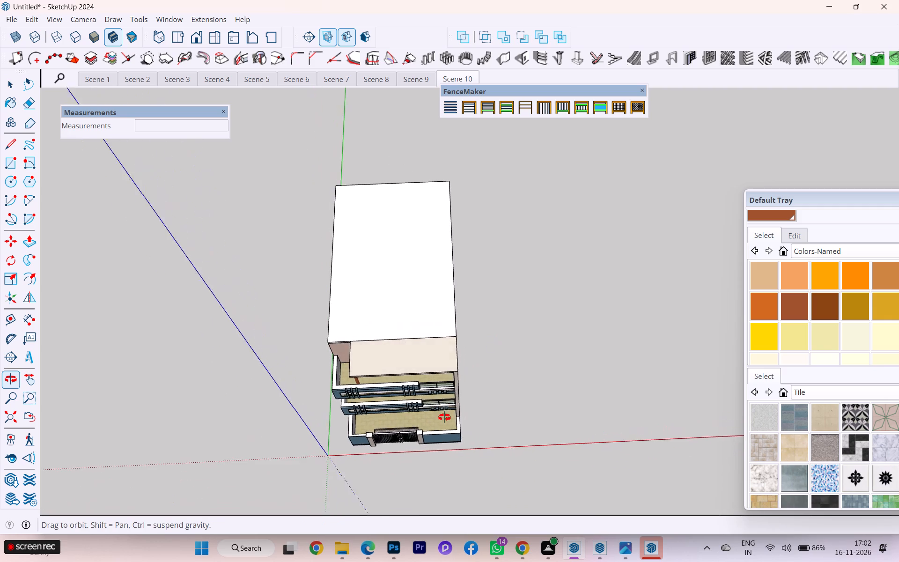
pyautogui.moveTo(444, 417); pyautogui.dragTo(449, 424, button='middle')
pyautogui.scroll(-1, 365, 233)
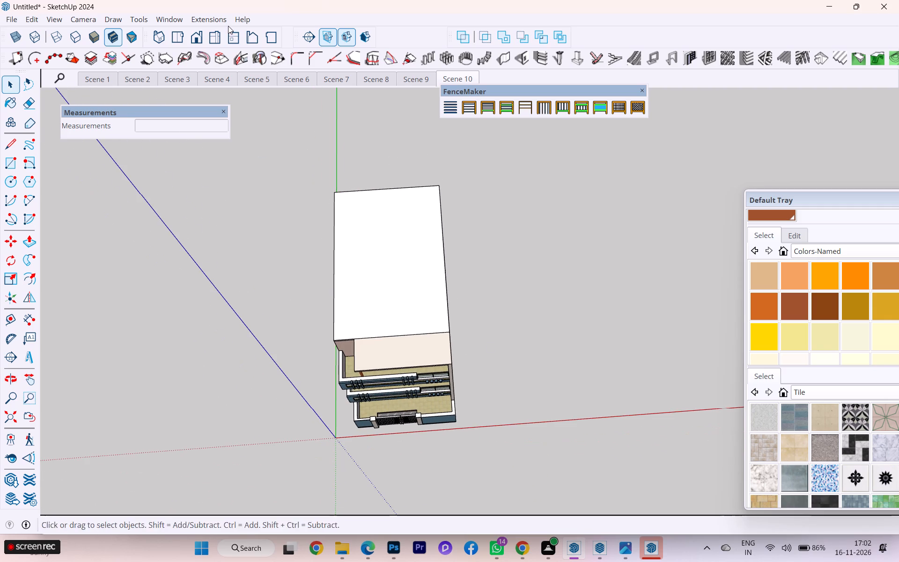
pyautogui.click(273, 36)
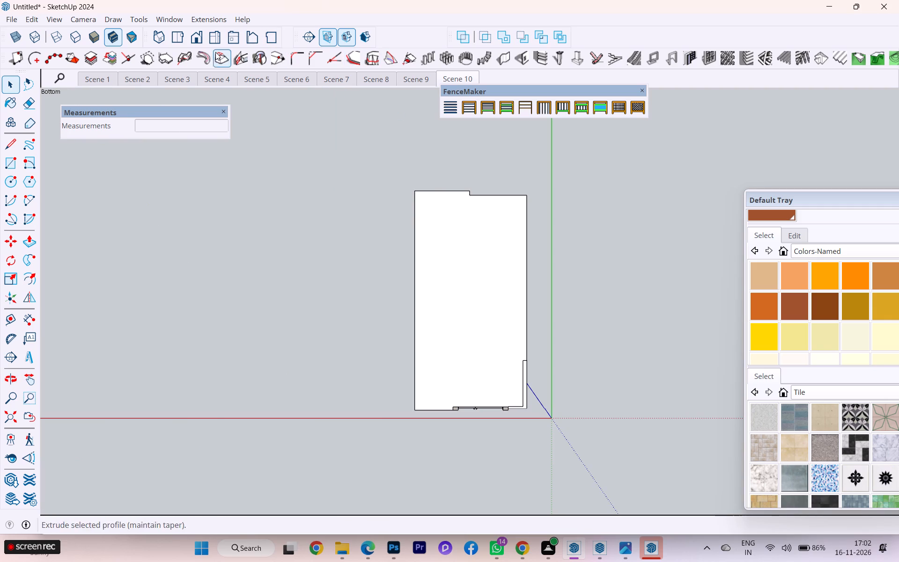
pyautogui.click(309, 35)
pyautogui.click(481, 285)
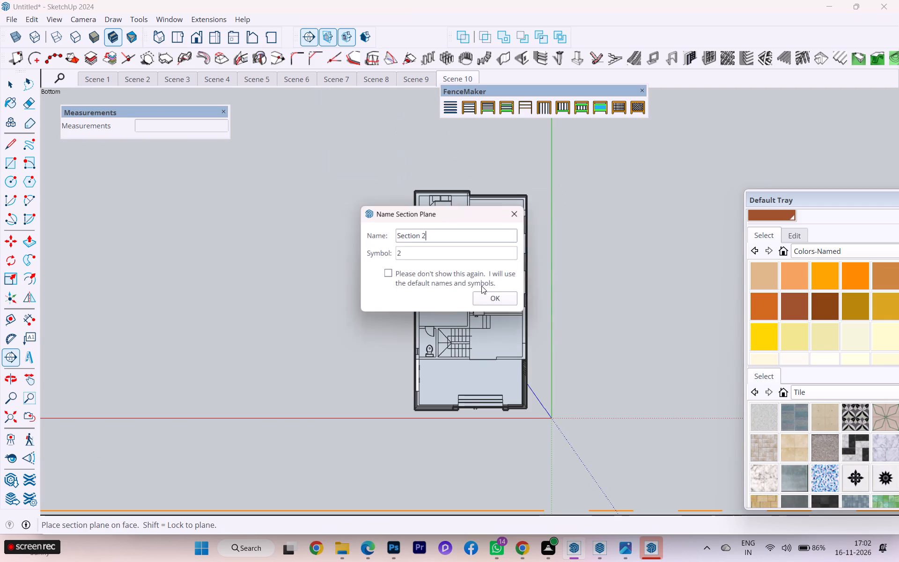
pyautogui.click(498, 295)
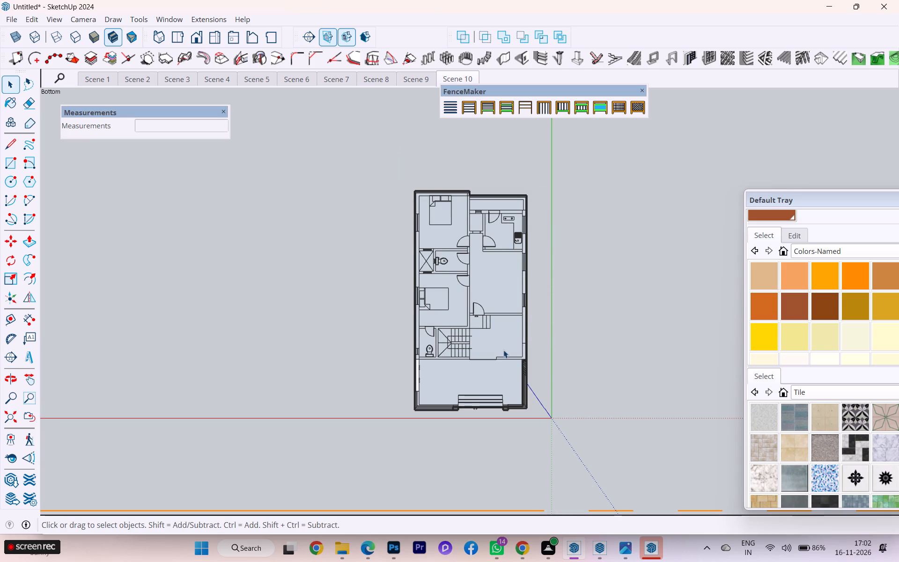
# Turn the section fill back on for the horizontal cut.
pyautogui.click(521, 404)
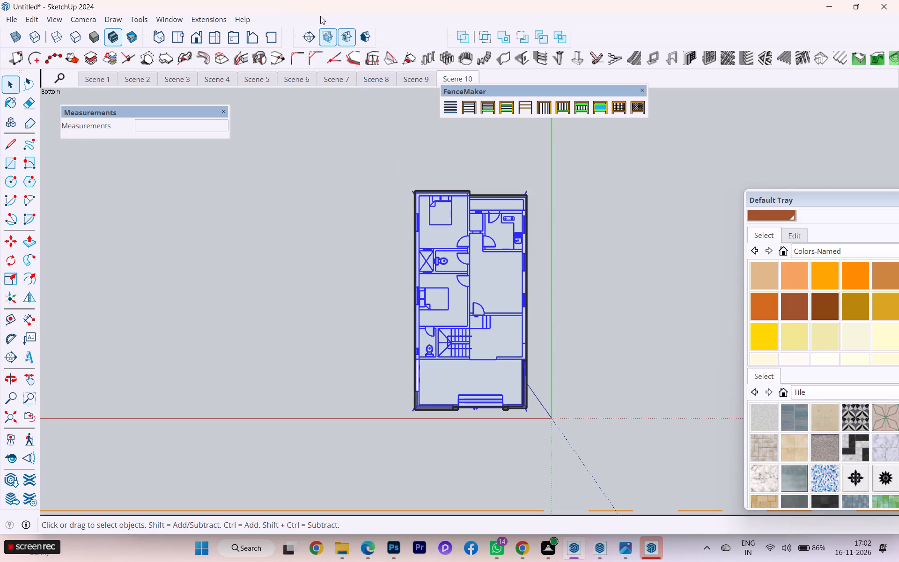
pyautogui.click(363, 40)
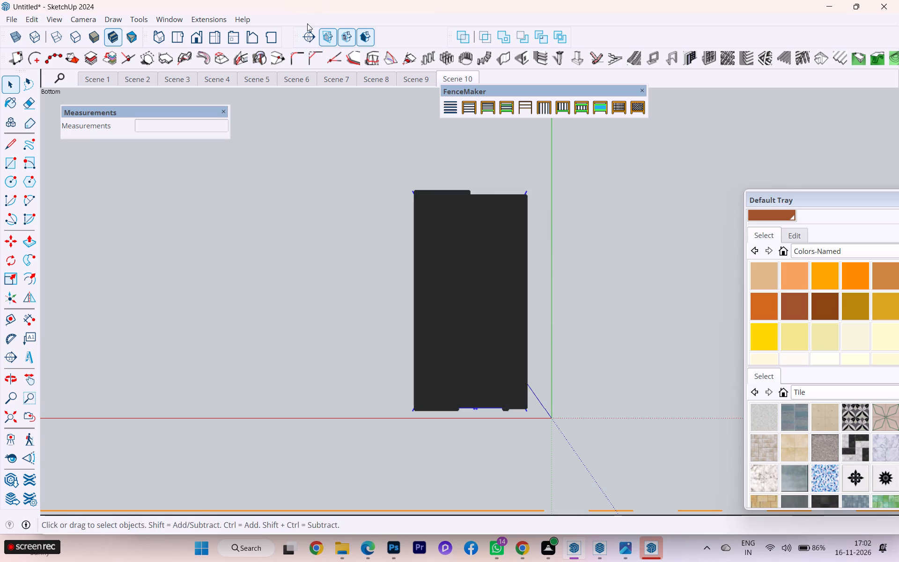
pyautogui.click(319, 50)
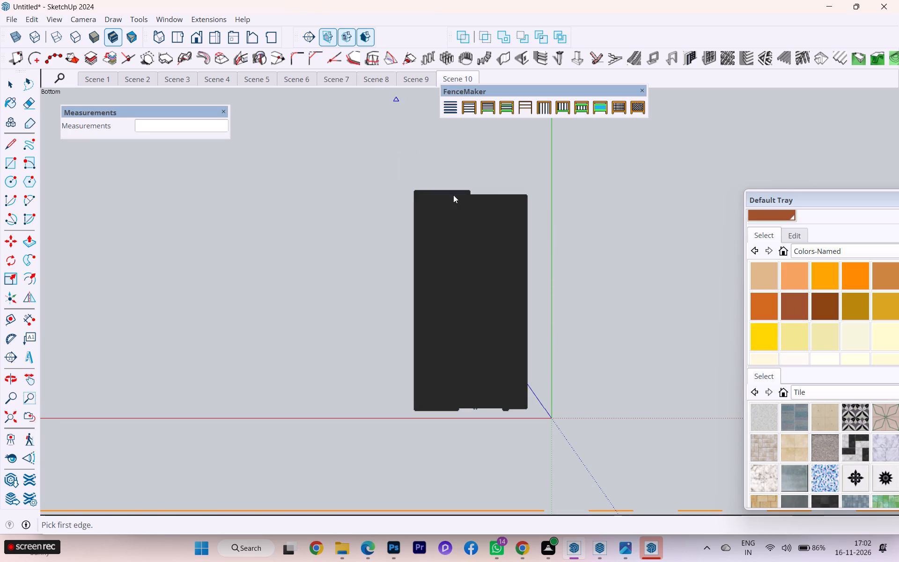
pyautogui.click(10, 91)
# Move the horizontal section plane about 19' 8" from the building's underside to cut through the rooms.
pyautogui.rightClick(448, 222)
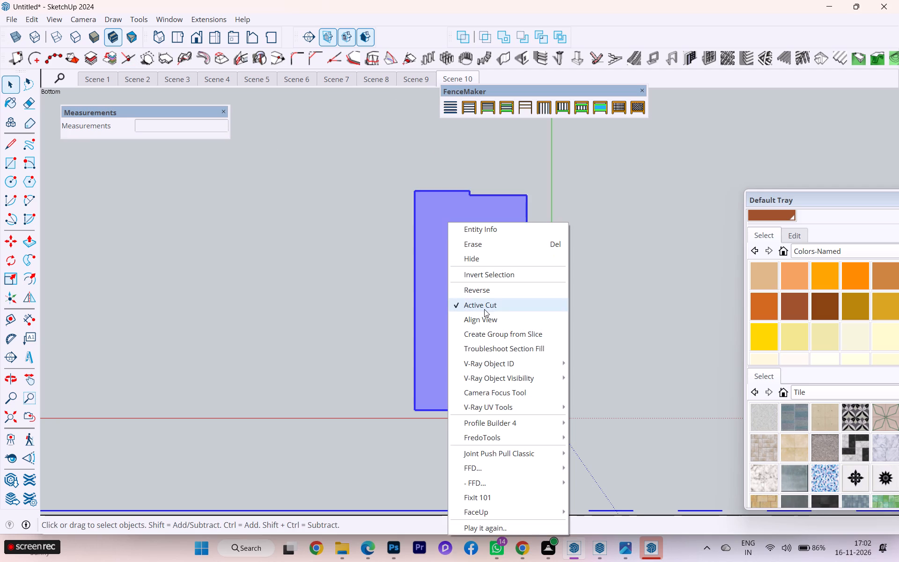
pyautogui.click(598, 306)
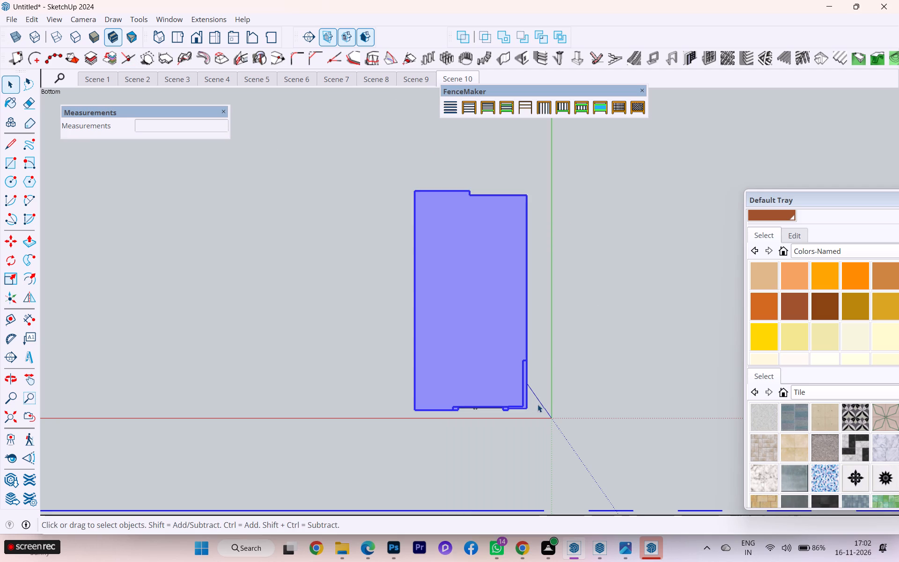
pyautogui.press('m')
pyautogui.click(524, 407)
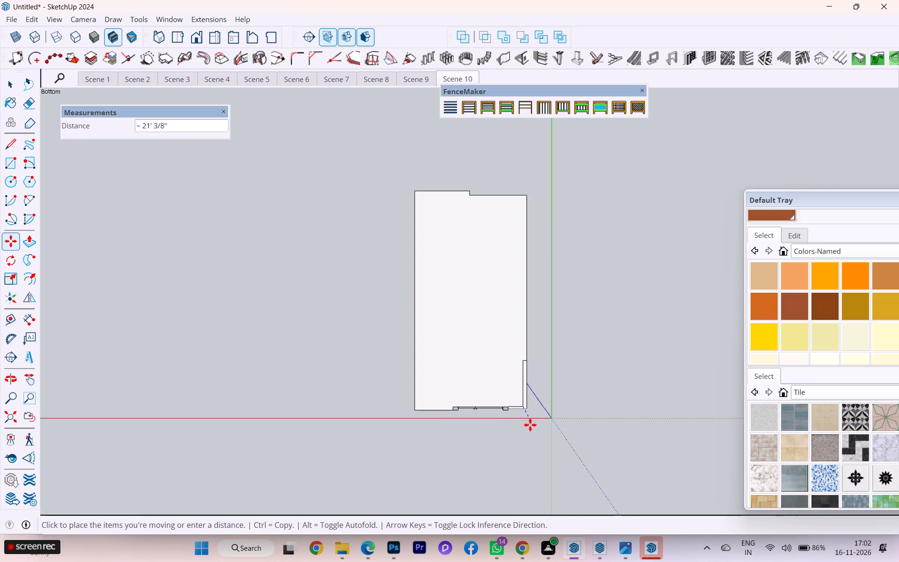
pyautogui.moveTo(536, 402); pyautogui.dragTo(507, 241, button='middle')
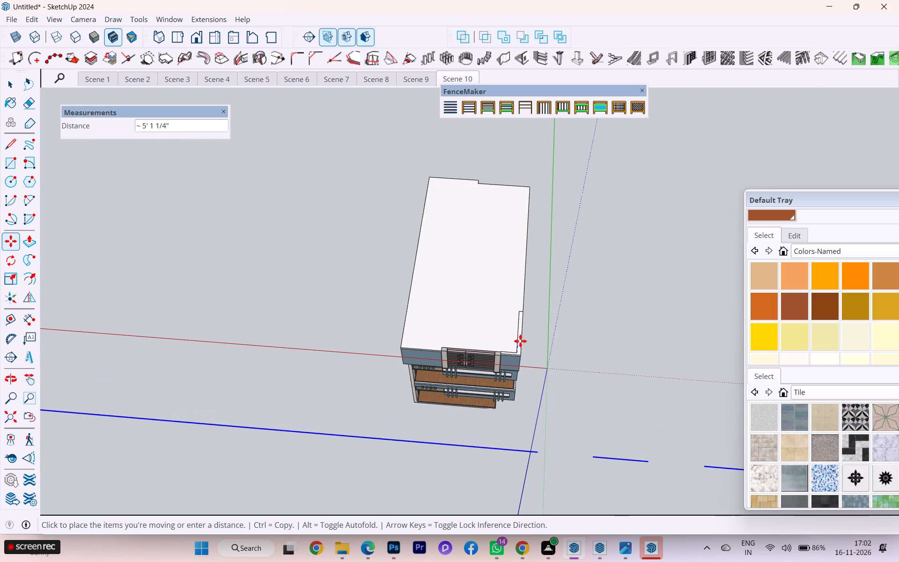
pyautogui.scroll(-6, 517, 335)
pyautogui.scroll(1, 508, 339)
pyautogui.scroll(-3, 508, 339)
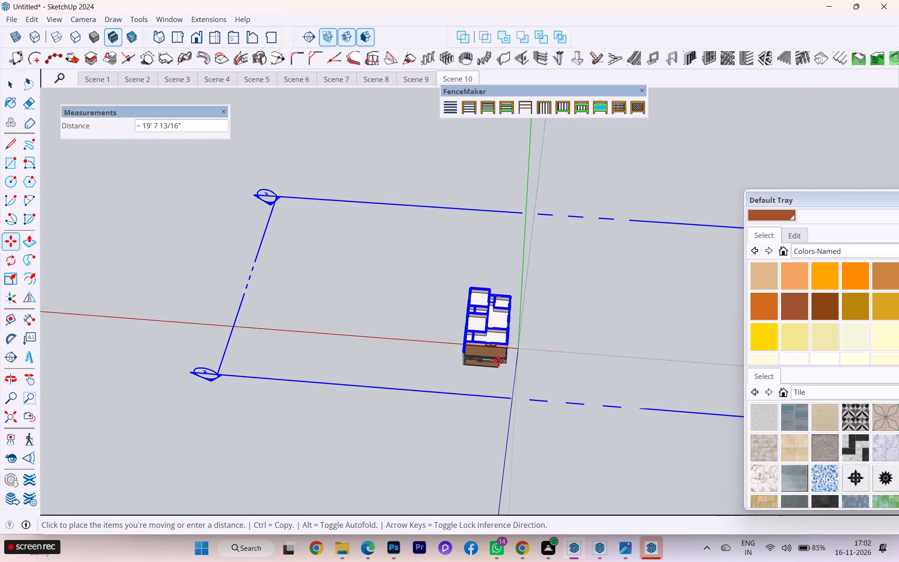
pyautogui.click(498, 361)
# Examine the room layout and walls exposed by the horizontal cut from the underside.
pyautogui.scroll(3, 520, 343)
pyautogui.scroll(-1, 520, 343)
pyautogui.scroll(3, 520, 343)
pyautogui.scroll(-2, 514, 321)
pyautogui.scroll(8, 513, 320)
pyautogui.scroll(-1, 487, 319)
pyautogui.scroll(9, 487, 319)
pyautogui.scroll(-2, 498, 317)
pyautogui.scroll(-1, 489, 355)
pyautogui.moveTo(492, 367); pyautogui.dragTo(530, 435, button='middle')
pyautogui.scroll(-2, 491, 355)
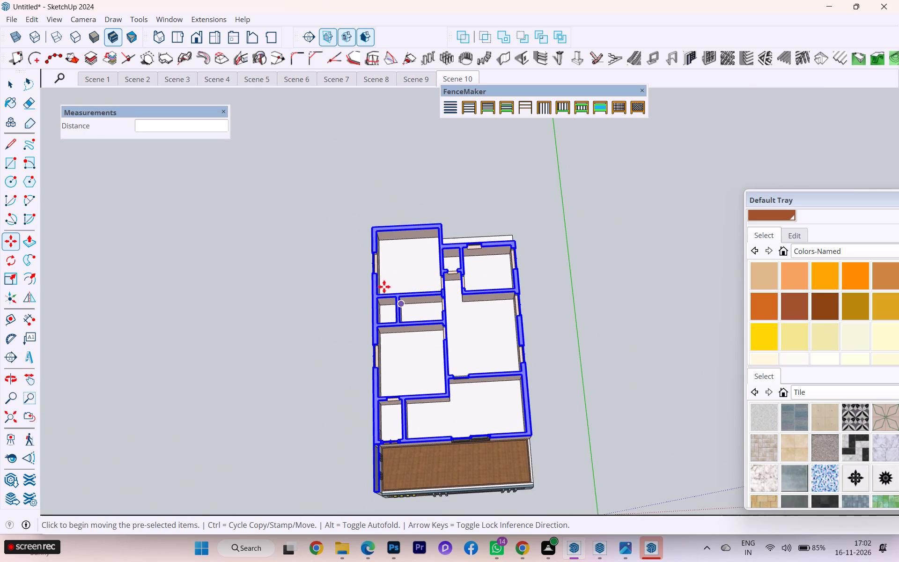
pyautogui.click(4, 79)
pyautogui.click(141, 259)
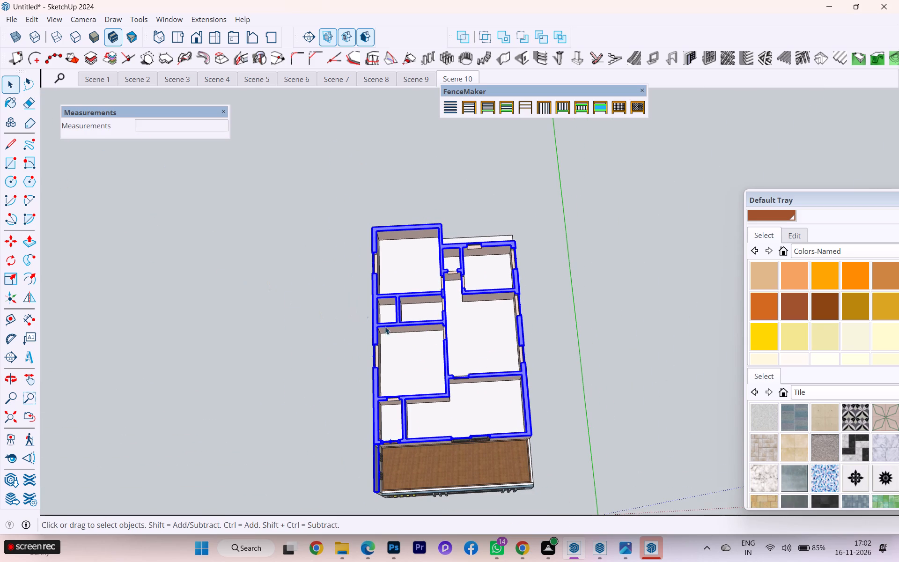
pyautogui.scroll(6, 515, 436)
pyautogui.moveTo(500, 405); pyautogui.dragTo(463, 325, button='middle')
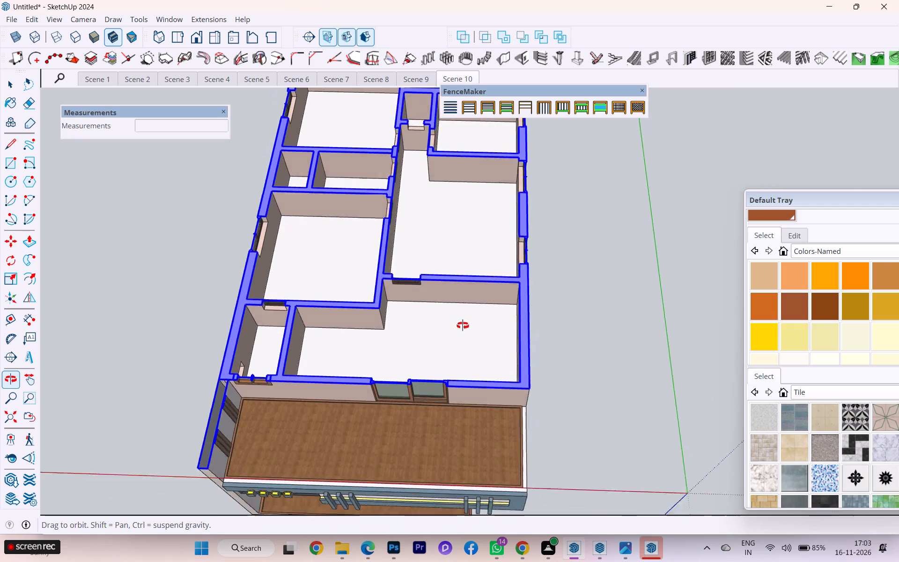
pyautogui.moveTo(463, 325); pyautogui.dragTo(413, 340, button='middle')
pyautogui.scroll(1, 415, 342)
pyautogui.click(549, 349)
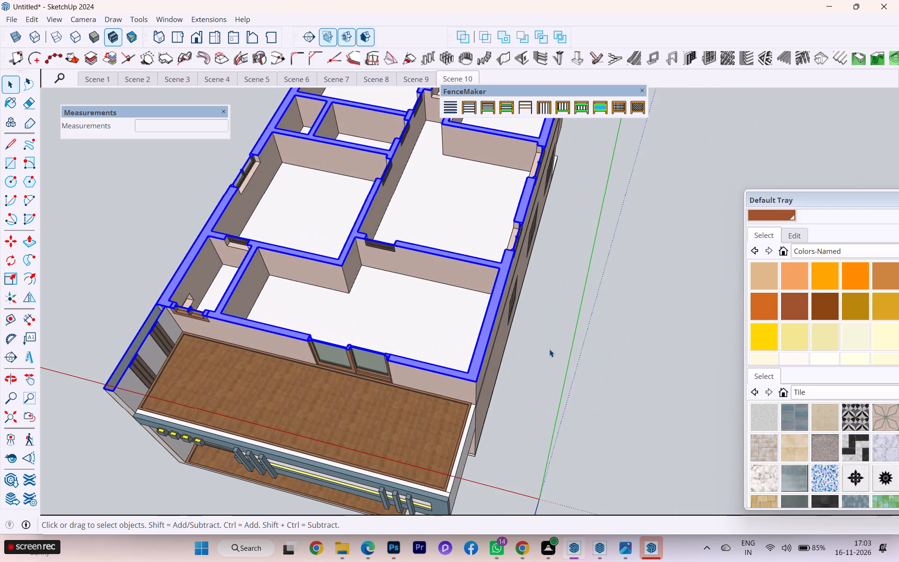
pyautogui.scroll(-1, 456, 362)
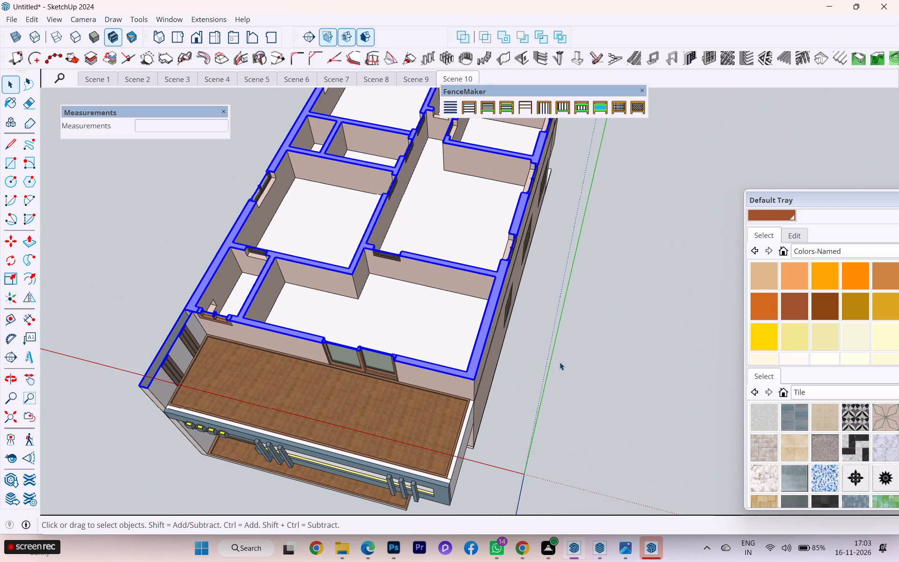
pyautogui.click(560, 362)
pyautogui.scroll(-1, 334, 325)
pyautogui.moveTo(376, 339); pyautogui.dragTo(429, 341, button='middle')
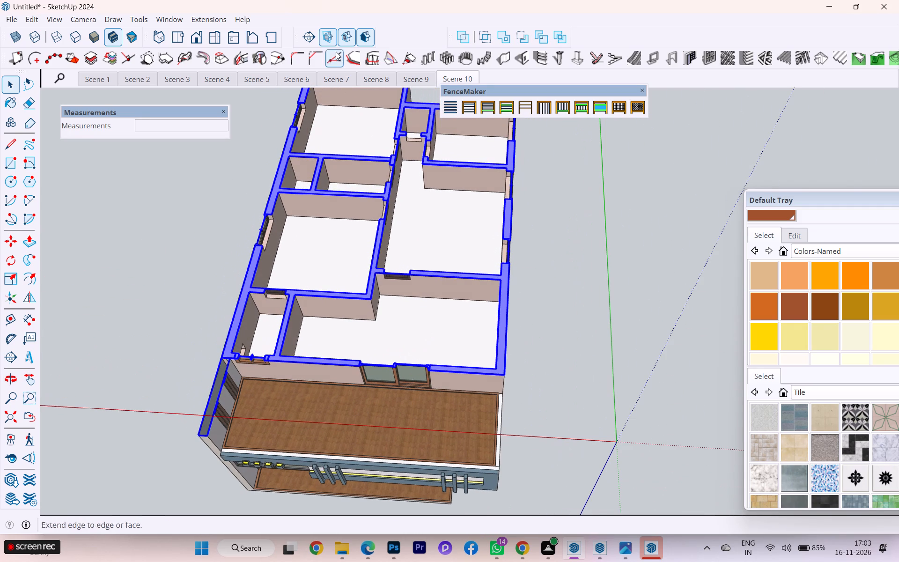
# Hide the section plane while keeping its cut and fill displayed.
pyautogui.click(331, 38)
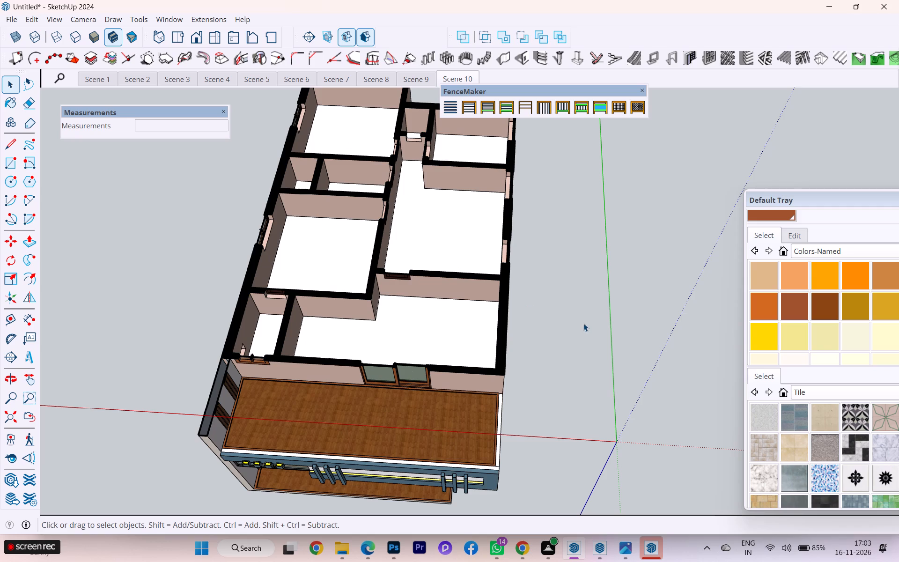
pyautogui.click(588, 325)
# Examine the filled walls, rooms and front balconies from below, opening the building group for a closer look.
pyautogui.moveTo(507, 362); pyautogui.dragTo(562, 479, button='middle')
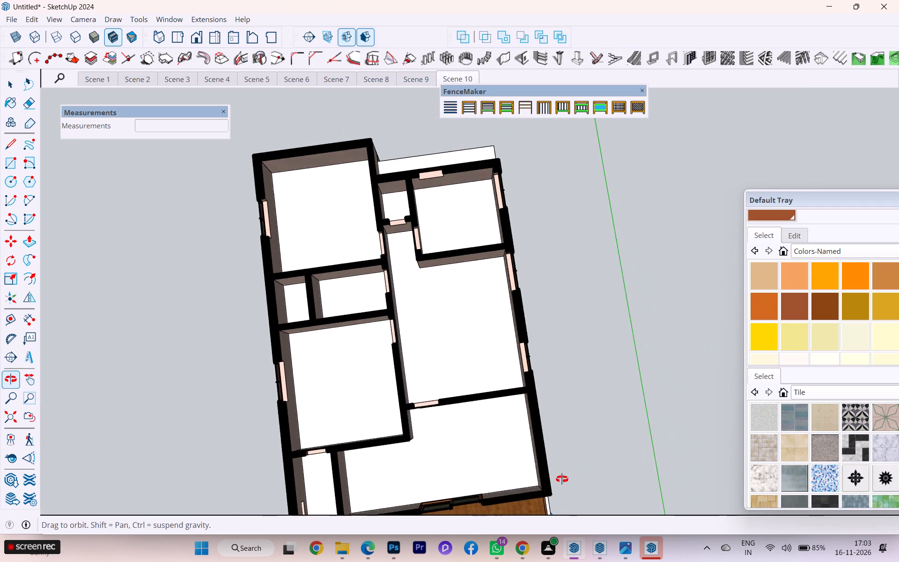
pyautogui.moveTo(562, 479); pyautogui.dragTo(497, 482, button='middle')
pyautogui.scroll(-4, 450, 337)
pyautogui.moveTo(439, 391); pyautogui.dragTo(441, 393, button='middle')
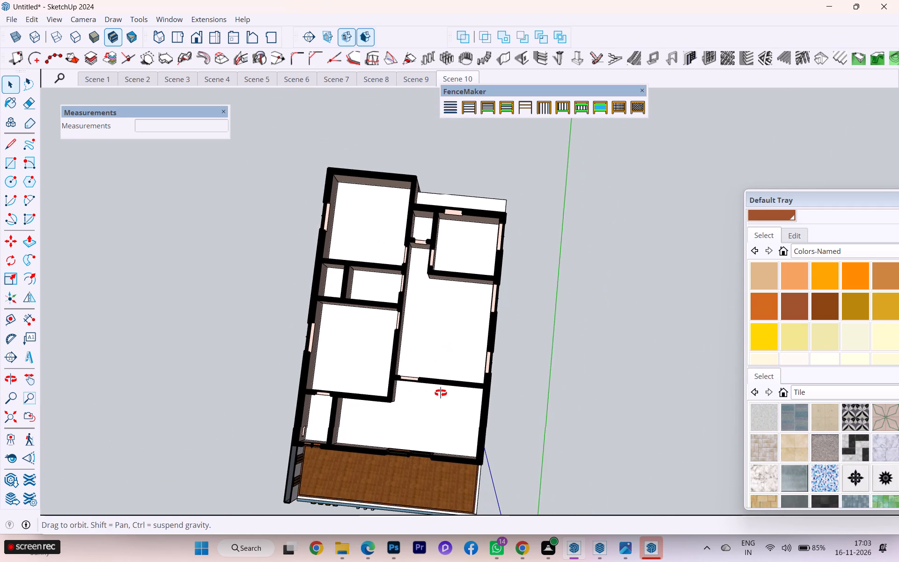
pyautogui.moveTo(441, 393); pyautogui.dragTo(477, 392, button='middle')
pyautogui.scroll(-2, 380, 275)
pyautogui.scroll(2, 435, 362)
pyautogui.click(420, 341)
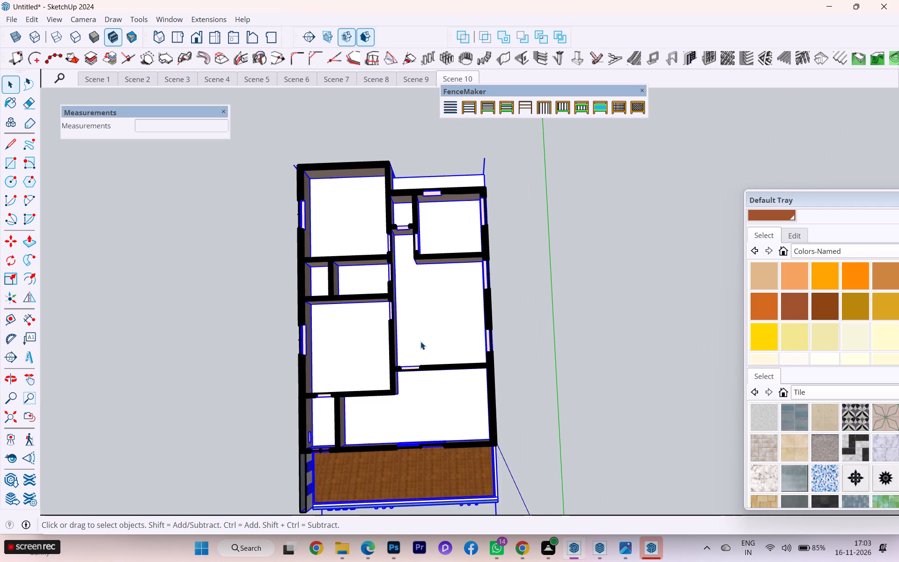
pyautogui.doubleClick(423, 333)
pyautogui.click(420, 329)
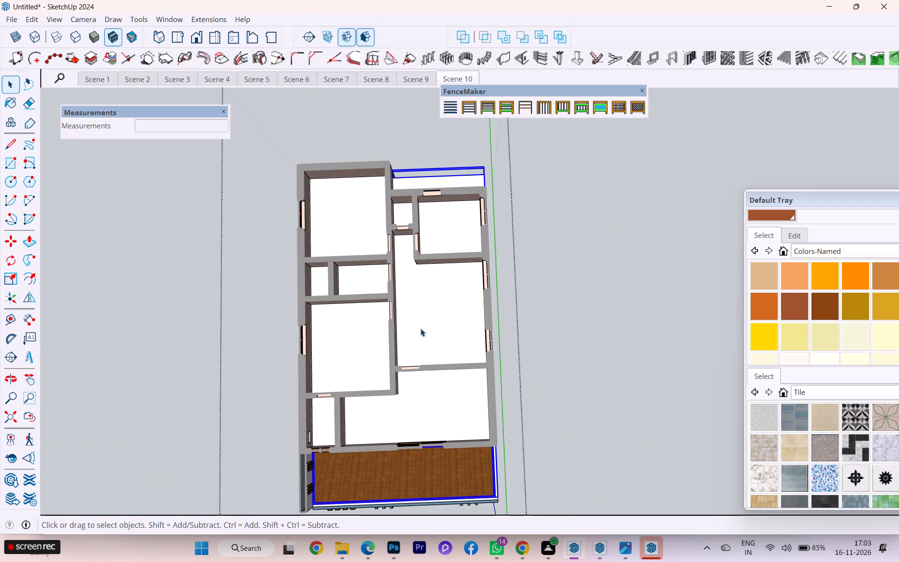
pyautogui.moveTo(430, 340); pyautogui.dragTo(381, 153, button='middle')
pyautogui.scroll(6, 407, 347)
pyautogui.scroll(-1, 406, 339)
pyautogui.scroll(2, 406, 339)
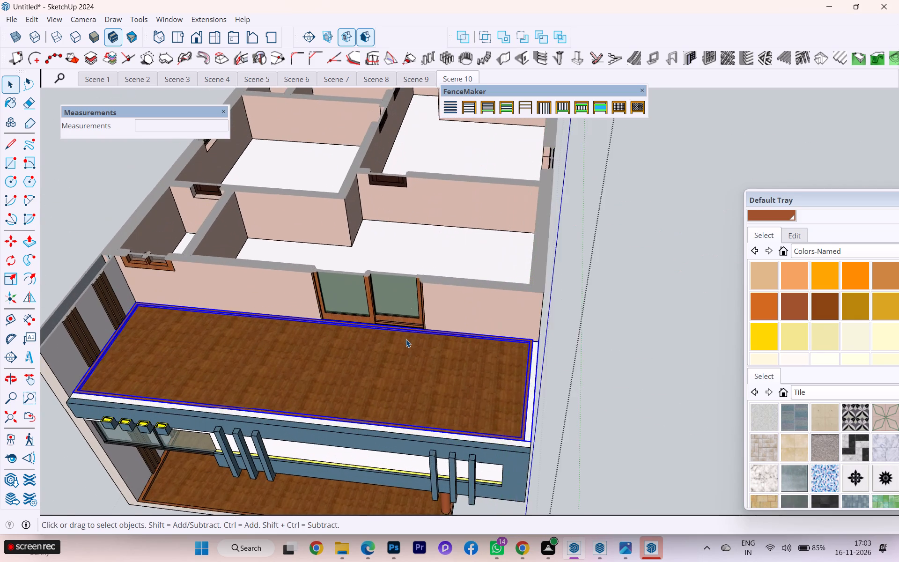
pyautogui.scroll(-1, 407, 340)
pyautogui.moveTo(407, 340); pyautogui.dragTo(391, 269, button='middle')
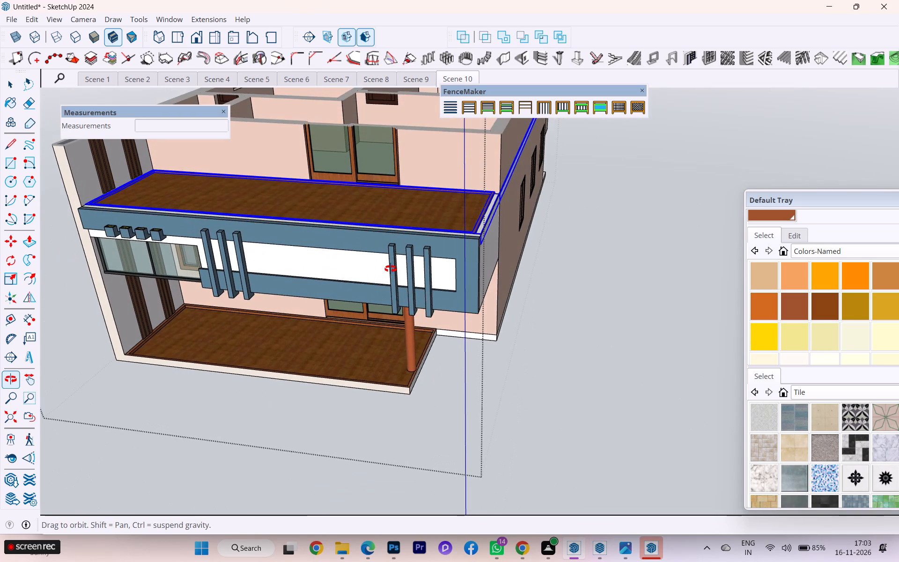
pyautogui.moveTo(391, 269); pyautogui.dragTo(391, 278, button='middle')
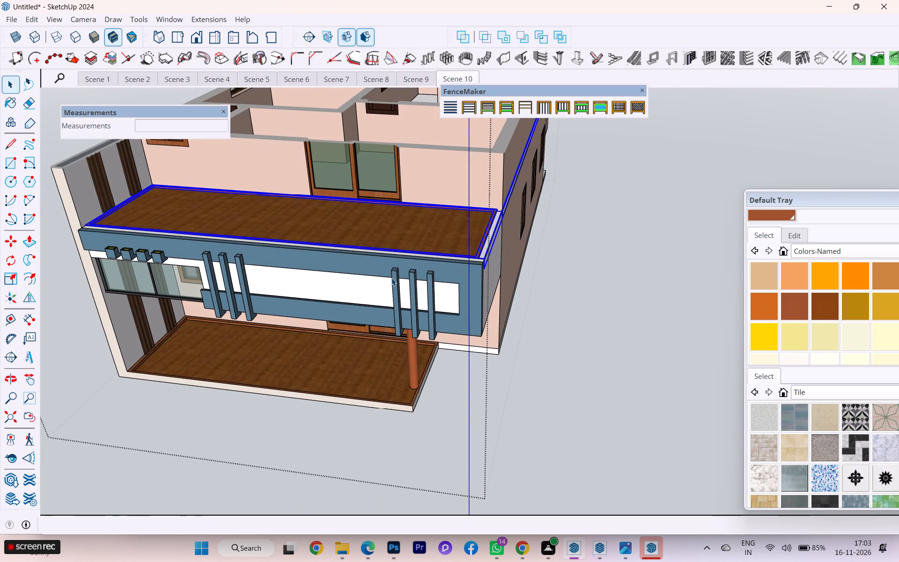
pyautogui.moveTo(404, 293); pyautogui.dragTo(456, 326, button='middle')
pyautogui.scroll(-3, 519, 385)
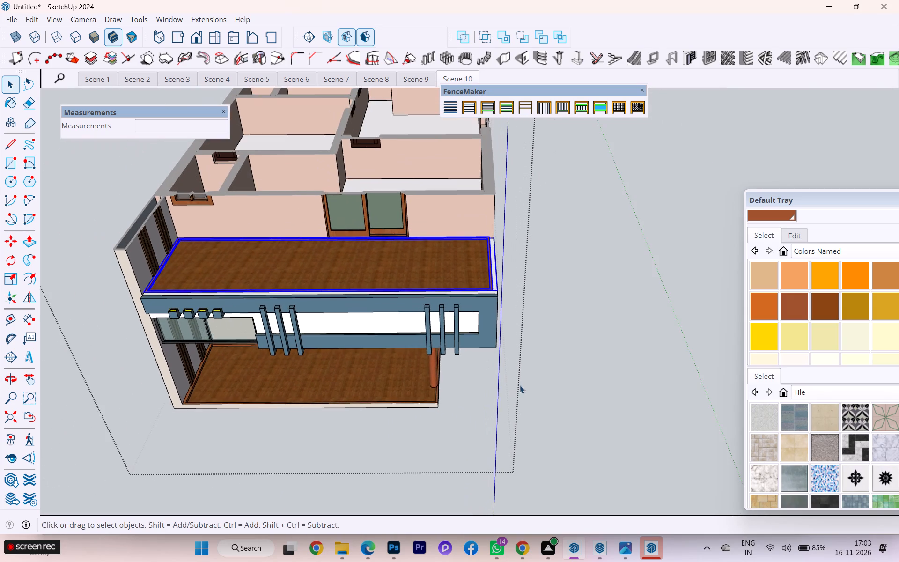
pyautogui.scroll(-2, 485, 368)
pyautogui.moveTo(382, 337); pyautogui.dragTo(420, 430, button='middle')
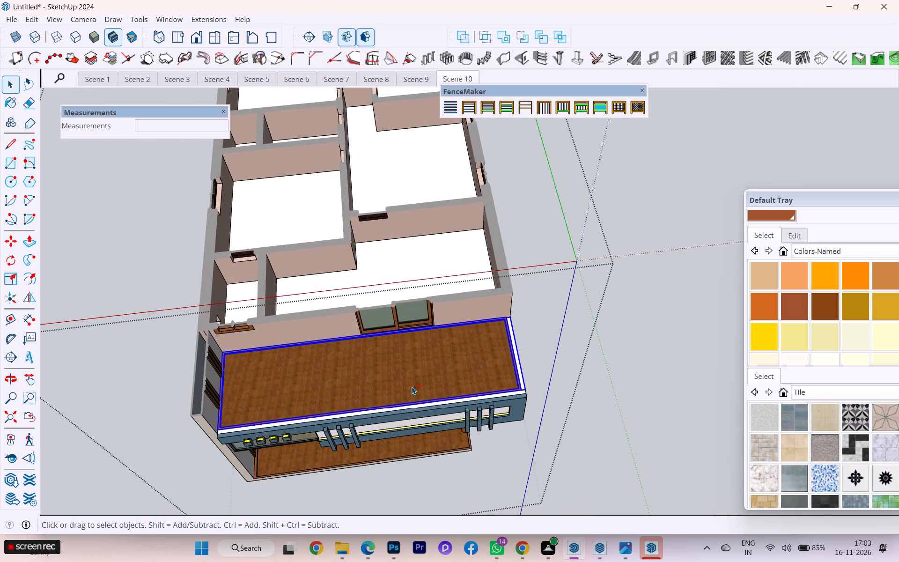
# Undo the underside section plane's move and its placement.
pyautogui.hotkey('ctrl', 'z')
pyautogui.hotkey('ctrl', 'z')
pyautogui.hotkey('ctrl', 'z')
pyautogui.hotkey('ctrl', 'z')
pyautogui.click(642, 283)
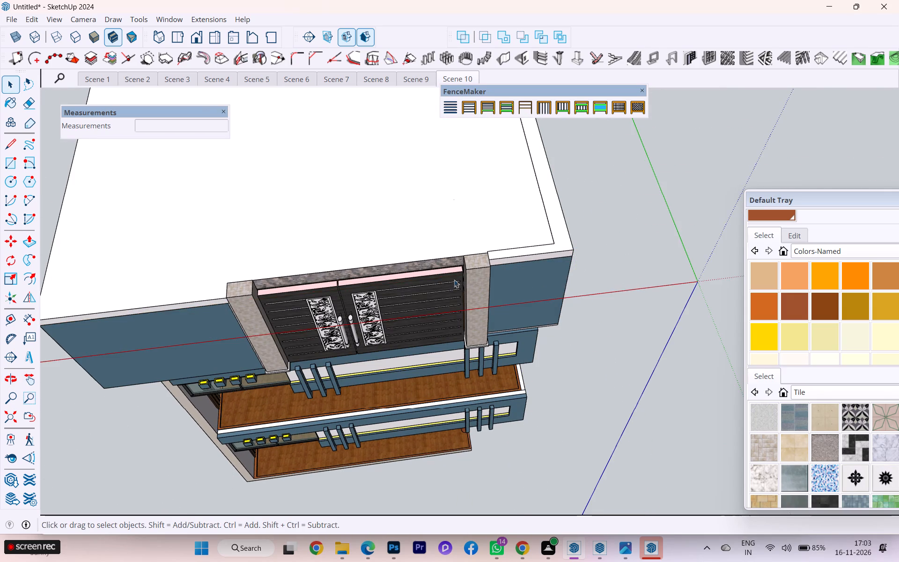
# Place a horizontal section plane on the building's roof in the Top view, keeping the default name and symbol.
pyautogui.moveTo(443, 278); pyautogui.dragTo(392, 162, button='middle')
pyautogui.scroll(-2, 218, 250)
pyautogui.scroll(1, 197, 264)
pyautogui.scroll(-6, 195, 266)
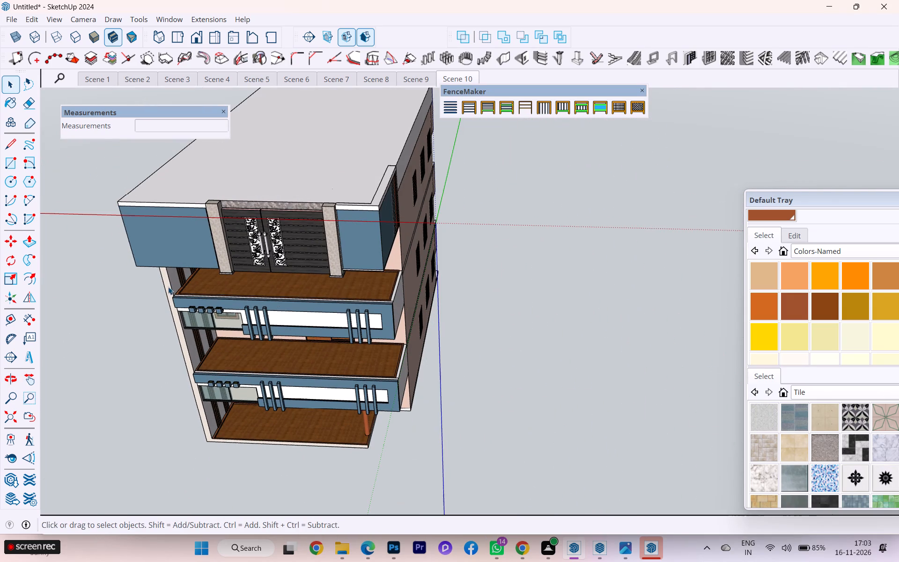
pyautogui.moveTo(299, 134); pyautogui.dragTo(371, 99, button='middle')
pyautogui.click(177, 36)
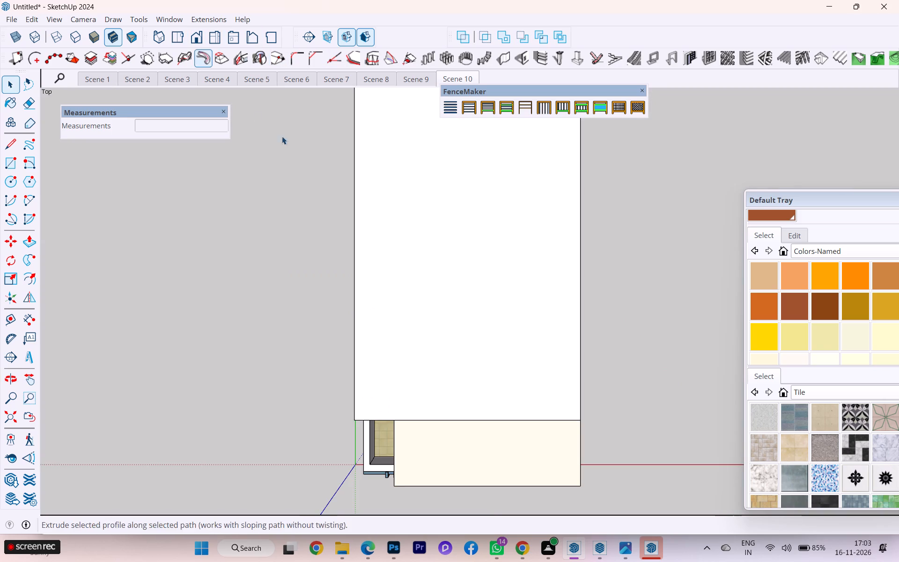
pyautogui.scroll(-1, 352, 260)
pyautogui.scroll(3, 354, 262)
pyautogui.scroll(-1, 354, 263)
pyautogui.moveTo(346, 237); pyautogui.dragTo(340, 134, button='middle')
pyautogui.scroll(-4, 390, 288)
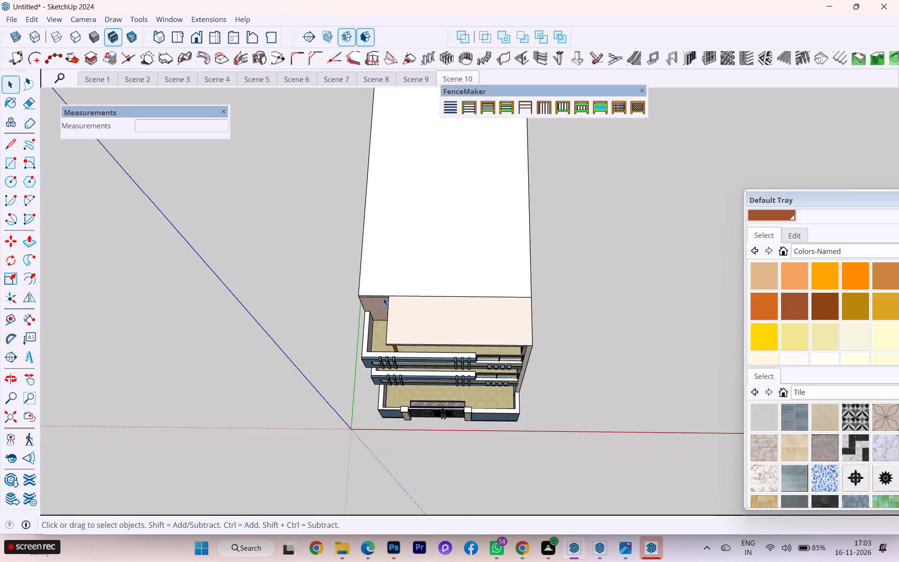
pyautogui.scroll(-2, 383, 297)
pyautogui.moveTo(390, 306); pyautogui.dragTo(399, 177, button='middle')
pyautogui.scroll(1, 431, 245)
pyautogui.scroll(-1, 438, 250)
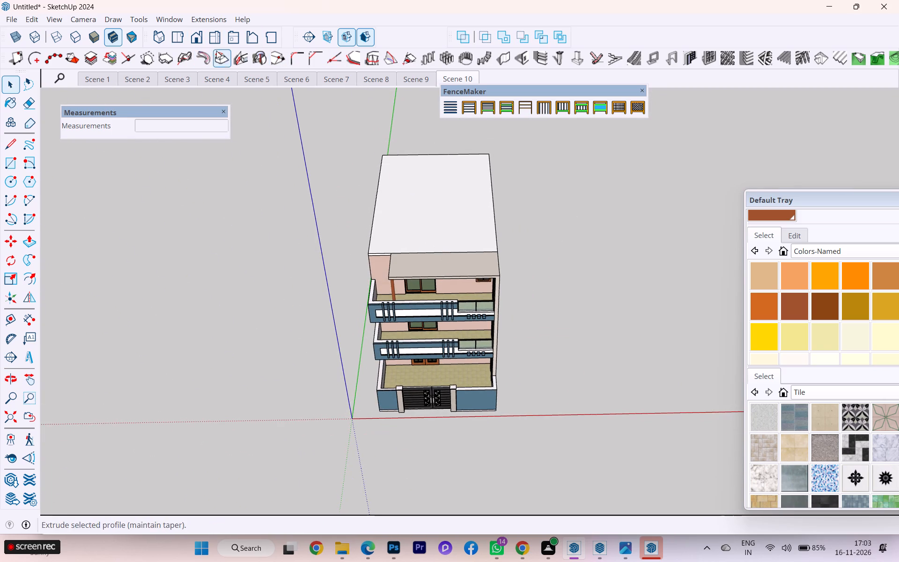
pyautogui.click(183, 36)
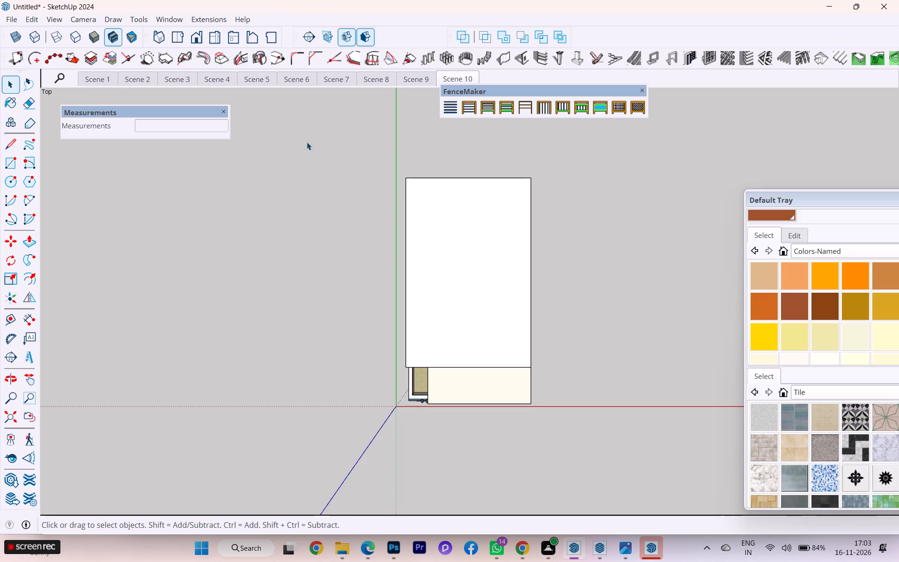
pyautogui.click(312, 33)
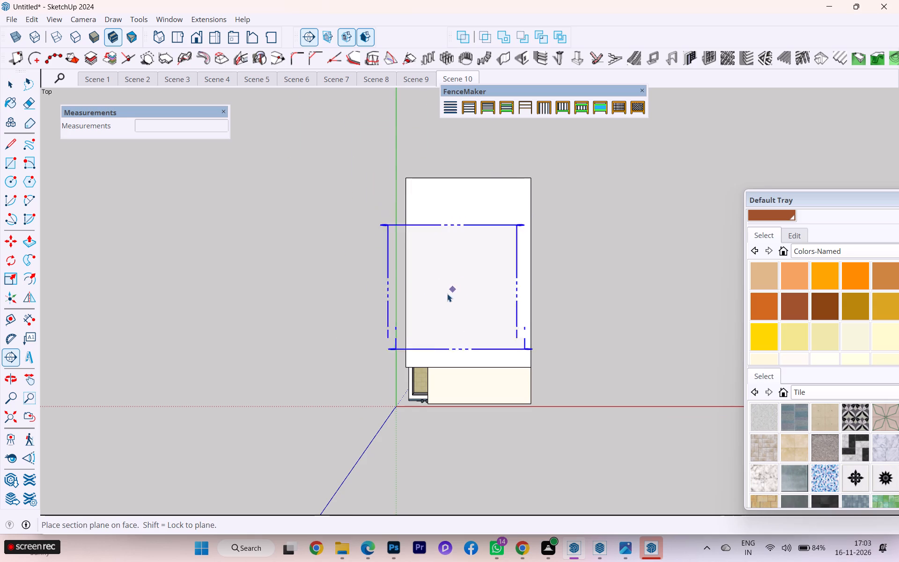
pyautogui.click(447, 294)
pyautogui.click(490, 304)
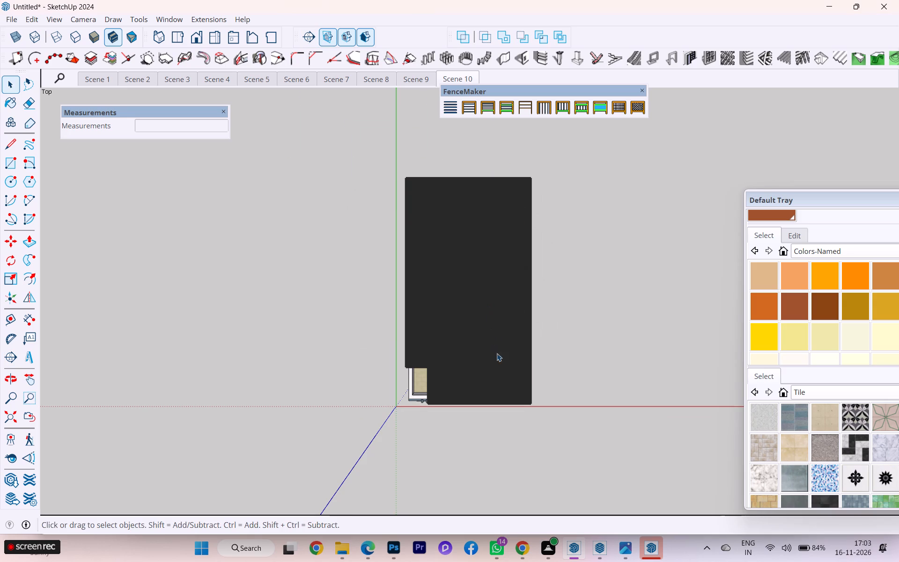
# Move the roof section plane down about 4' 6" so it cuts through the top floor's rooms.
pyautogui.click(505, 387)
pyautogui.press('m')
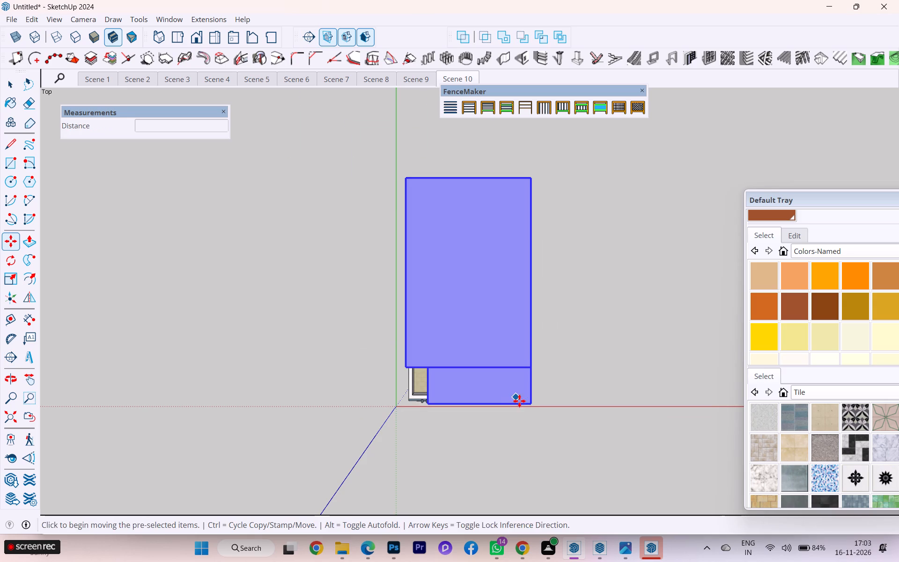
pyautogui.click(528, 407)
pyautogui.moveTo(528, 415); pyautogui.dragTo(507, 291, button='middle')
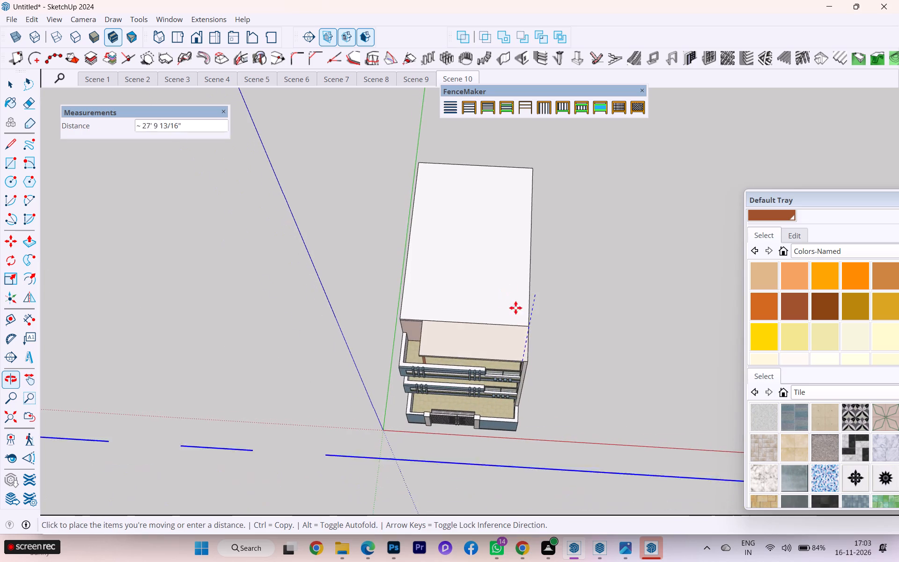
pyautogui.click(525, 371)
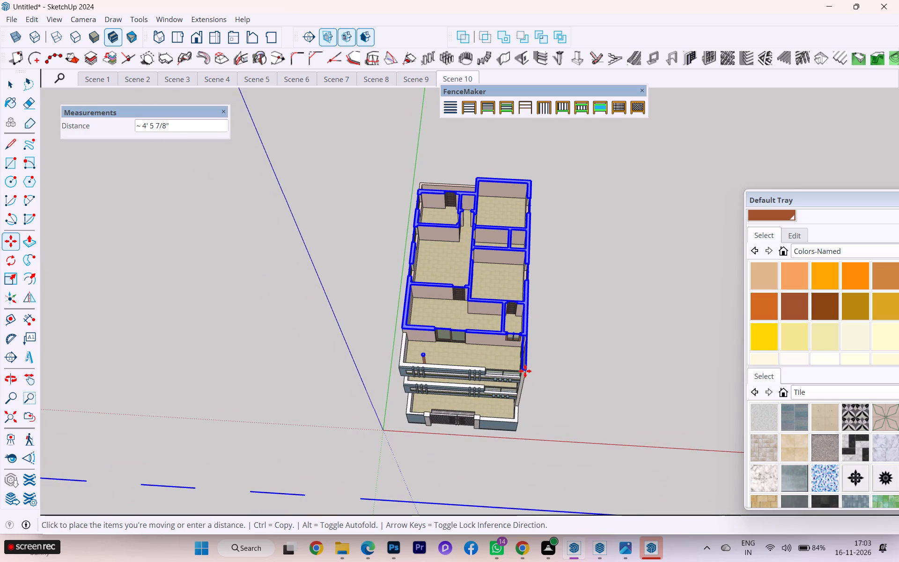
pyautogui.click(11, 88)
pyautogui.click(177, 241)
# Hide the section plane, leaving the top-floor cut and its section fill switched on.
pyautogui.scroll(2, 559, 251)
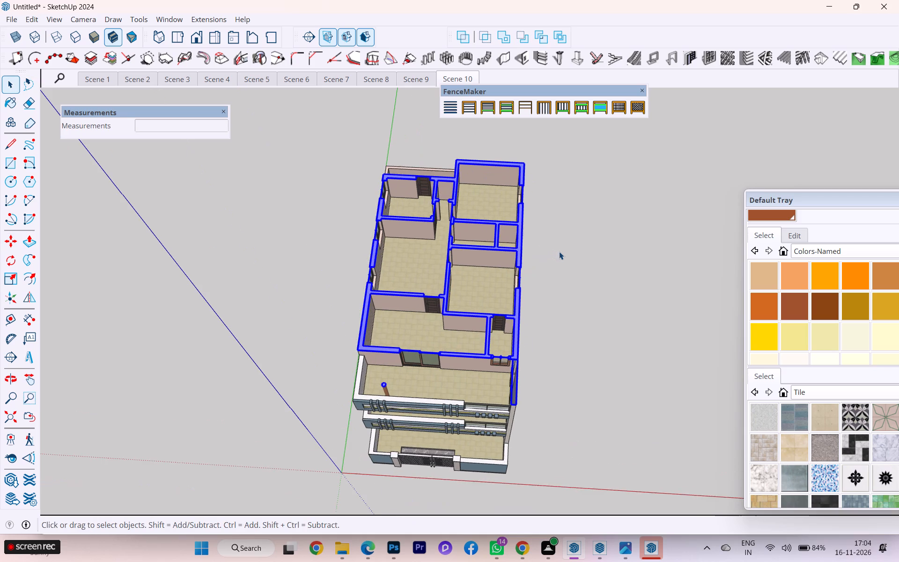
pyautogui.click(363, 35)
pyautogui.click(363, 35)
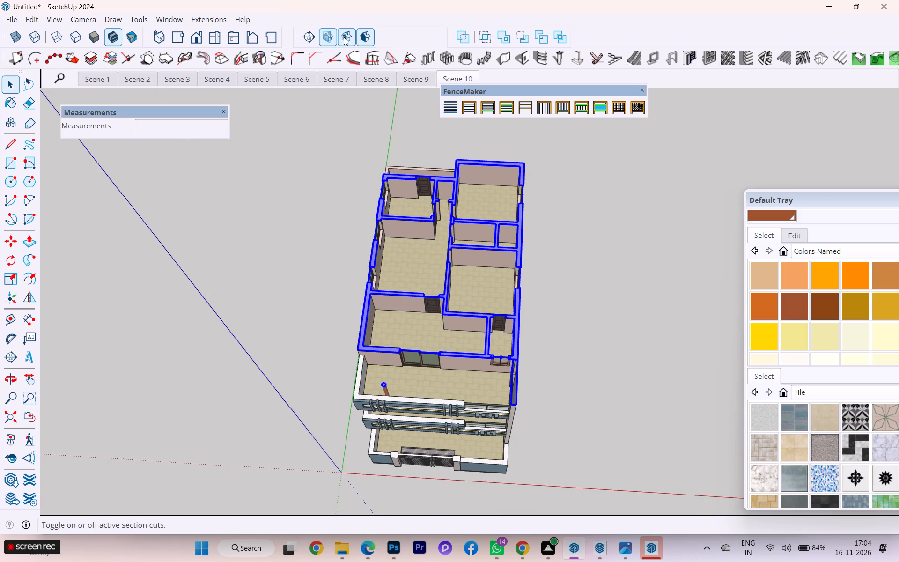
pyautogui.click(326, 35)
pyautogui.click(327, 191)
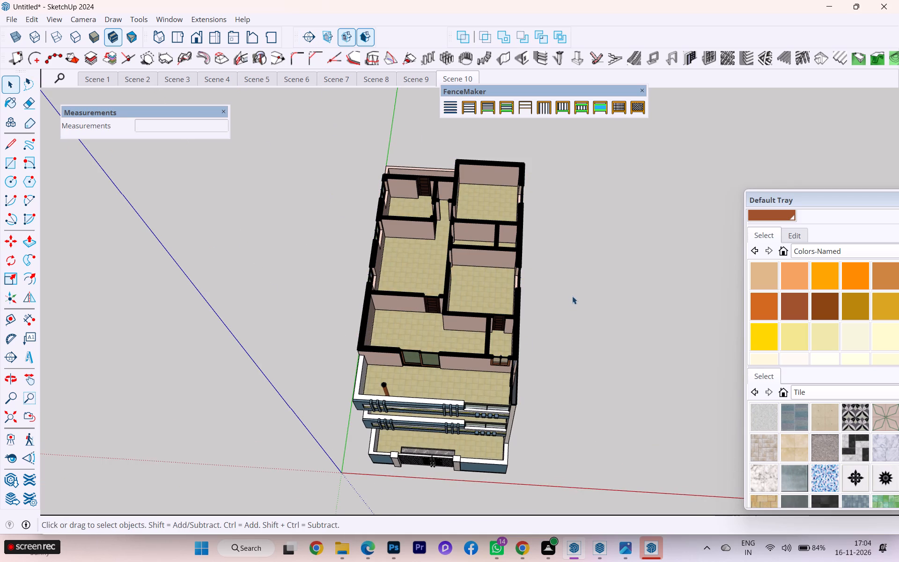
# Examine the top-floor section cut from above, checking its walls and rooms.
pyautogui.moveTo(582, 371); pyautogui.dragTo(608, 472, button='middle')
pyautogui.scroll(6, 574, 360)
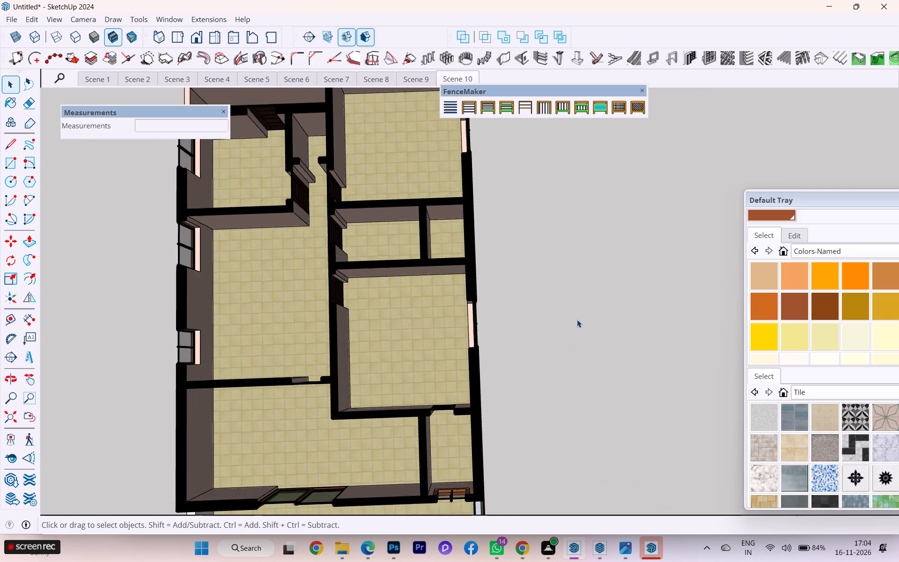
pyautogui.scroll(-6, 624, 309)
pyautogui.scroll(4, 478, 334)
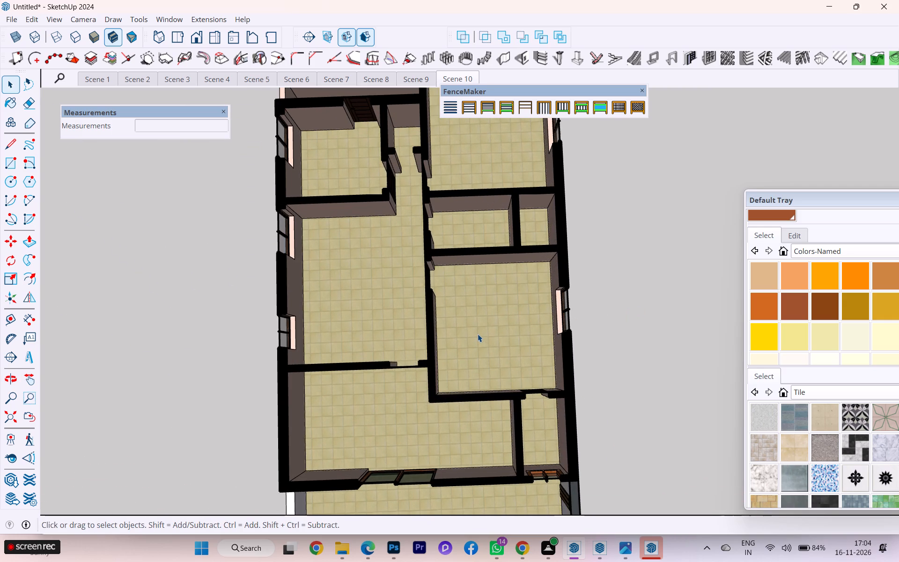
pyautogui.scroll(-1, 478, 334)
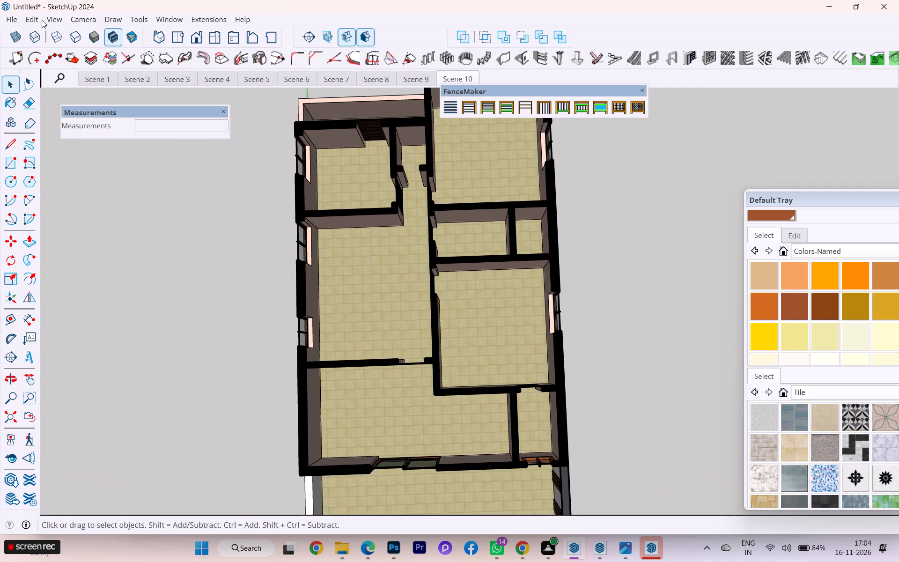
# Switch the camera to parallel projection and look straight down on the top-floor plan cut.
pyautogui.click(76, 17)
pyautogui.click(113, 76)
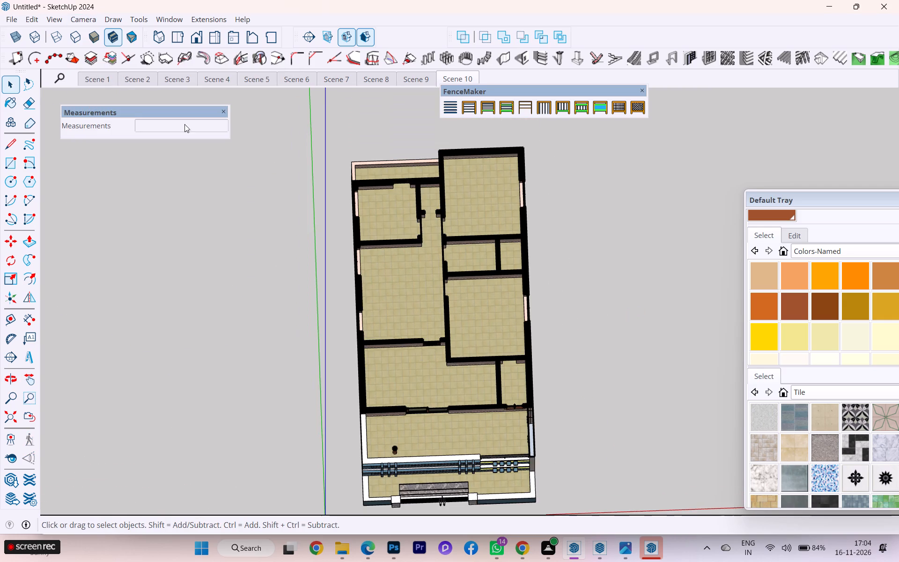
pyautogui.scroll(10, 518, 343)
pyautogui.scroll(-3, 551, 358)
pyautogui.scroll(-2, 590, 418)
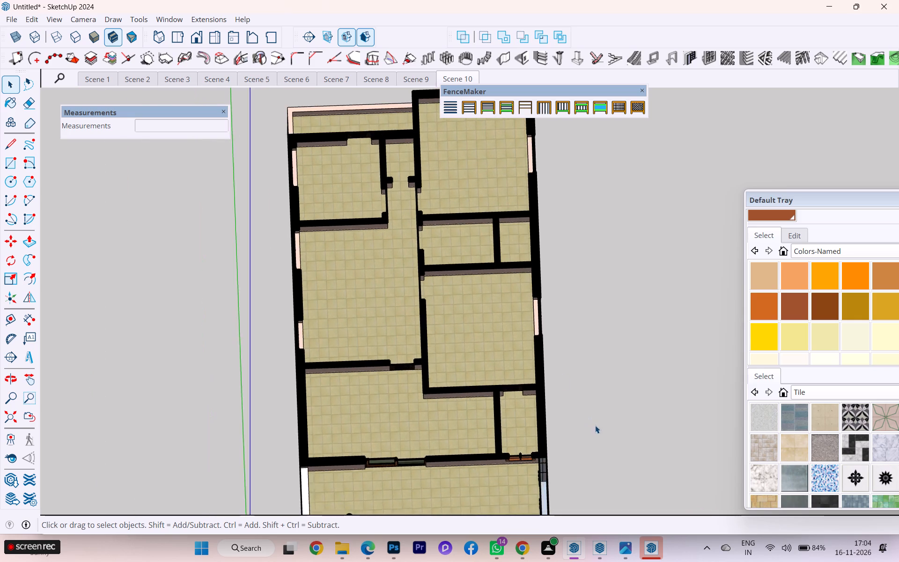
pyautogui.scroll(2, 521, 191)
pyautogui.scroll(-8, 505, 158)
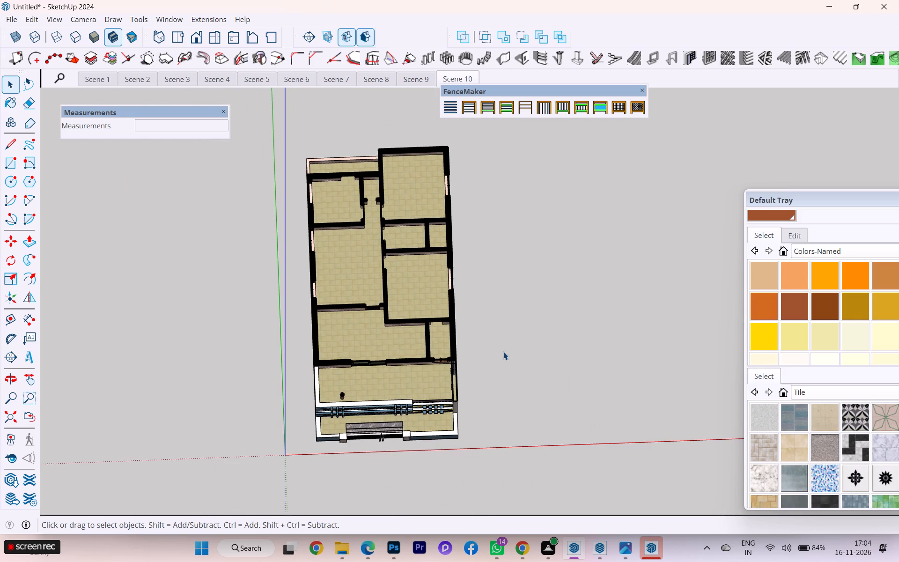
pyautogui.moveTo(485, 361); pyautogui.dragTo(460, 384, button='middle')
pyautogui.scroll(3, 466, 219)
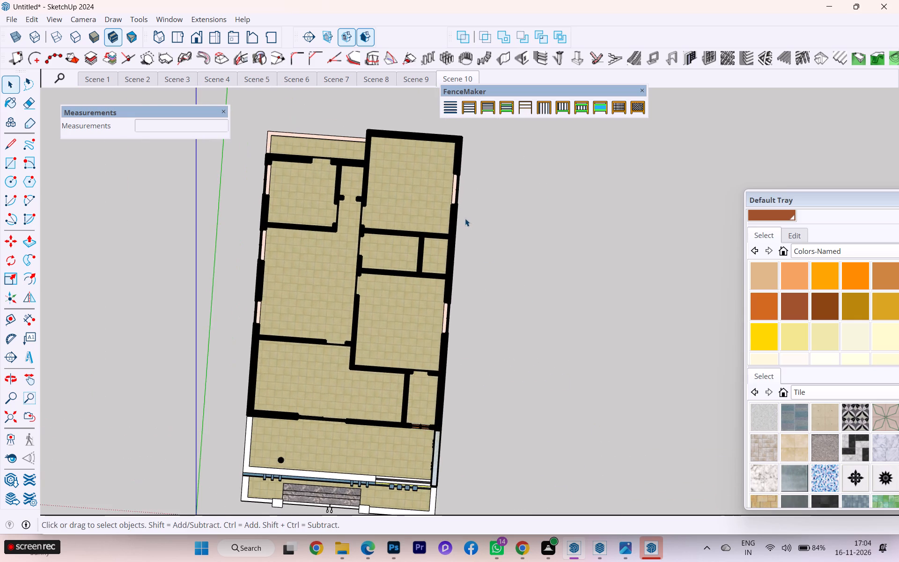
pyautogui.scroll(-3, 466, 220)
pyautogui.scroll(3, 486, 279)
pyautogui.moveTo(458, 273); pyautogui.dragTo(475, 267, button='middle')
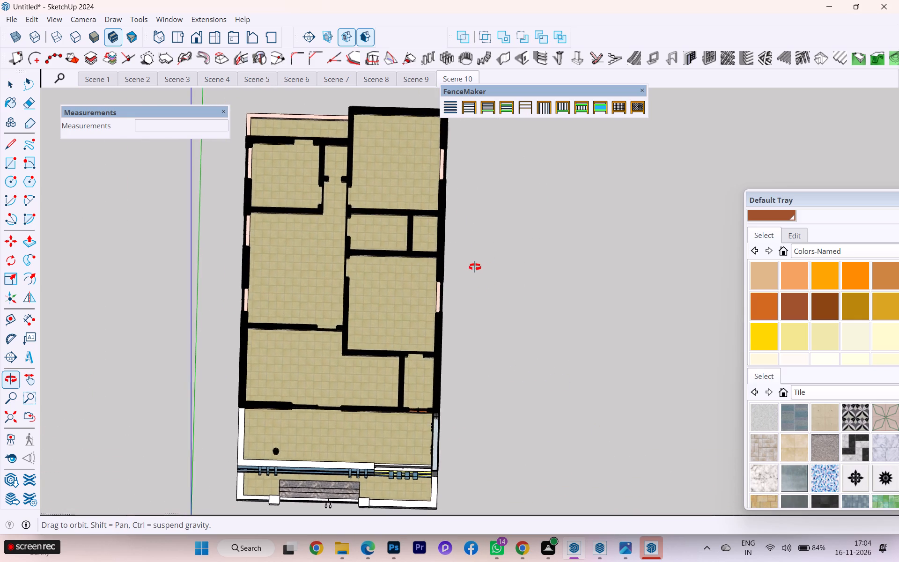
pyautogui.moveTo(475, 267); pyautogui.dragTo(477, 302, button='middle')
pyautogui.scroll(1, 477, 302)
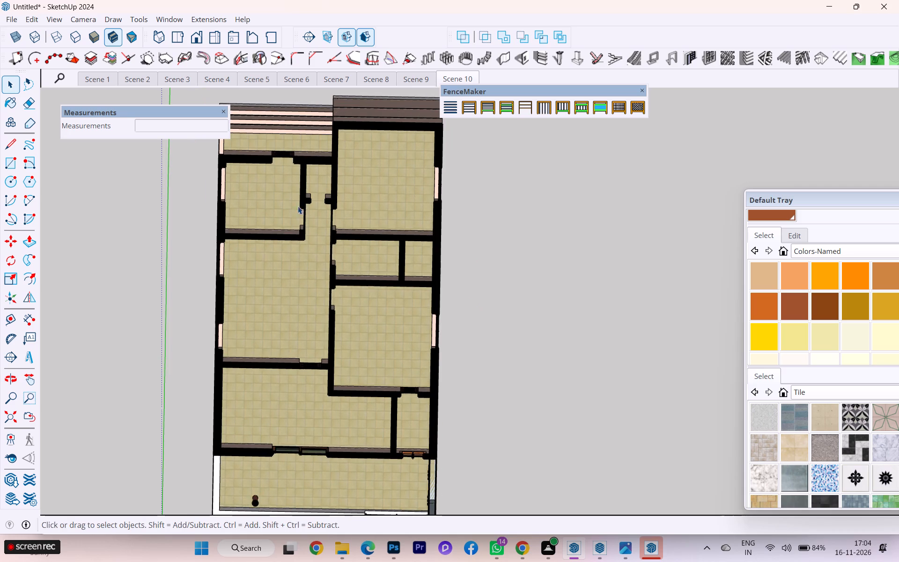
# Switch the camera back to perspective and view the whole top-floor cut from above.
pyautogui.click(58, 19)
pyautogui.doubleClick(68, 19)
pyautogui.click(91, 77)
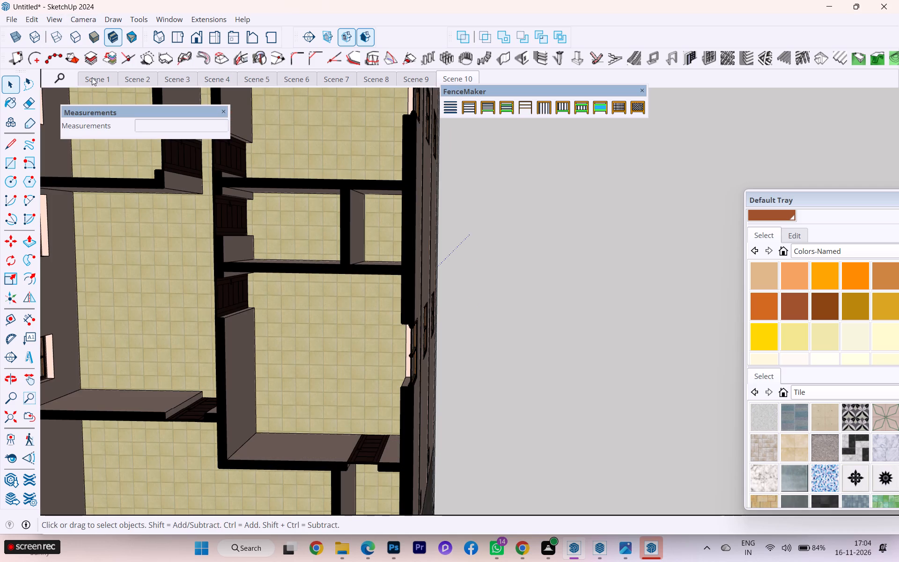
pyautogui.scroll(-2, 499, 275)
pyautogui.scroll(1, 538, 284)
pyautogui.scroll(-1, 553, 285)
pyautogui.scroll(2, 554, 286)
pyautogui.scroll(-3, 554, 286)
pyautogui.scroll(3, 582, 294)
pyautogui.scroll(-5, 582, 294)
pyautogui.scroll(2, 585, 294)
pyautogui.scroll(-2, 585, 294)
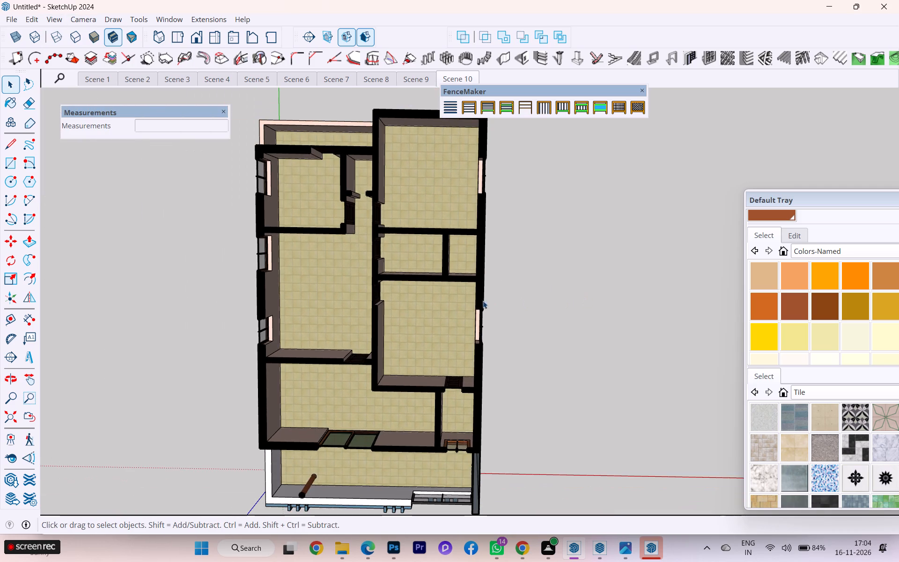
pyautogui.scroll(-1, 435, 314)
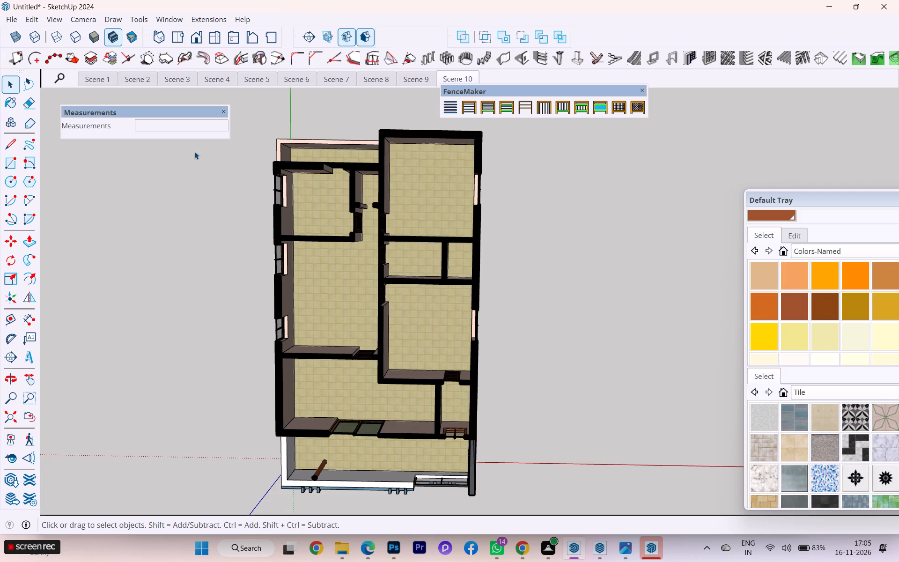
pyautogui.scroll(-2, 336, 347)
pyautogui.scroll(-1, 472, 322)
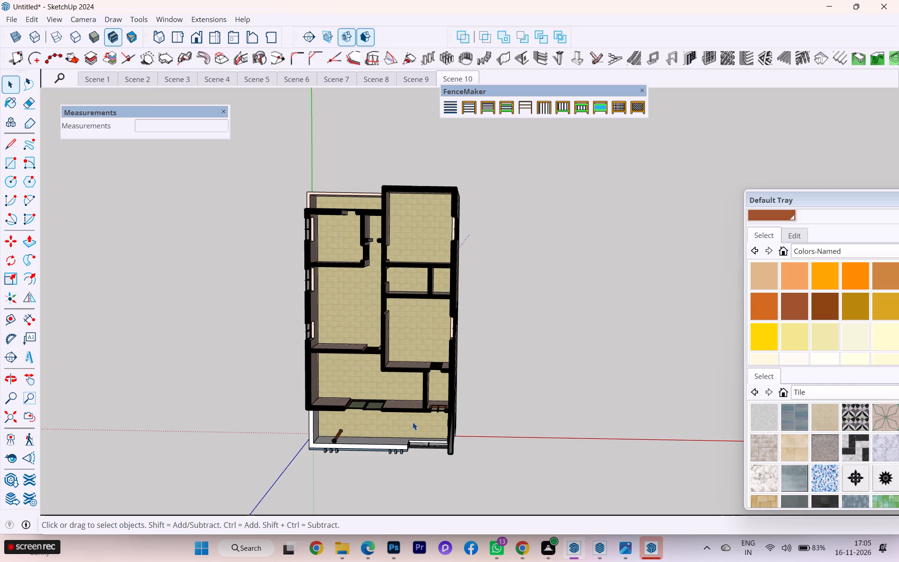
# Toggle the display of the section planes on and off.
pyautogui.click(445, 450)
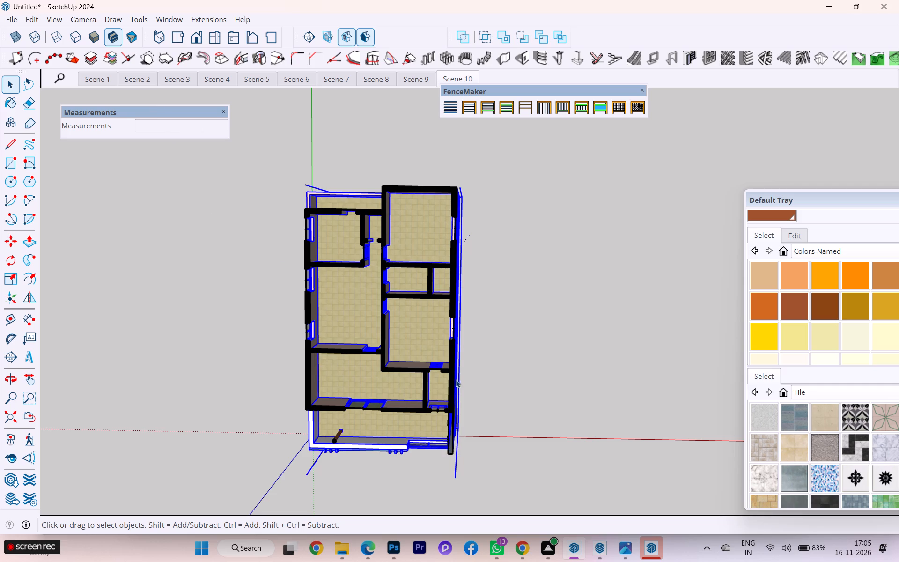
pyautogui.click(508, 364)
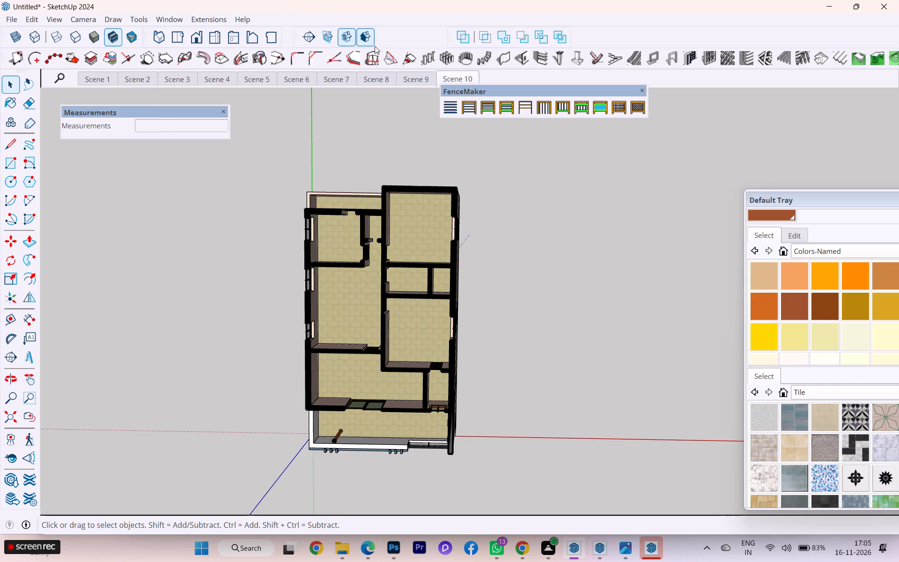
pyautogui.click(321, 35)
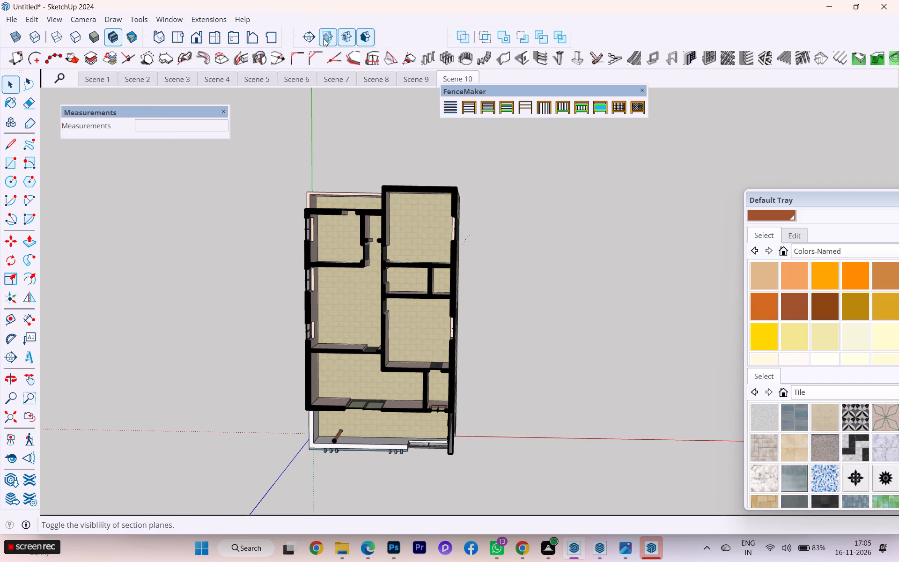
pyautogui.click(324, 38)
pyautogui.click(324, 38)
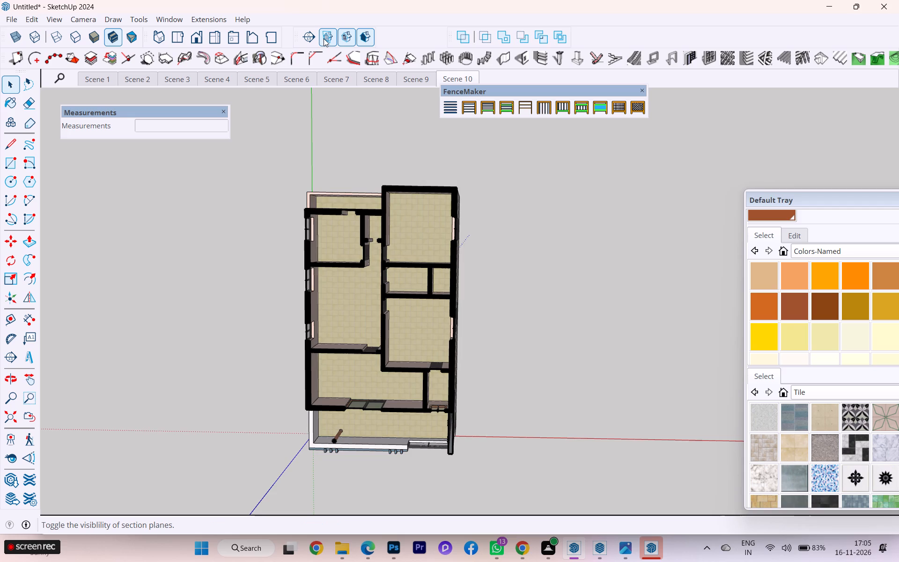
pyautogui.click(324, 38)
# Deactivate the active cut through the top floor.
pyautogui.rightClick(452, 311)
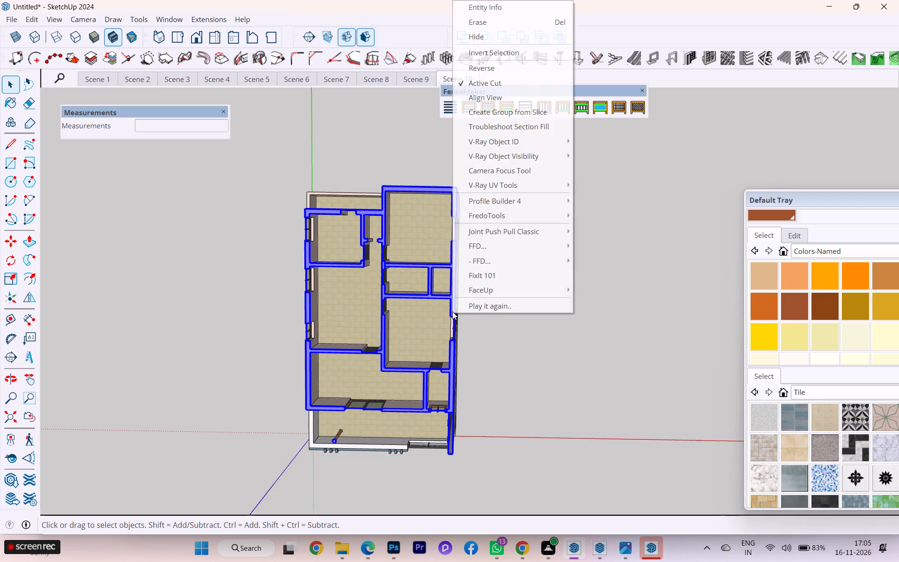
pyautogui.click(486, 81)
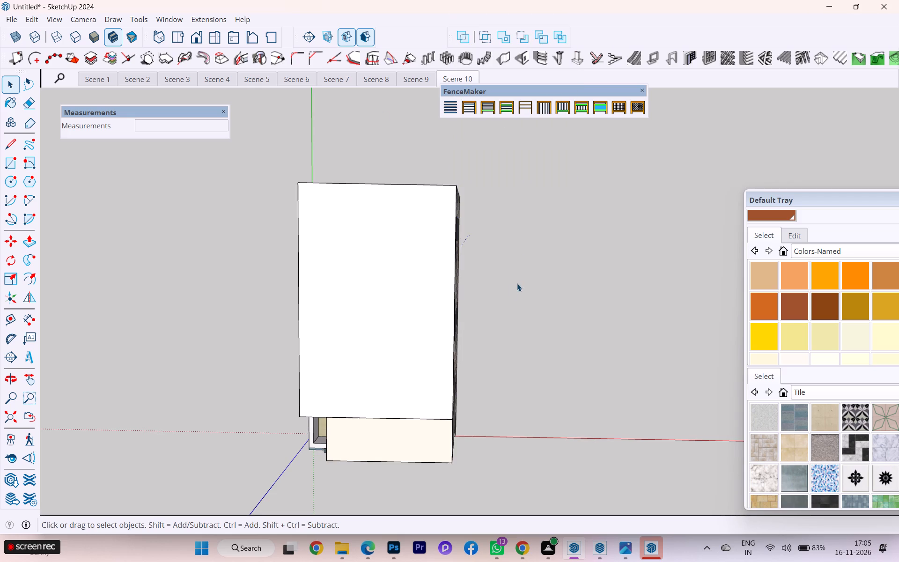
# Place a new horizontal section plane on the building's roof.
pyautogui.click(420, 295)
pyautogui.click(311, 40)
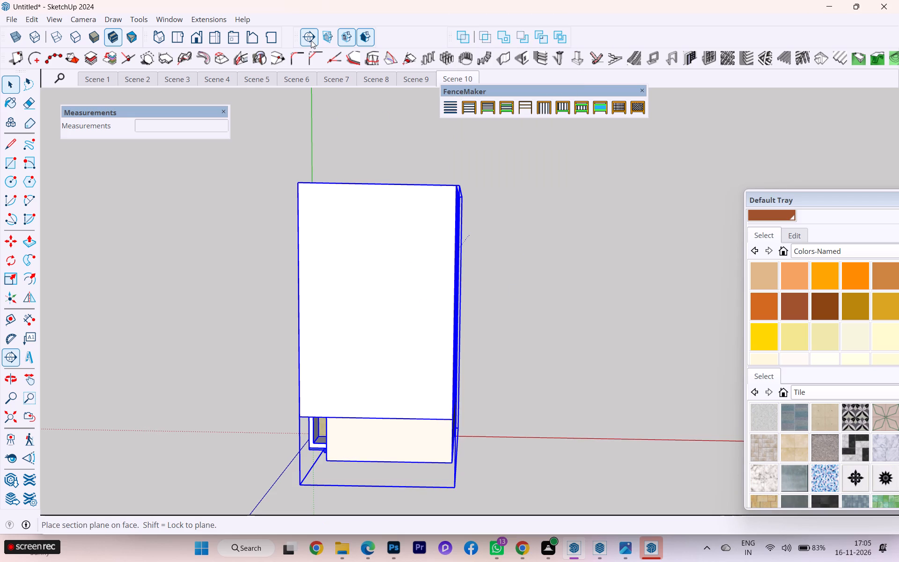
pyautogui.click(390, 289)
pyautogui.click(503, 297)
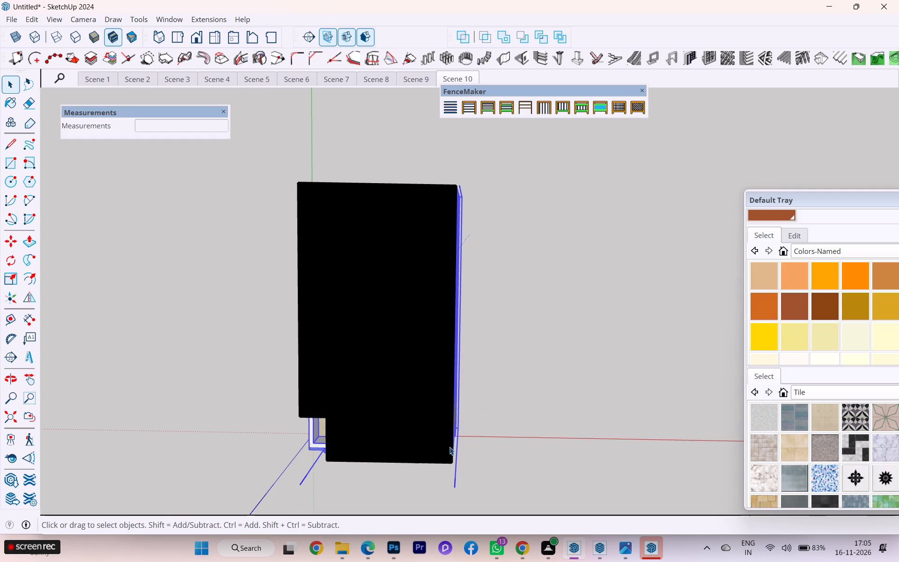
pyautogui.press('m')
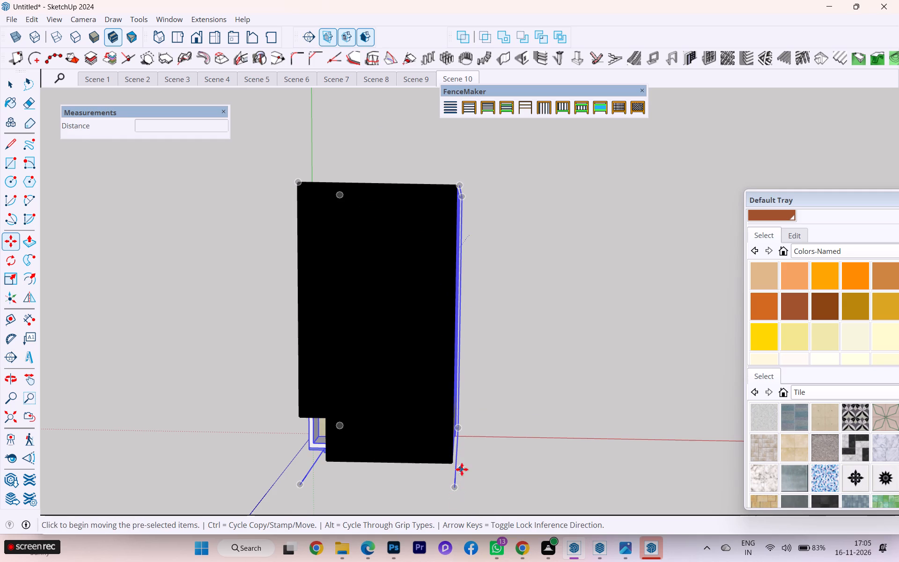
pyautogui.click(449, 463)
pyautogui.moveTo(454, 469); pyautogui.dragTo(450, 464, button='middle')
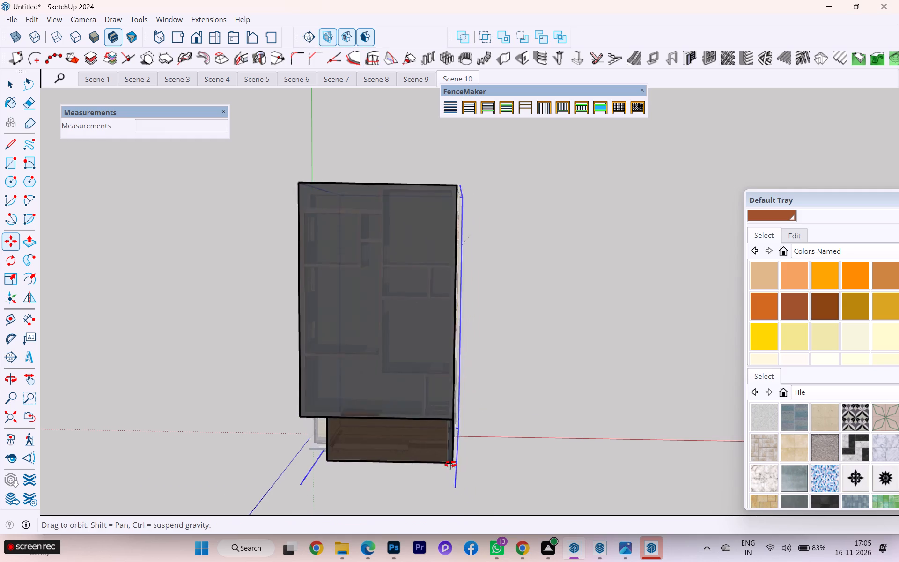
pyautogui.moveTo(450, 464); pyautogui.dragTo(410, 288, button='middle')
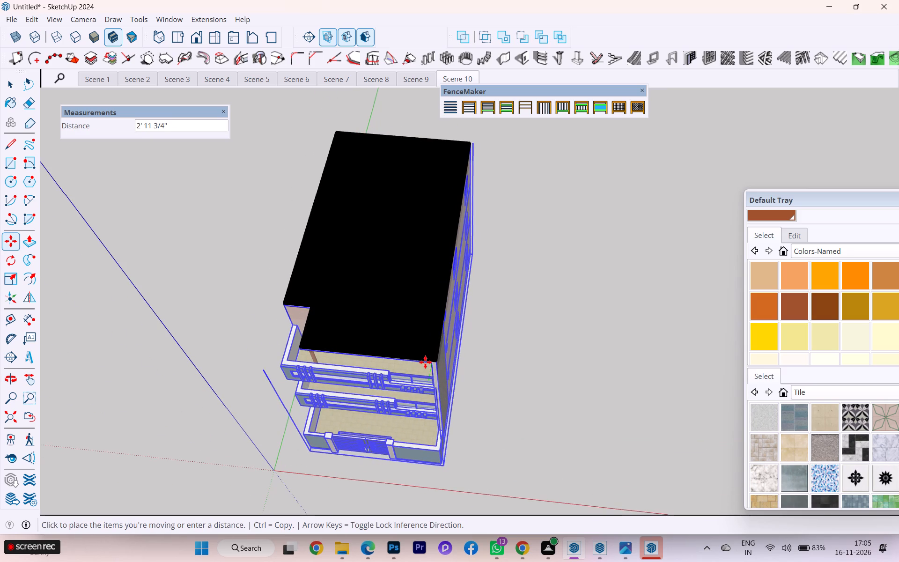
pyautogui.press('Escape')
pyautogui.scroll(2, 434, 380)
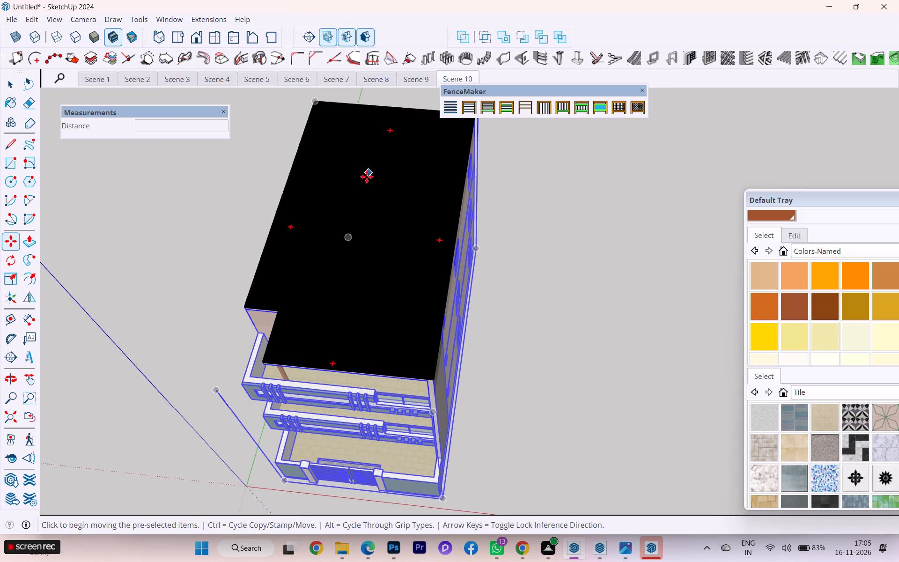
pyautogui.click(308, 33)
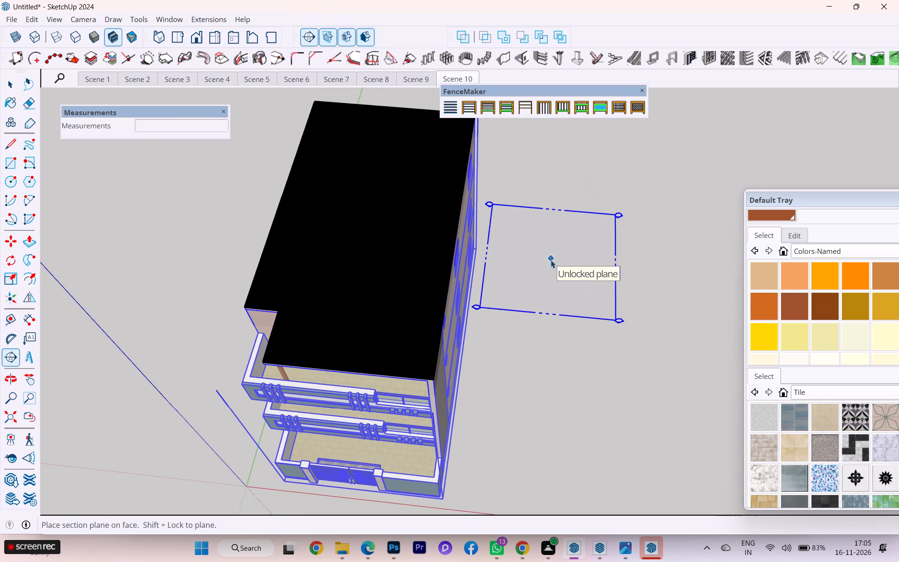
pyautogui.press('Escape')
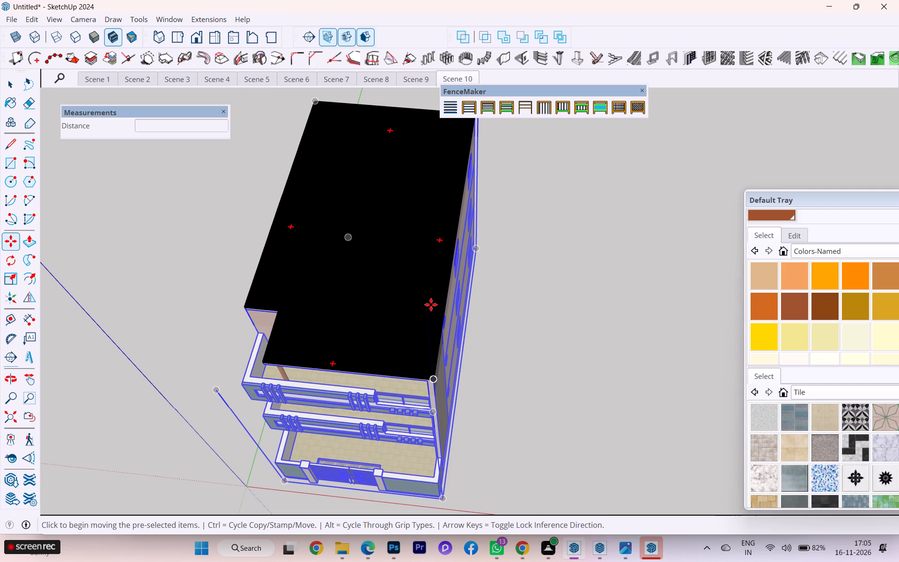
# Examine the new roof section plane and the plane just beneath it against the whole building.
pyautogui.click(7, 81)
pyautogui.click(536, 219)
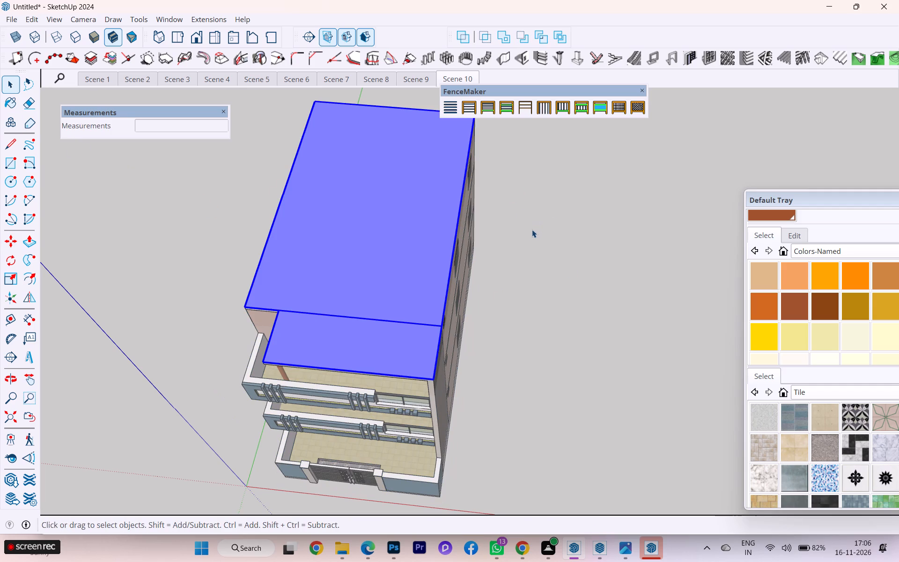
pyautogui.click(529, 233)
pyautogui.scroll(-1, 538, 255)
pyautogui.moveTo(538, 255); pyautogui.dragTo(538, 163, button='middle')
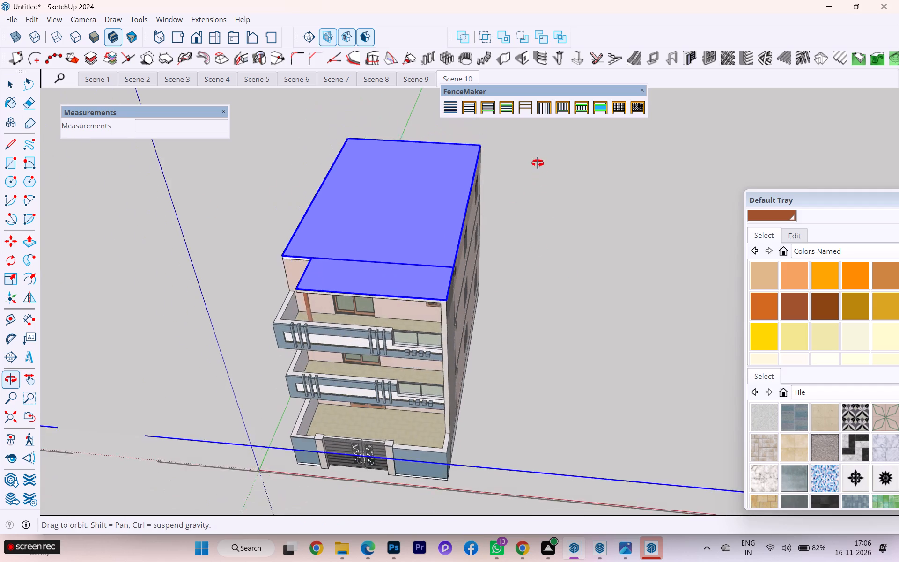
pyautogui.moveTo(538, 163); pyautogui.dragTo(544, 145, button='middle')
pyautogui.click(567, 213)
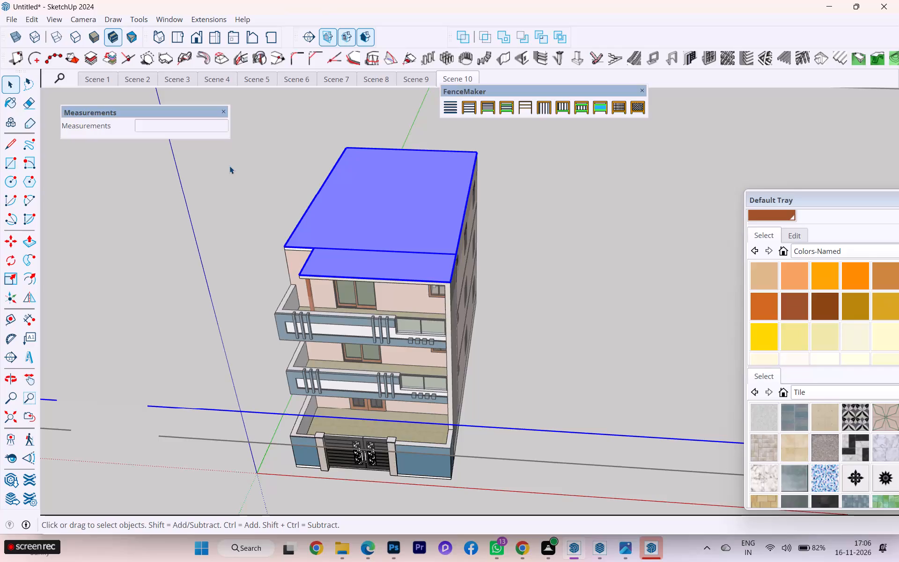
pyautogui.scroll(-5, 502, 287)
pyautogui.scroll(1, 463, 280)
pyautogui.scroll(-2, 463, 280)
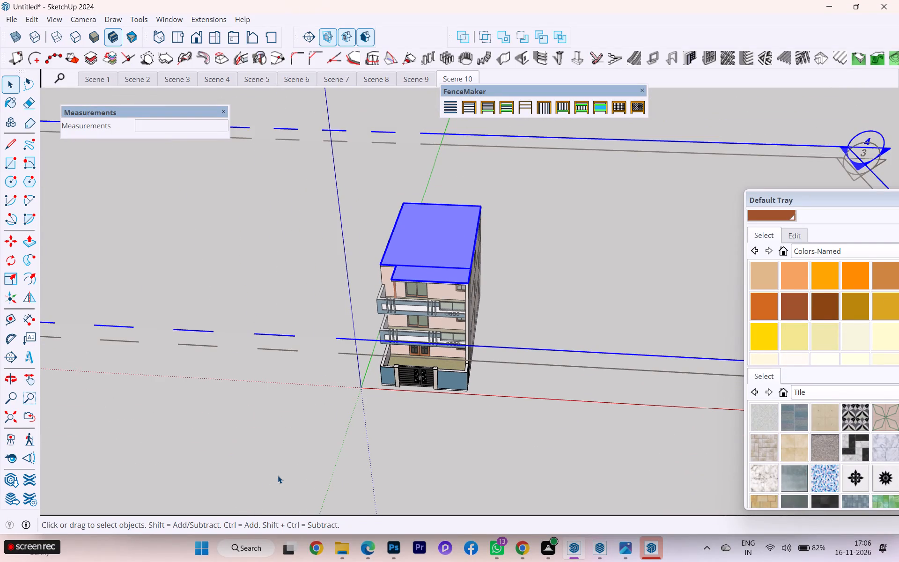
pyautogui.click(278, 475)
pyautogui.scroll(-6, 528, 348)
pyautogui.scroll(-3, 293, 339)
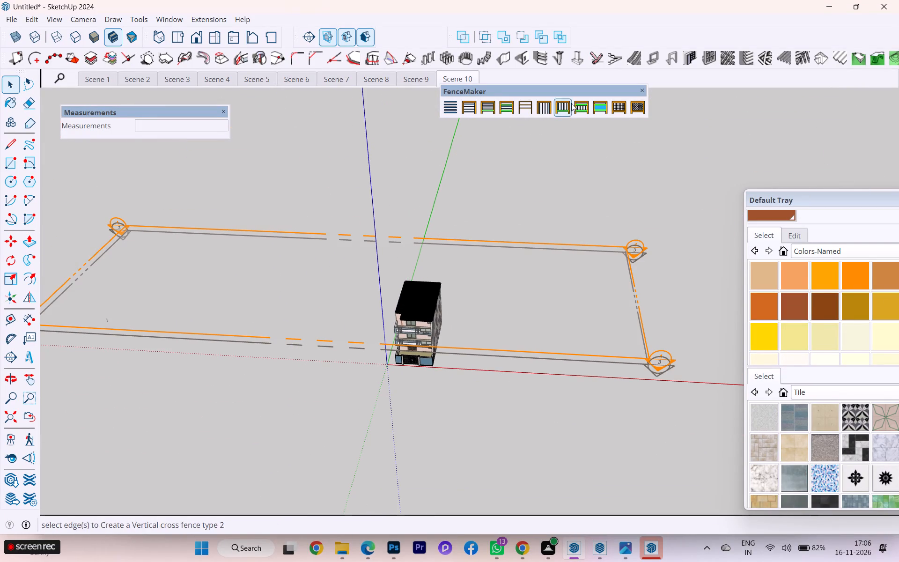
pyautogui.click(640, 235)
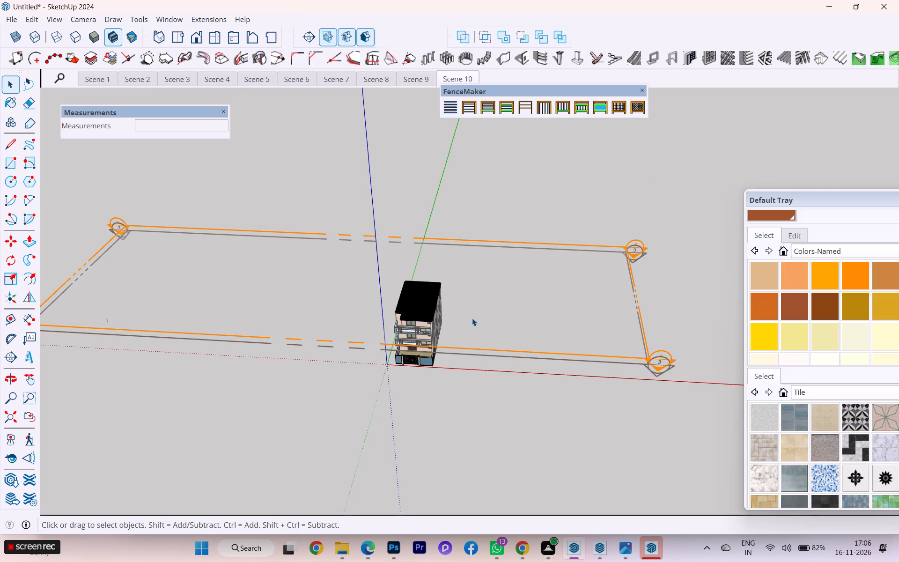
pyautogui.scroll(8, 475, 379)
pyautogui.scroll(-1, 391, 278)
pyautogui.moveTo(390, 272); pyautogui.dragTo(385, 243, button='middle')
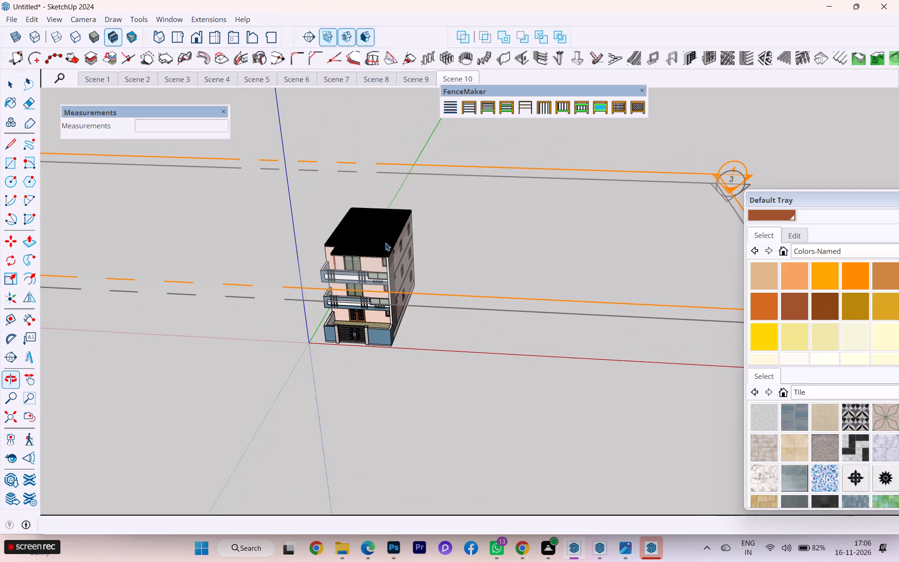
pyautogui.click(420, 376)
pyautogui.scroll(3, 416, 267)
pyautogui.scroll(-1, 415, 265)
pyautogui.scroll(1, 412, 257)
pyautogui.scroll(5, 332, 201)
pyautogui.click(316, 244)
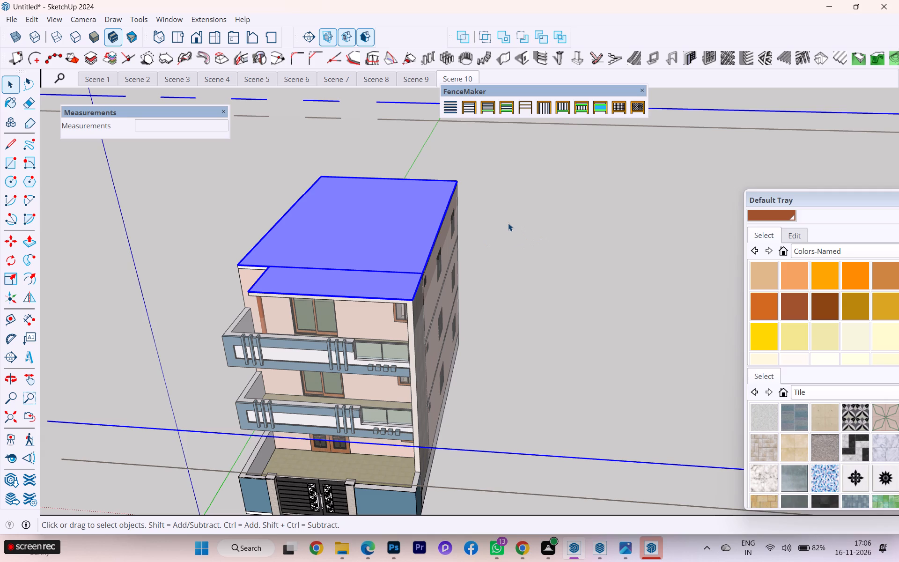
pyautogui.click(531, 305)
pyautogui.scroll(-2, 458, 265)
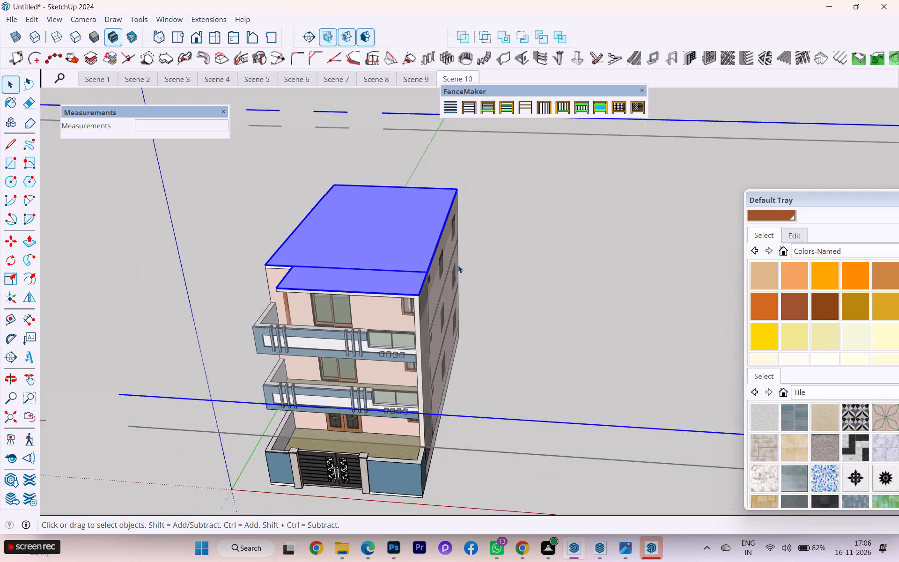
pyautogui.scroll(-5, 458, 265)
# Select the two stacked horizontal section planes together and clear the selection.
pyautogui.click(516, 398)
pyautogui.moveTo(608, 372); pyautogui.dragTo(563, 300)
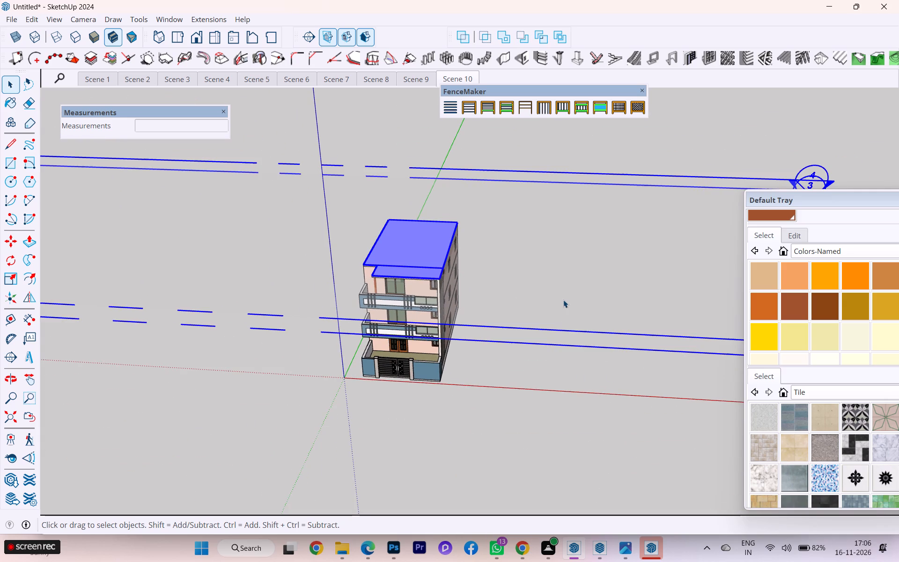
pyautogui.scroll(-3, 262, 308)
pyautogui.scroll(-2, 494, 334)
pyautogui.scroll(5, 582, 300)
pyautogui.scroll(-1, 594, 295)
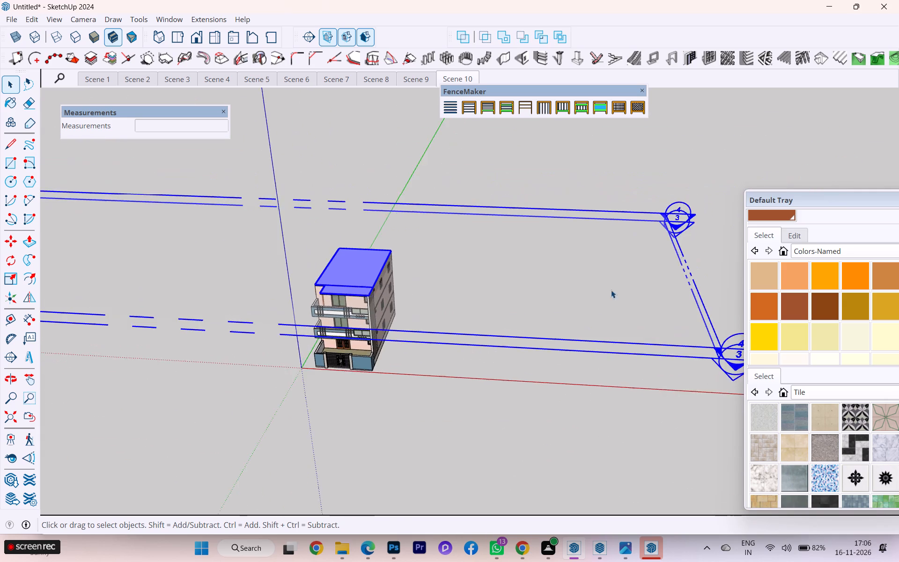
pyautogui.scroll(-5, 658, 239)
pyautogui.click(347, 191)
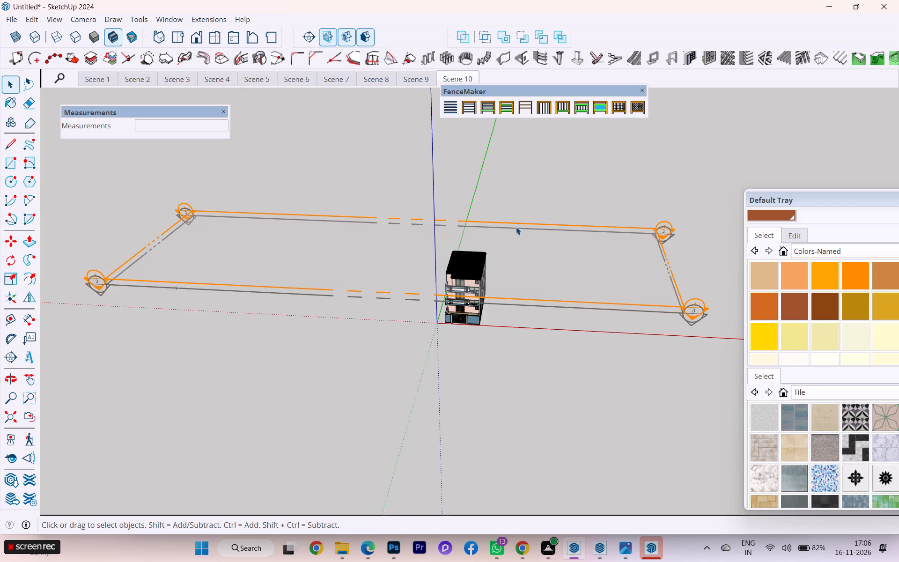
# Examine the roof section plane's height against the roof slab and upper storeys from low and high viewpoints.
pyautogui.scroll(7, 516, 227)
pyautogui.scroll(3, 456, 325)
pyautogui.scroll(3, 442, 276)
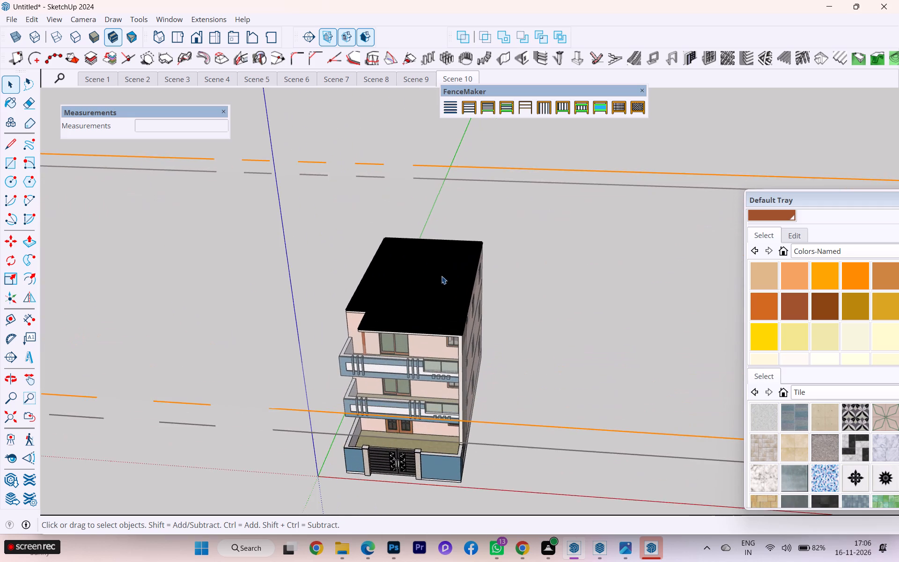
pyautogui.scroll(4, 477, 304)
pyautogui.scroll(-5, 528, 317)
pyautogui.moveTo(513, 316); pyautogui.dragTo(480, 217, button='middle')
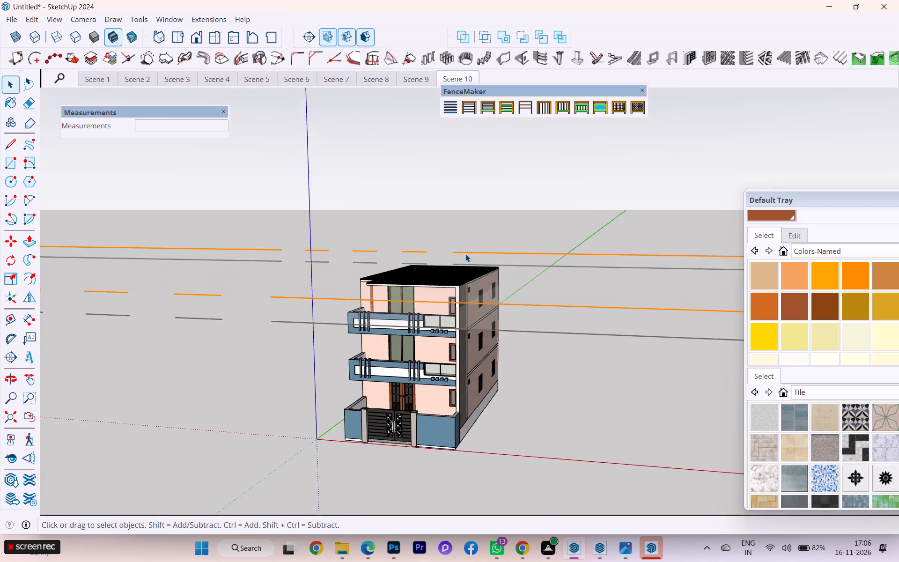
pyautogui.scroll(3, 454, 269)
pyautogui.scroll(-1, 454, 269)
pyautogui.scroll(3, 454, 269)
pyautogui.scroll(-3, 427, 284)
pyautogui.moveTo(420, 281); pyautogui.dragTo(407, 369, button='middle')
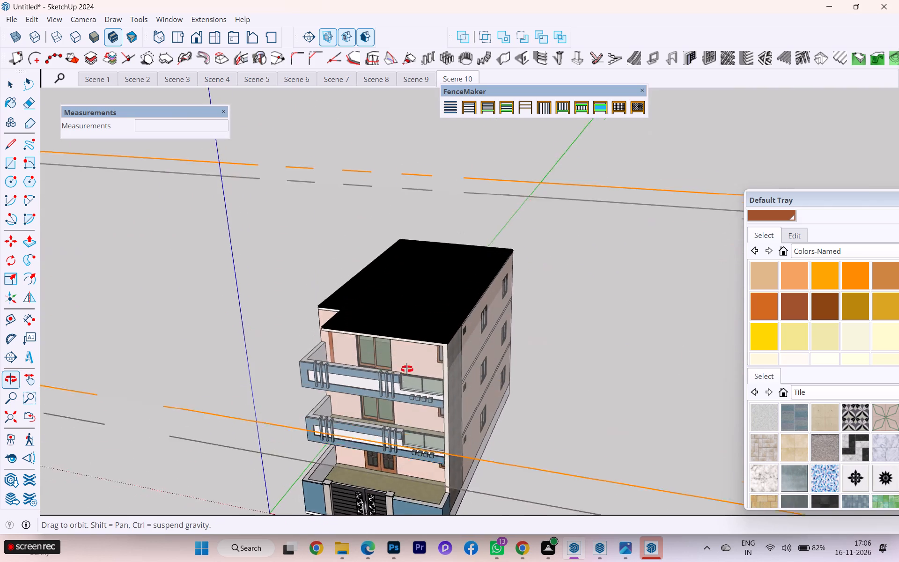
pyautogui.moveTo(407, 369); pyautogui.dragTo(406, 395, button='middle')
# Select the two stacked horizontal section planes around the building together.
pyautogui.click(427, 287)
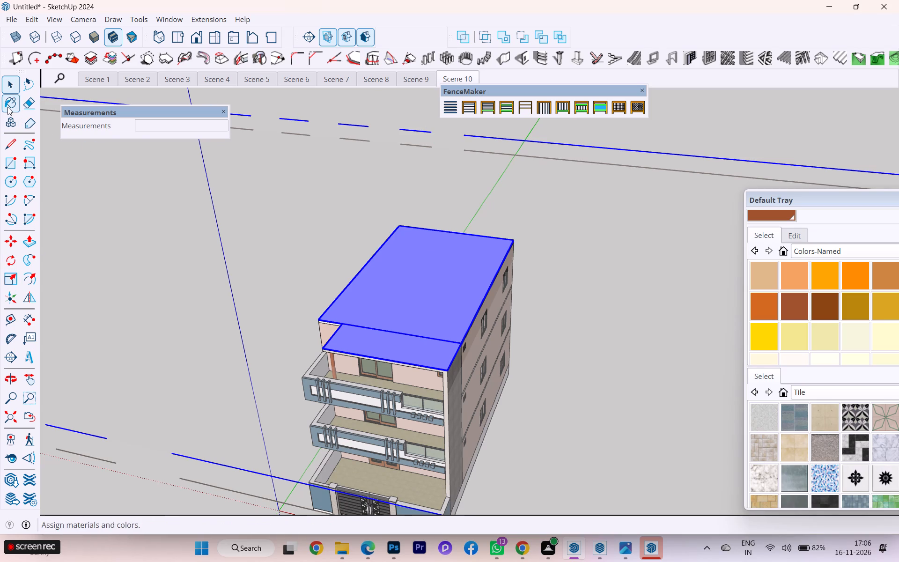
pyautogui.click(548, 337)
pyautogui.scroll(-2, 565, 273)
pyautogui.scroll(1, 567, 272)
pyautogui.scroll(-3, 567, 272)
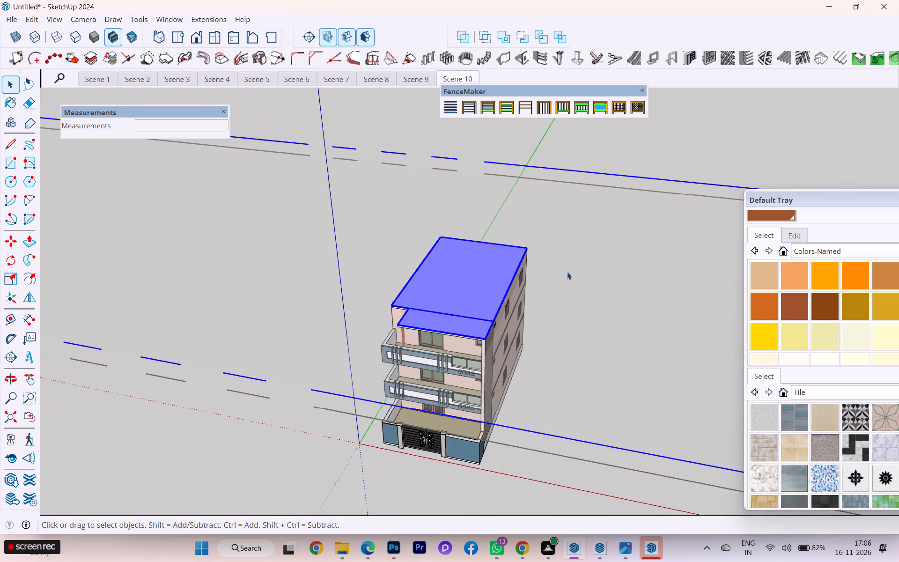
pyautogui.scroll(-4, 567, 272)
pyautogui.moveTo(585, 413); pyautogui.dragTo(573, 362)
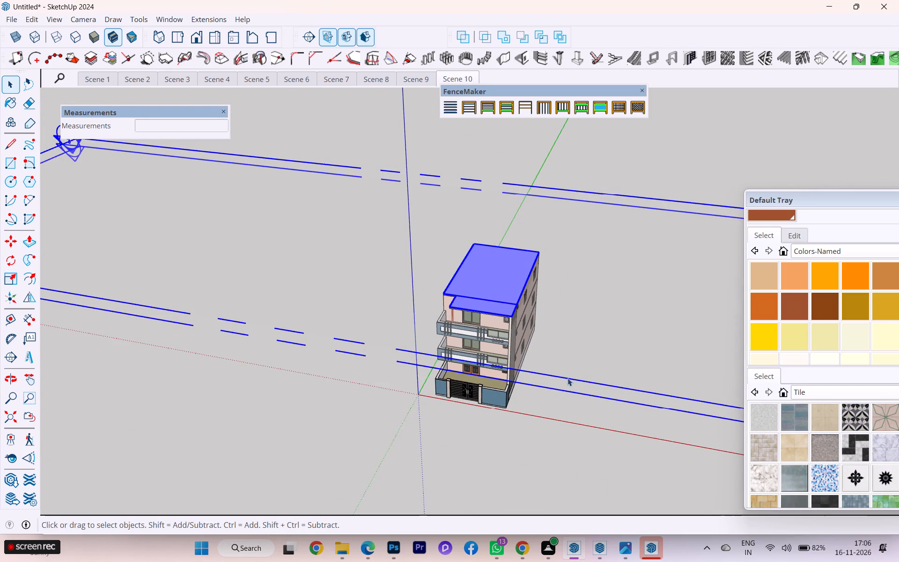
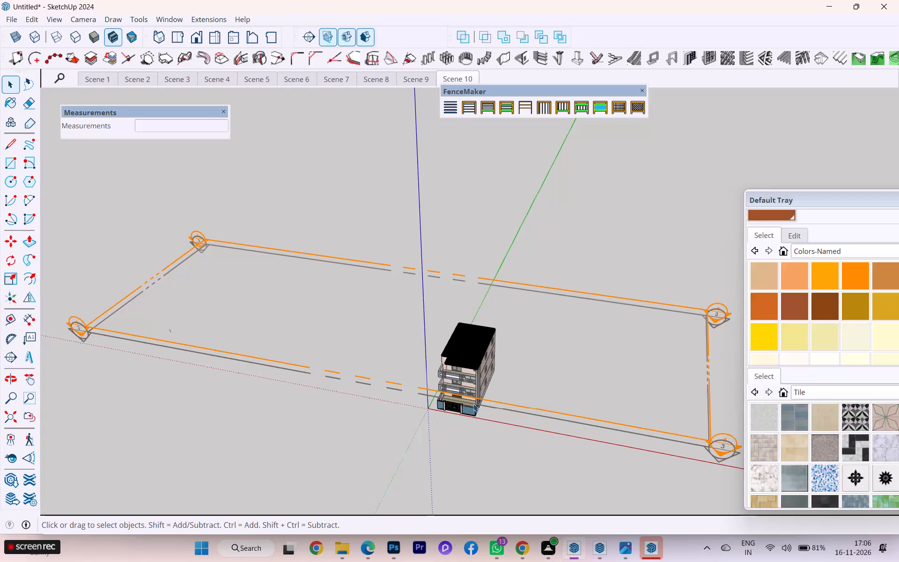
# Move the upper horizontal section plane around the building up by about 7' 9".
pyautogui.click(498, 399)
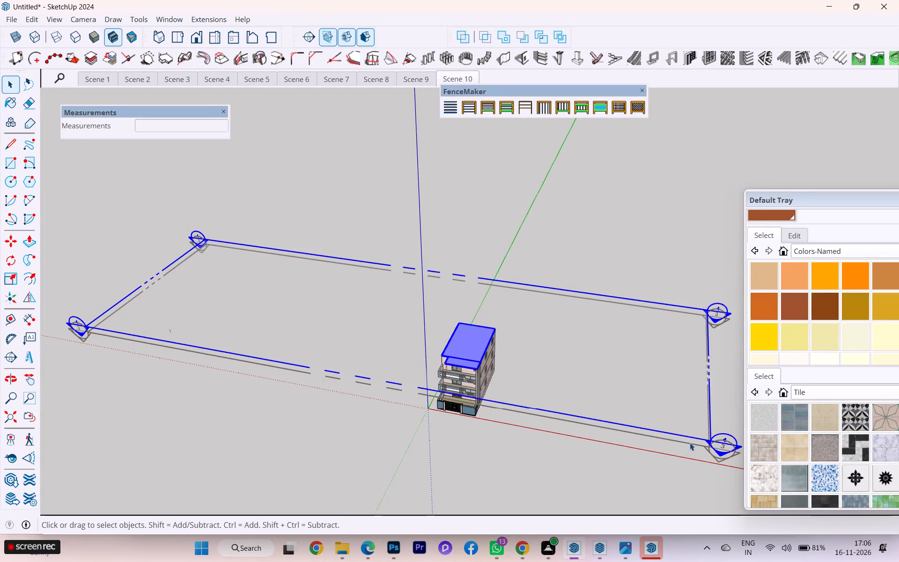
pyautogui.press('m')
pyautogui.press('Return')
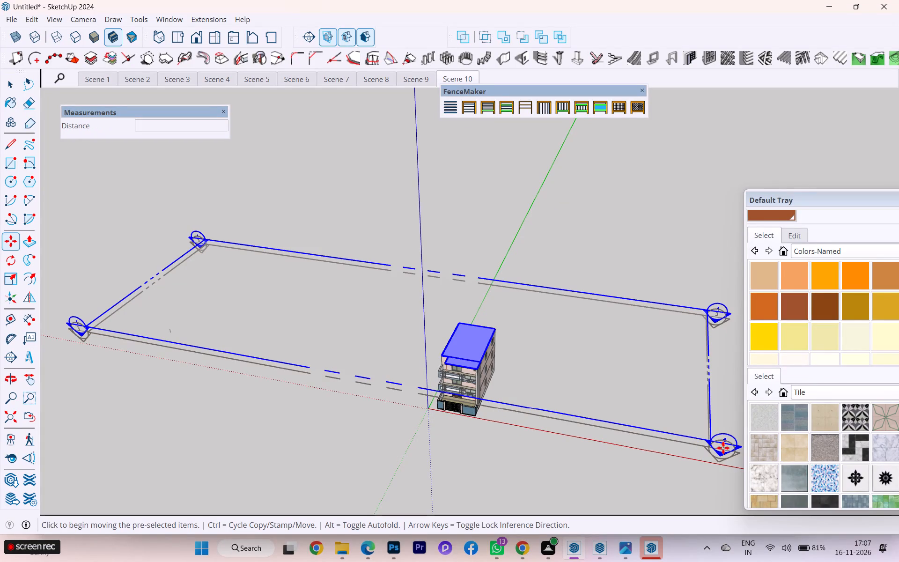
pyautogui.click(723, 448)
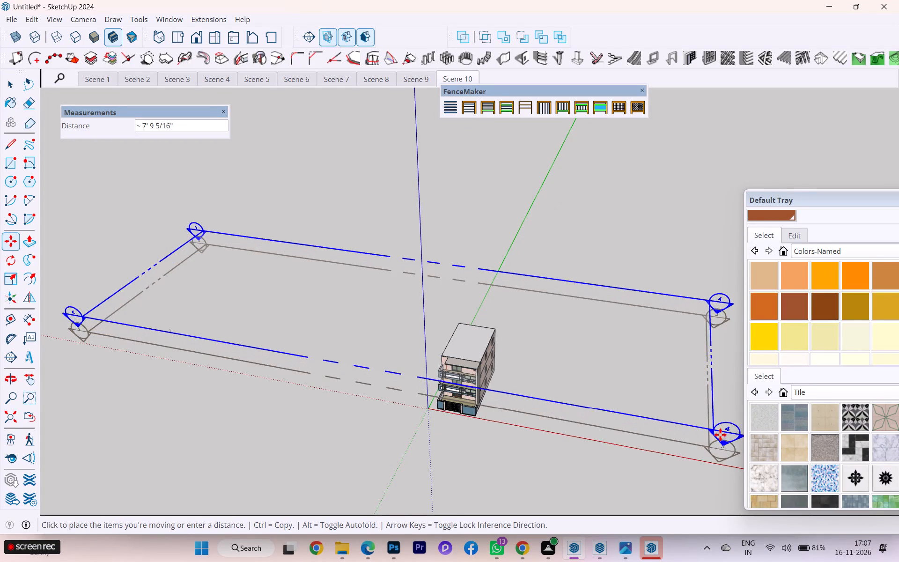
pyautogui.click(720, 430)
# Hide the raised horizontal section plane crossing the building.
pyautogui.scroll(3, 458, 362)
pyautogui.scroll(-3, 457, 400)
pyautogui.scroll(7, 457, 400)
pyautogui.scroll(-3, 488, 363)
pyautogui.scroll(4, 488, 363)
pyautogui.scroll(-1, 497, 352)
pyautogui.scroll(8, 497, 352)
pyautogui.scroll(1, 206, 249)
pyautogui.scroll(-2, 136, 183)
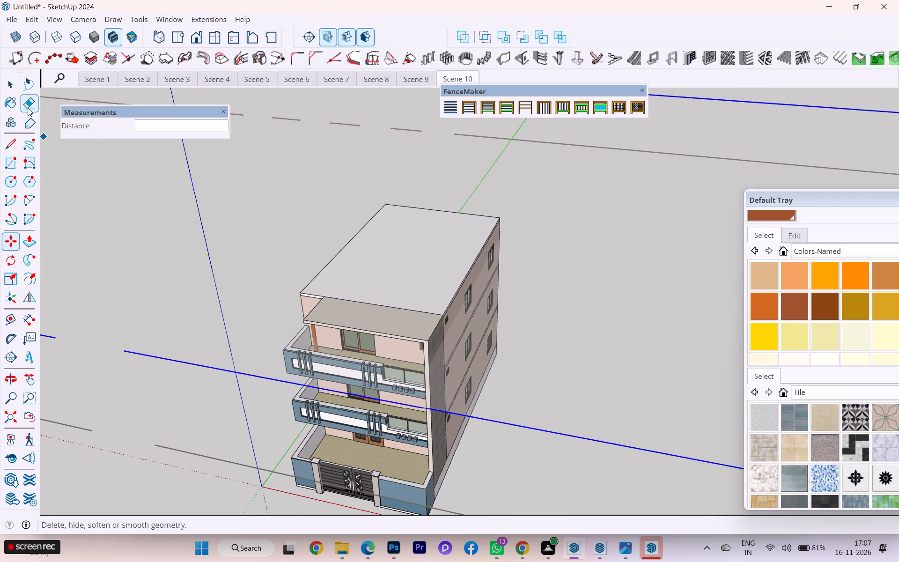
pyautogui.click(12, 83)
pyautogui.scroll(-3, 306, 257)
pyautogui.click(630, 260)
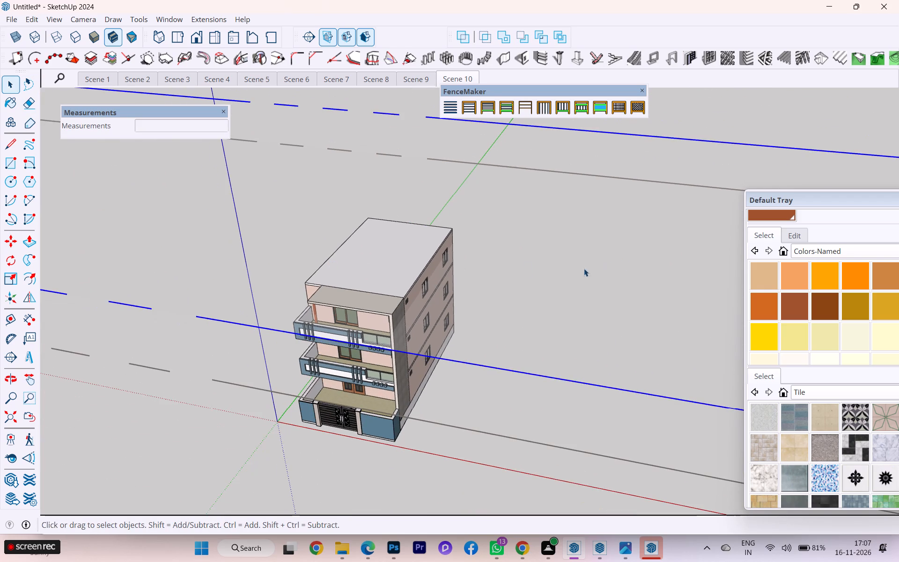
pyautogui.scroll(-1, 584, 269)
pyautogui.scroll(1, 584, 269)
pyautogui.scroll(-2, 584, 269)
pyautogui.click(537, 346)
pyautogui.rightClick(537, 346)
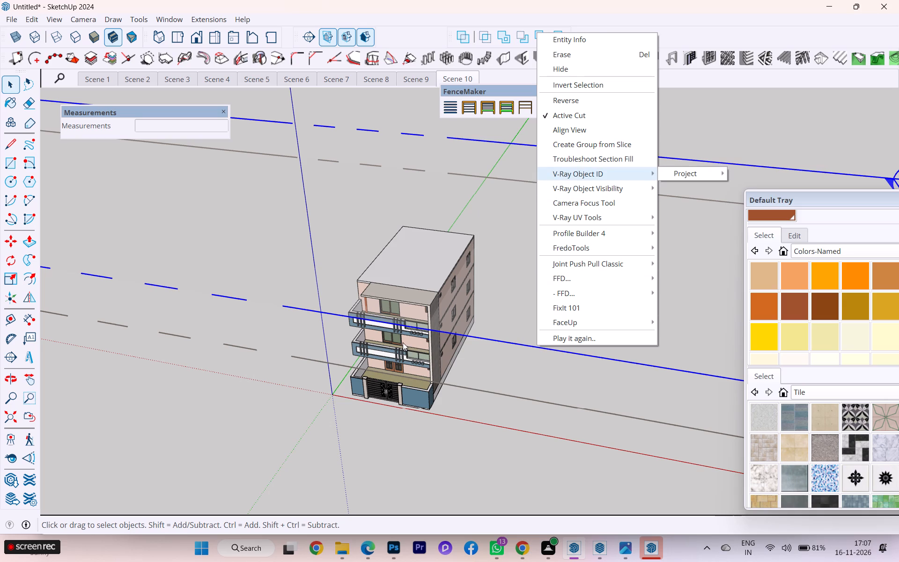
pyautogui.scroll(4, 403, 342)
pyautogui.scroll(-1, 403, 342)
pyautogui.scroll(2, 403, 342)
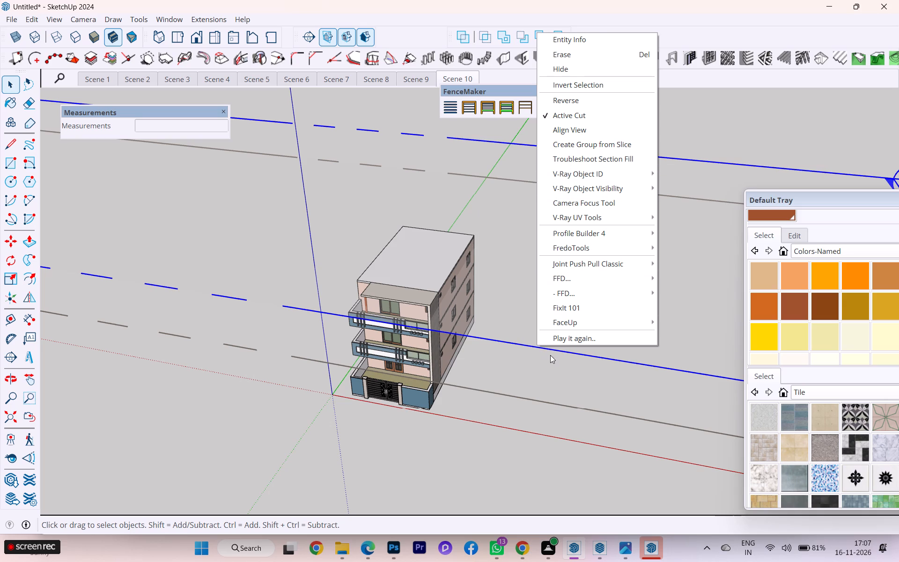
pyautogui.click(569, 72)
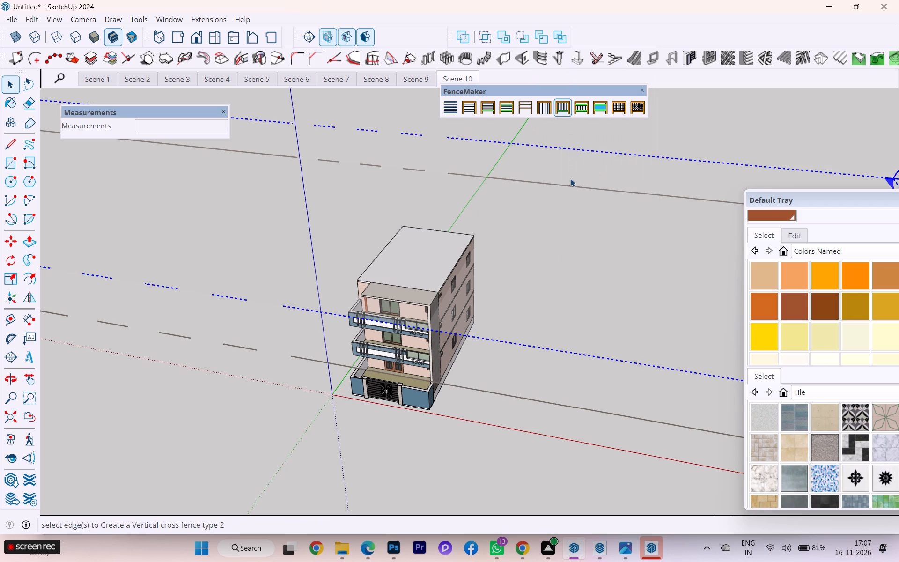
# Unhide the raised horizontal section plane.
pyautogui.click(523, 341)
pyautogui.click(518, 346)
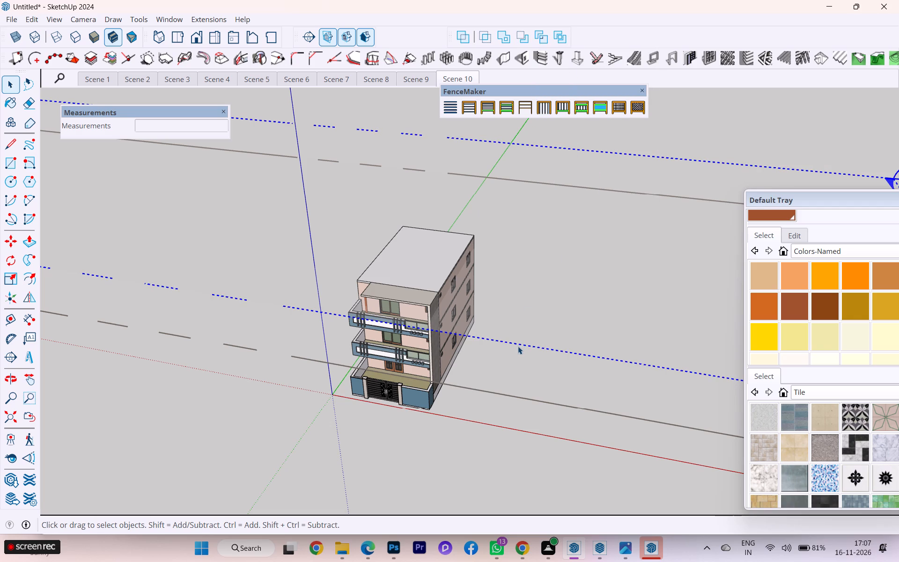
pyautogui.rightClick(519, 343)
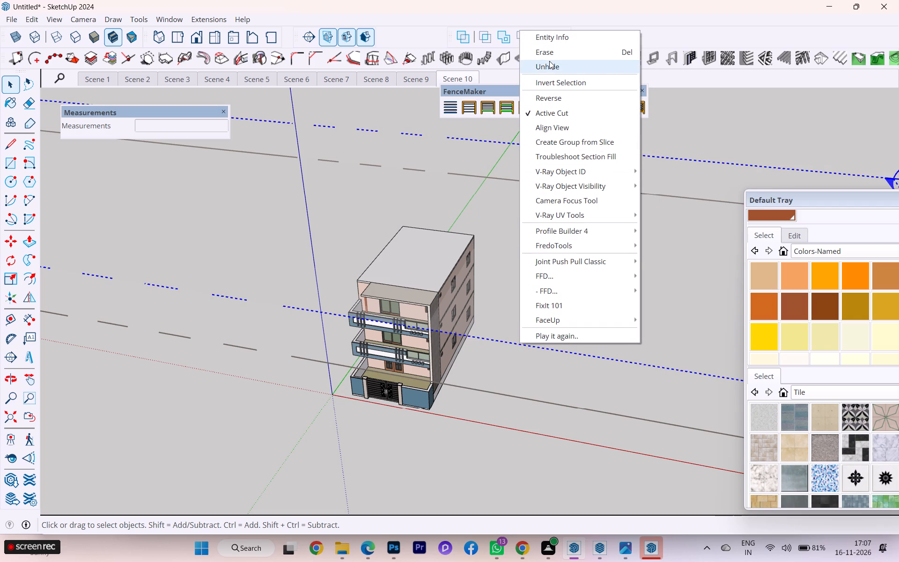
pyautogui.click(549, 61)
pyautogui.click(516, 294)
# Delete both stacked horizontal section planes around the building.
pyautogui.scroll(3, 437, 335)
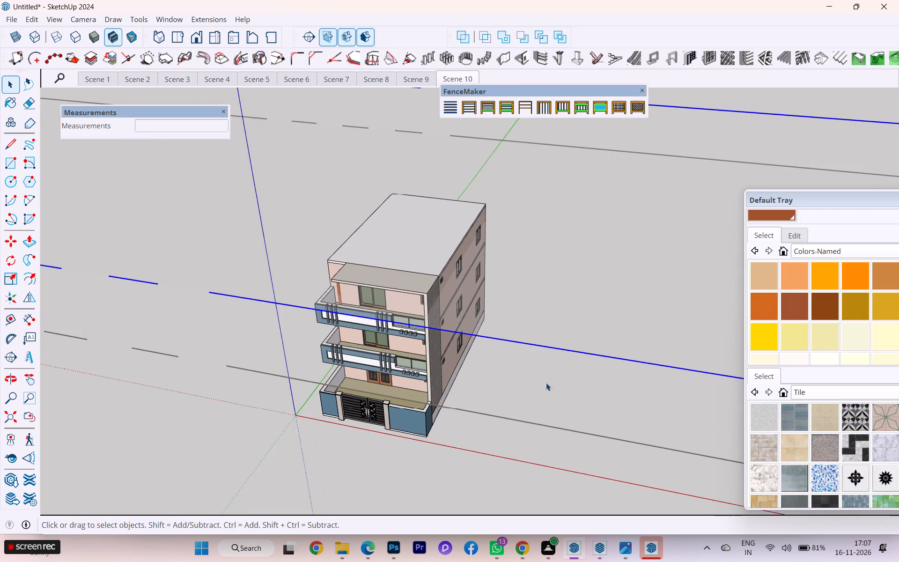
pyautogui.scroll(-1, 546, 383)
pyautogui.moveTo(547, 382); pyautogui.dragTo(604, 294, button='middle')
pyautogui.scroll(1, 604, 294)
pyautogui.scroll(-3, 593, 333)
pyautogui.scroll(-1, 656, 359)
pyautogui.scroll(2, 656, 359)
pyautogui.scroll(-3, 656, 359)
pyautogui.scroll(1, 563, 348)
pyautogui.scroll(-1, 563, 348)
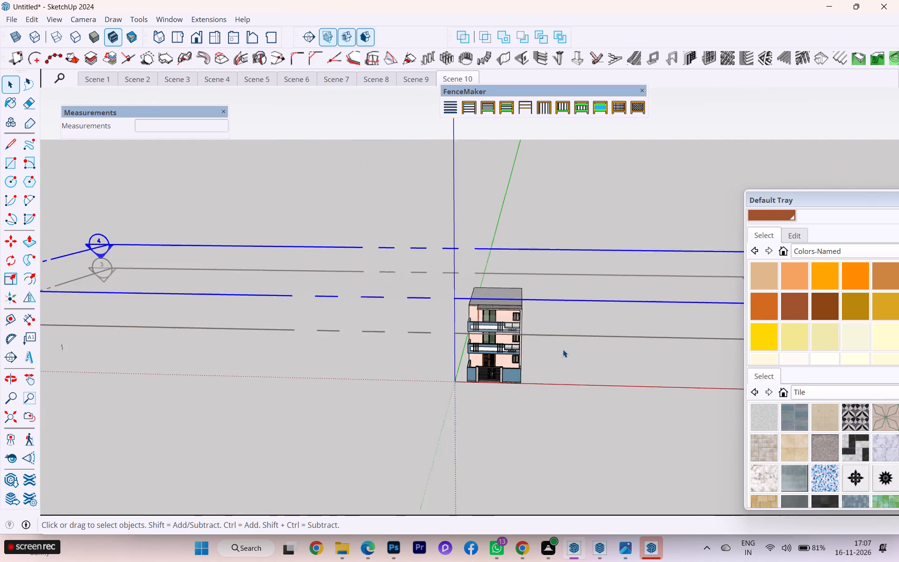
pyautogui.scroll(-2, 563, 349)
pyautogui.scroll(1, 508, 326)
pyautogui.scroll(-1, 508, 326)
pyautogui.moveTo(683, 343); pyautogui.dragTo(648, 288)
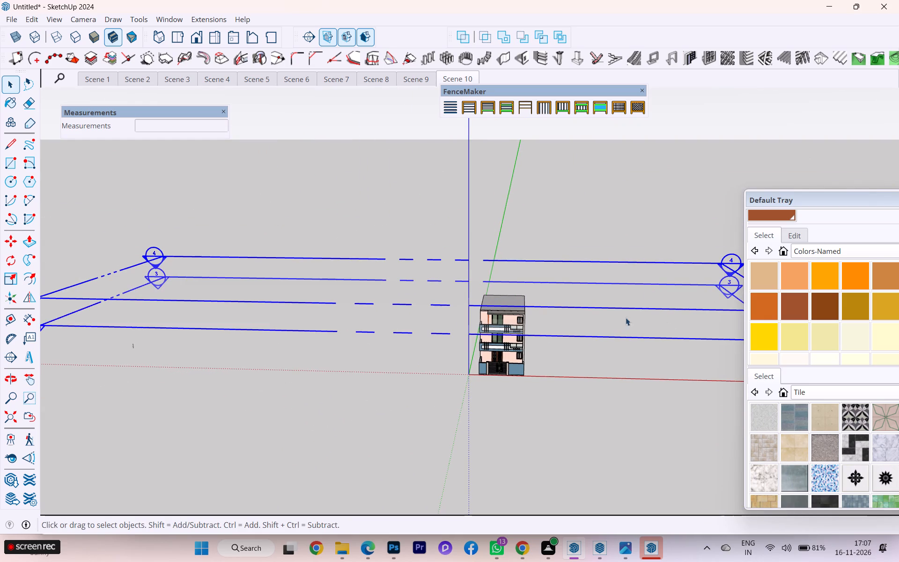
pyautogui.press('Delete')
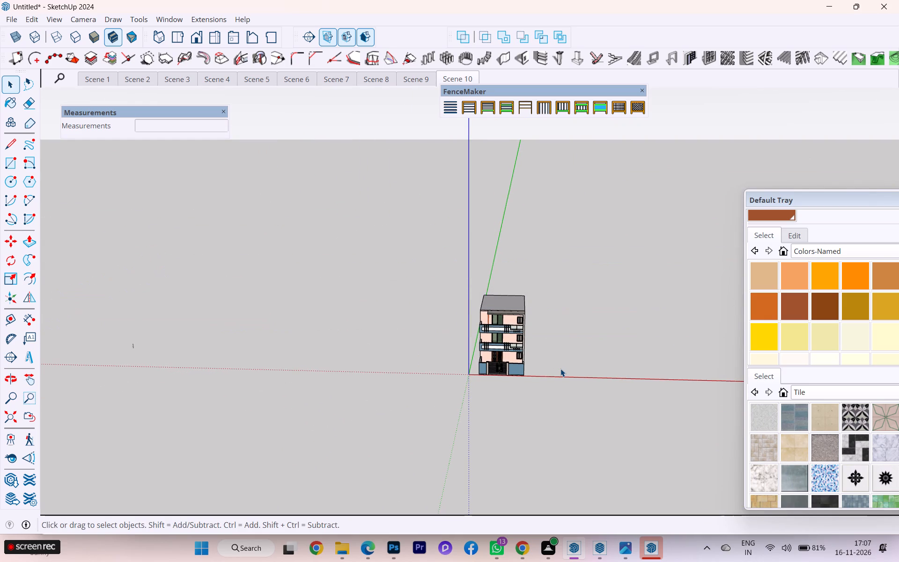
# Examine the whole building's front facade, from the gate up to the roof slab, at a low viewpoint.
pyautogui.scroll(5, 560, 369)
pyautogui.scroll(1, 475, 321)
pyautogui.scroll(-2, 475, 321)
pyautogui.scroll(19, 475, 321)
pyautogui.scroll(-1, 512, 296)
pyautogui.scroll(5, 512, 296)
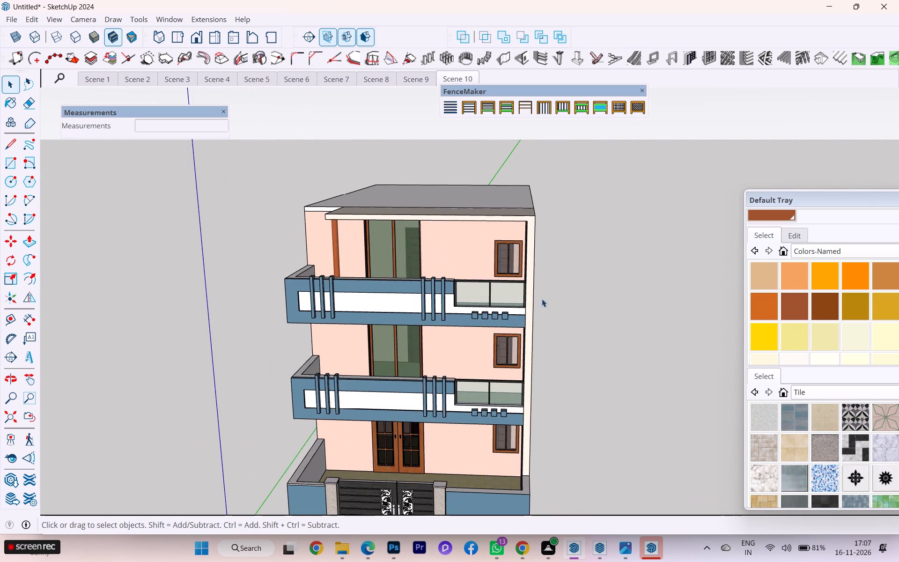
pyautogui.scroll(-1, 566, 304)
pyautogui.moveTo(560, 326); pyautogui.dragTo(574, 298, button='middle')
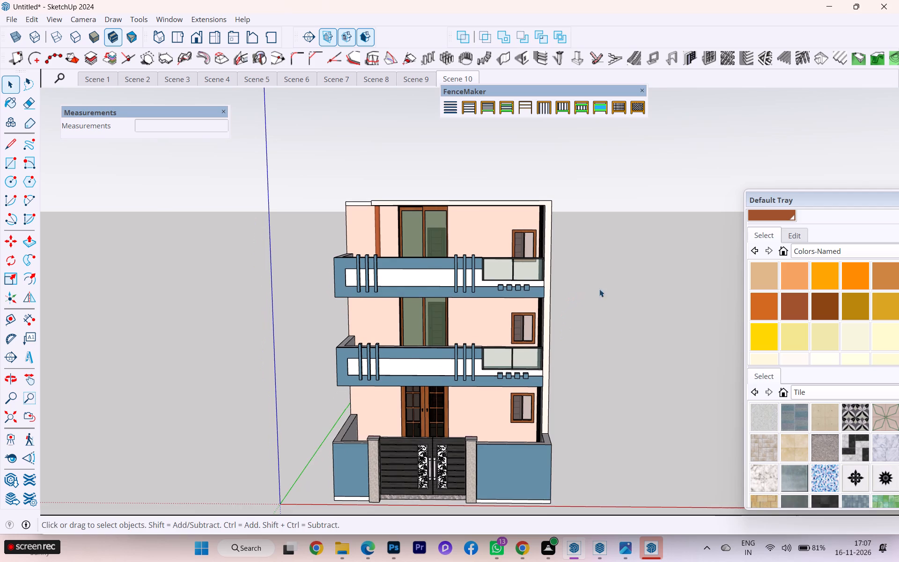
pyautogui.scroll(1, 619, 278)
pyautogui.scroll(-2, 613, 285)
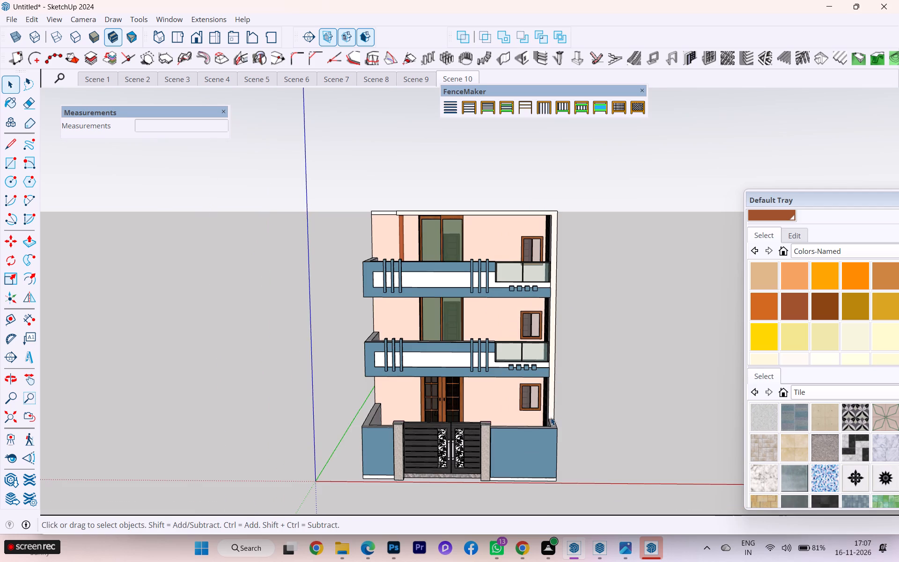
pyautogui.scroll(3, 582, 391)
pyautogui.scroll(-1, 600, 386)
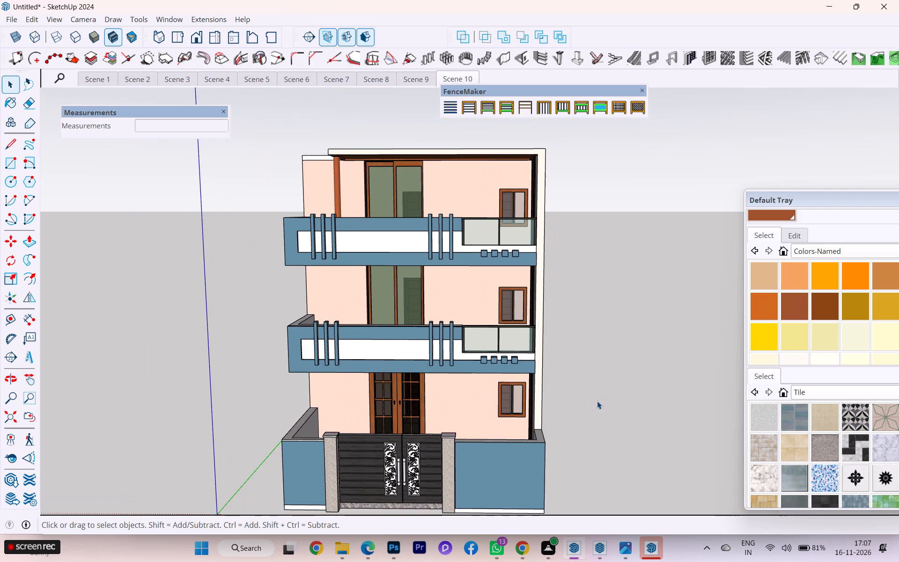
pyautogui.scroll(-1, 597, 401)
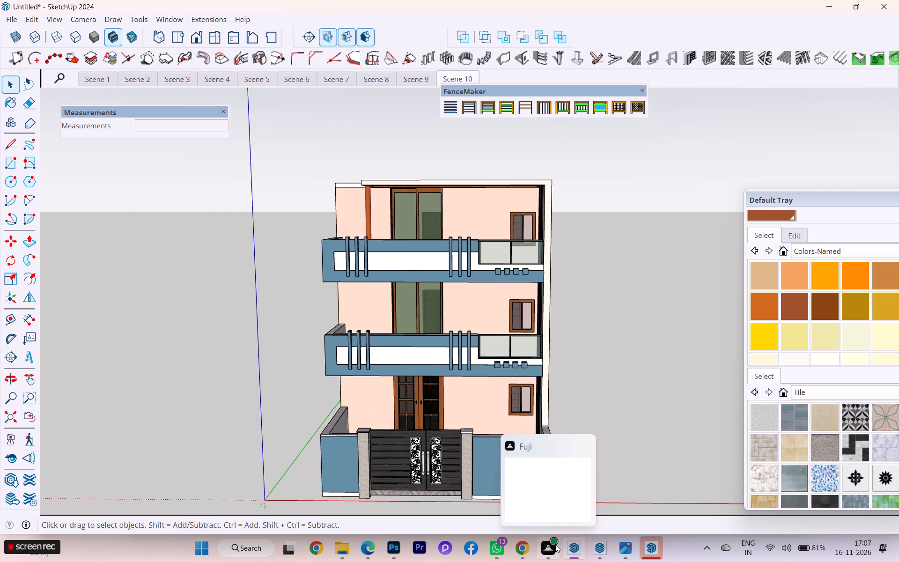